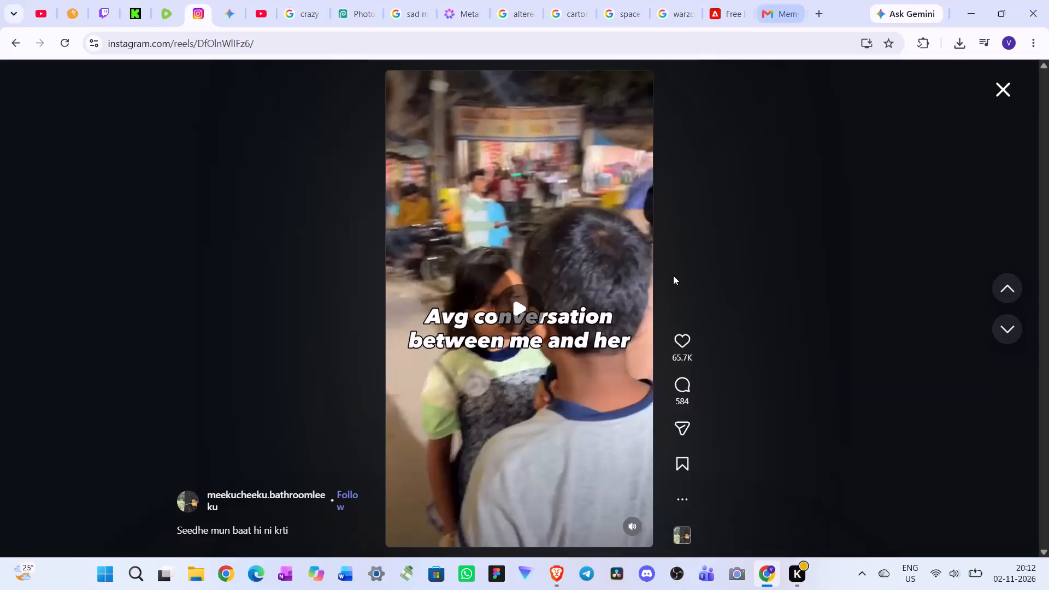
# Find and launch CapCut on the computer, and create a new empty video project in it.
pyautogui.click(130, 580)
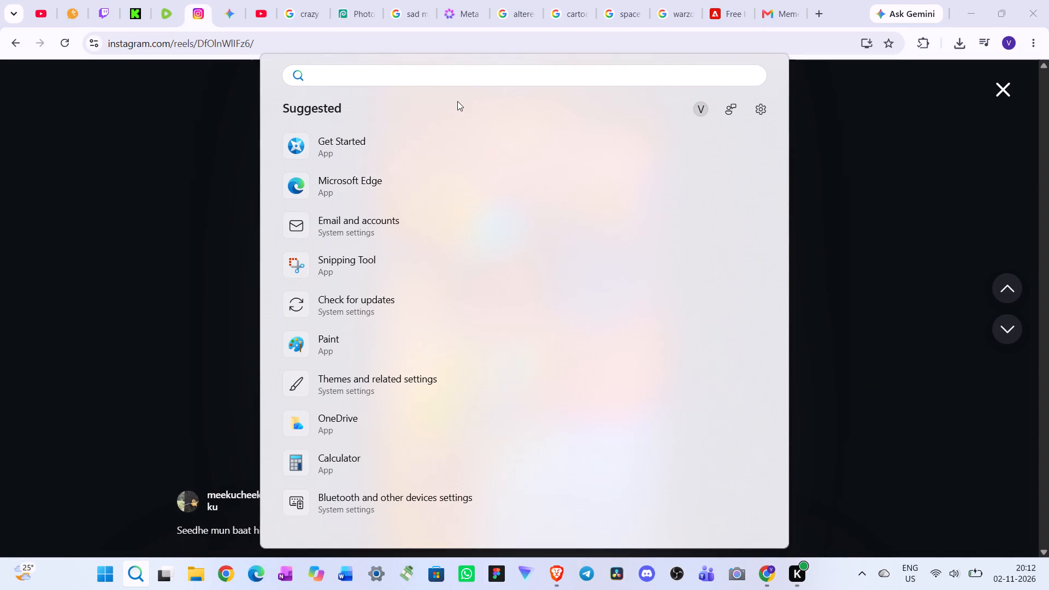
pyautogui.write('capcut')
pyautogui.doubleClick(454, 172)
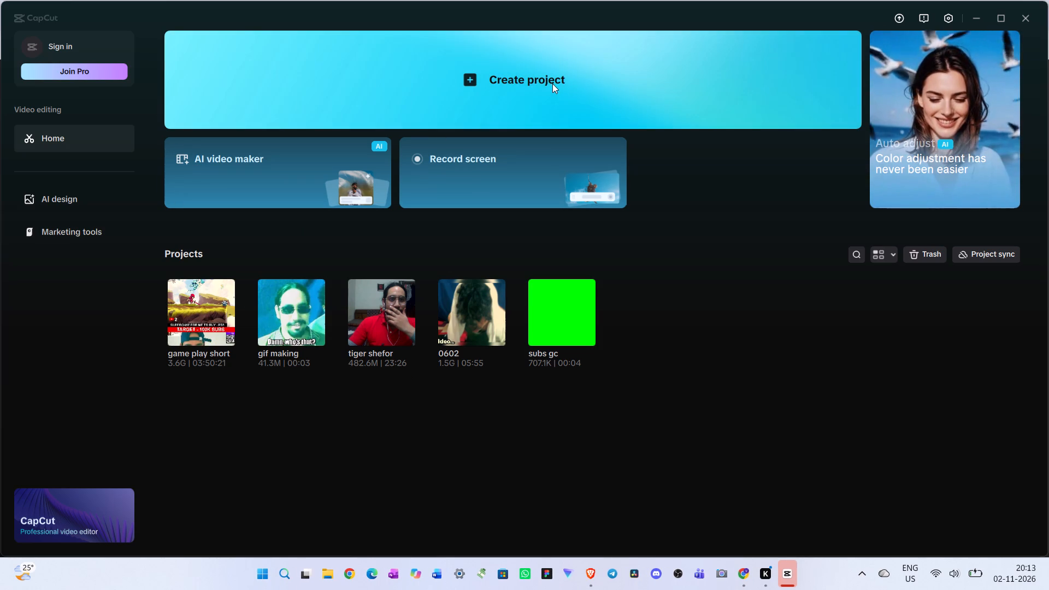
pyautogui.click(553, 83)
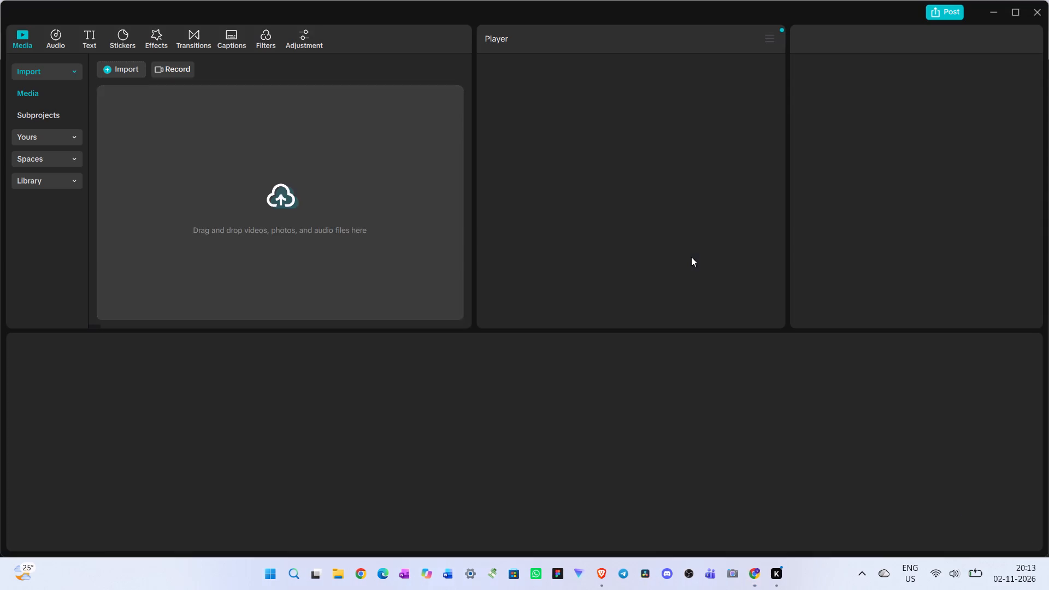
pyautogui.click(297, 221)
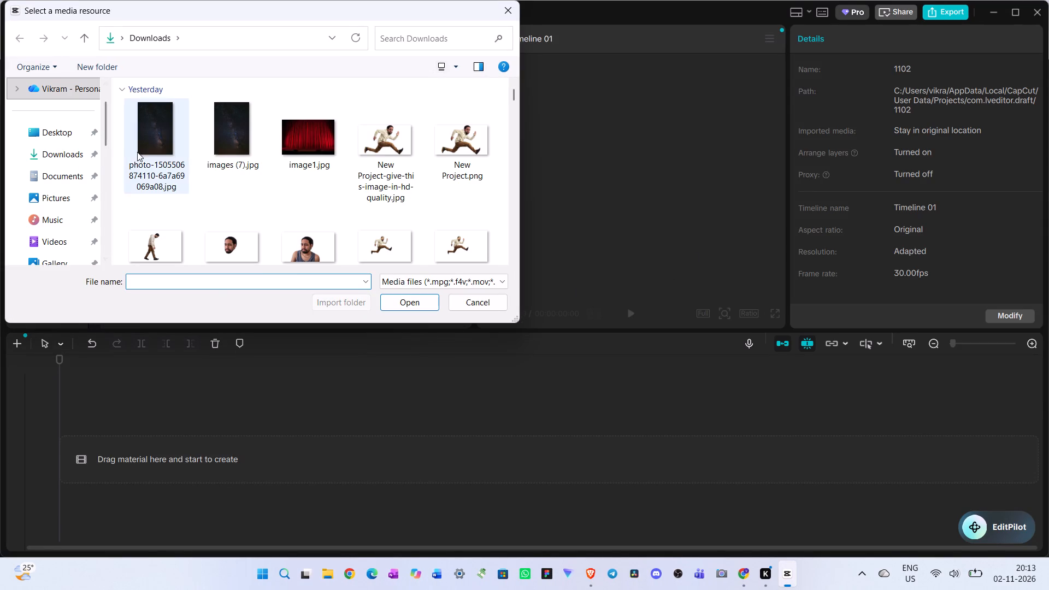
pyautogui.click(36, 155)
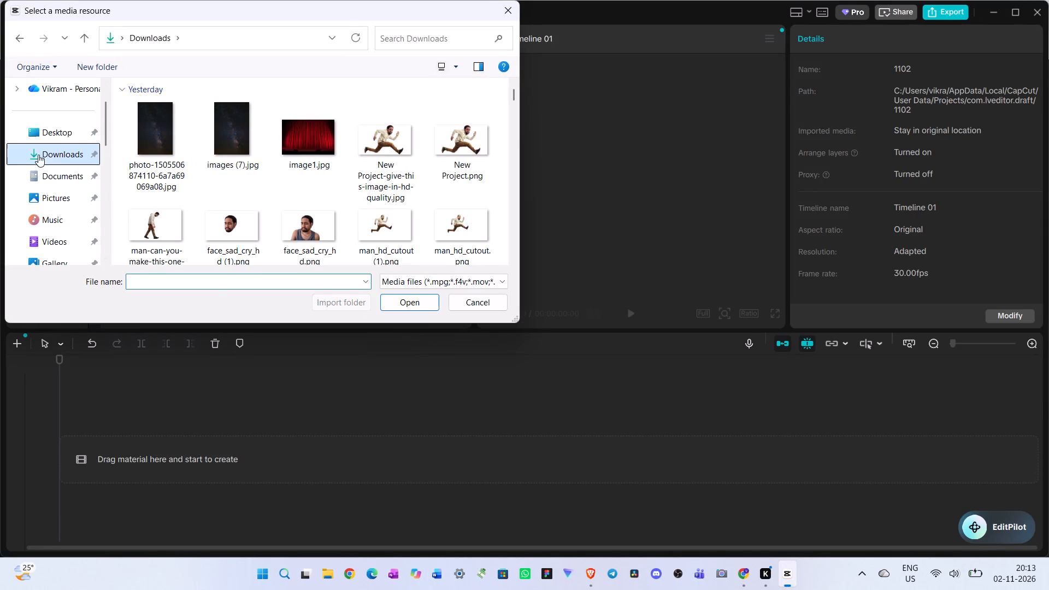
pyautogui.click(161, 136)
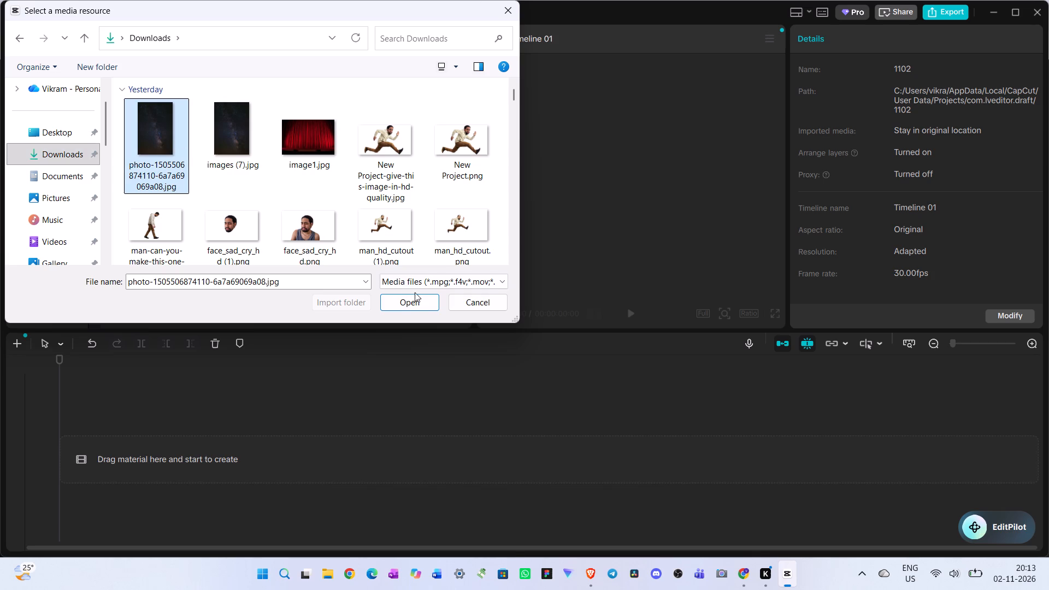
pyautogui.click(417, 305)
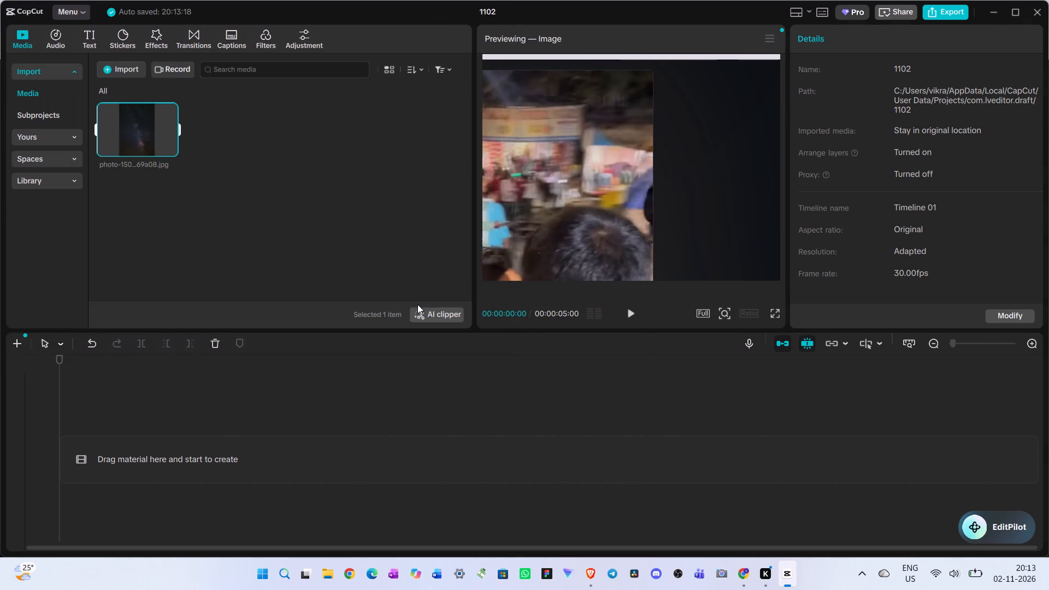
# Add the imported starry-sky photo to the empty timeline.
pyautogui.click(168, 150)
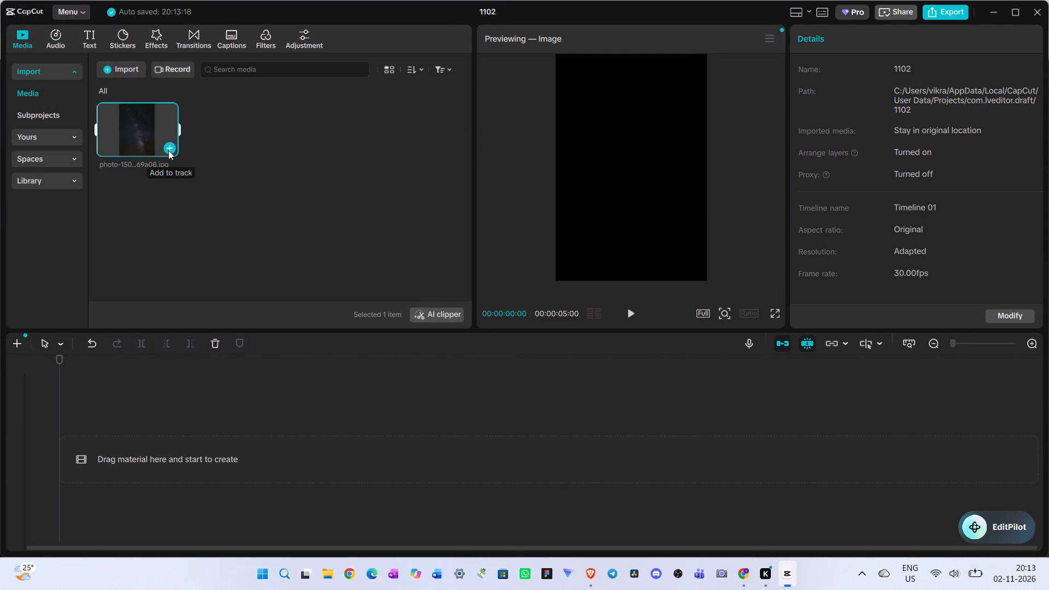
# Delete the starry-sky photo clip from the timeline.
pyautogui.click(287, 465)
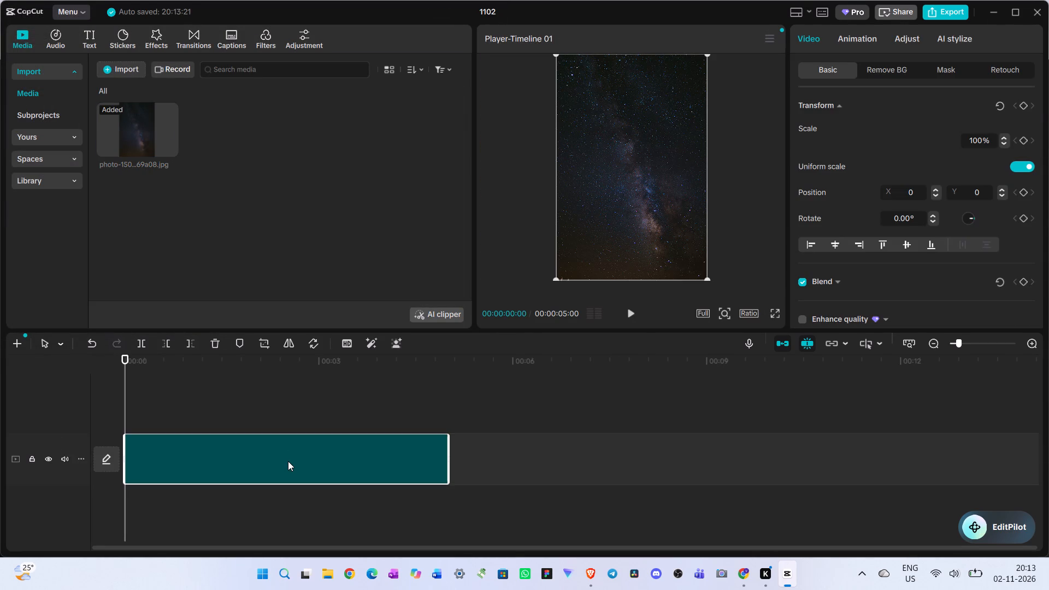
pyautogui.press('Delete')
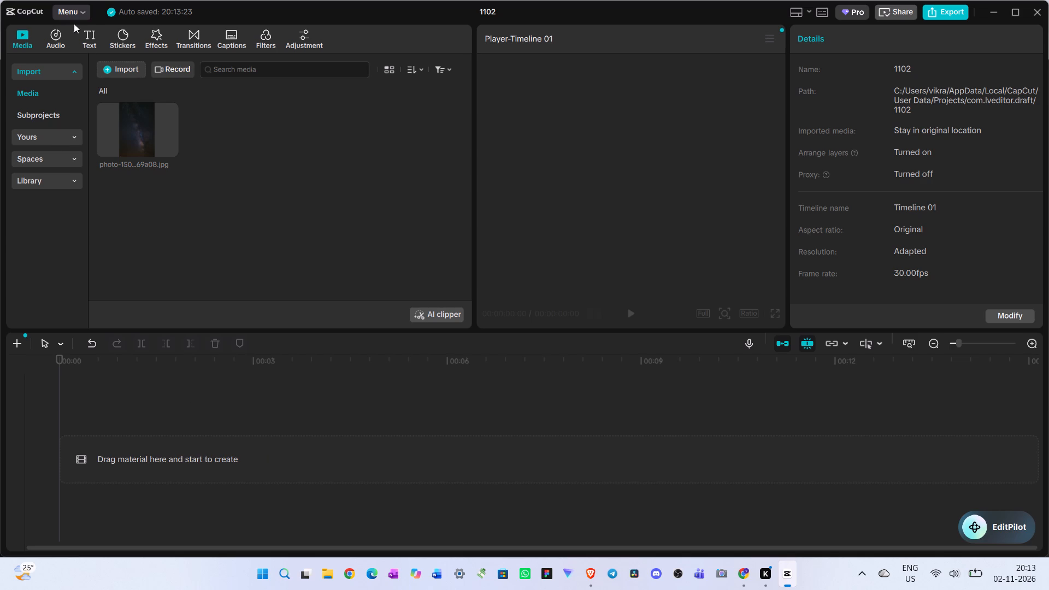
# Minimize CapCut and switch back to the Chrome window with the Instagram reel.
pyautogui.click(993, 2)
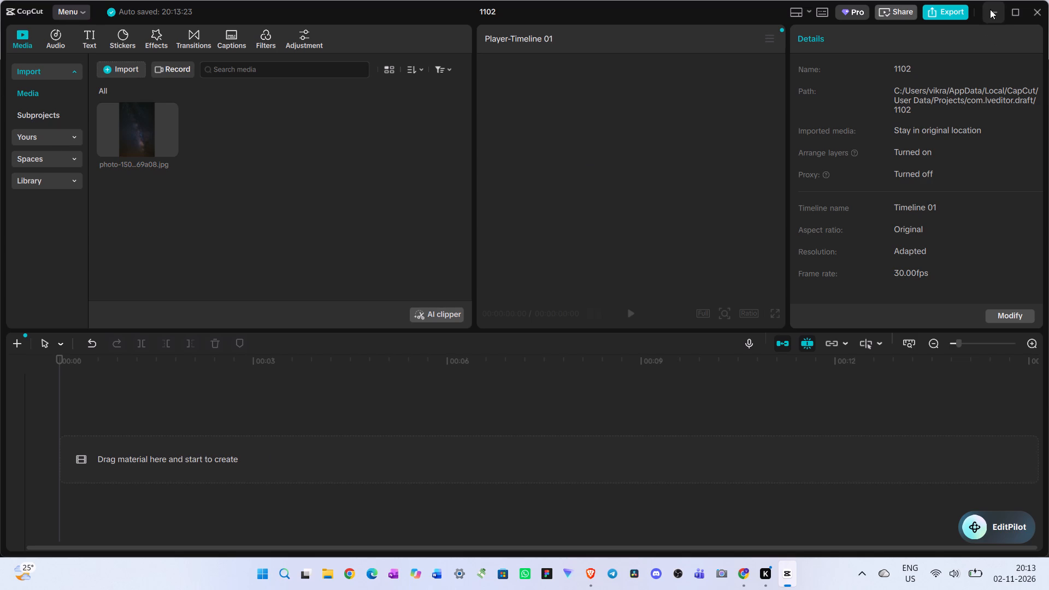
pyautogui.click(990, 9)
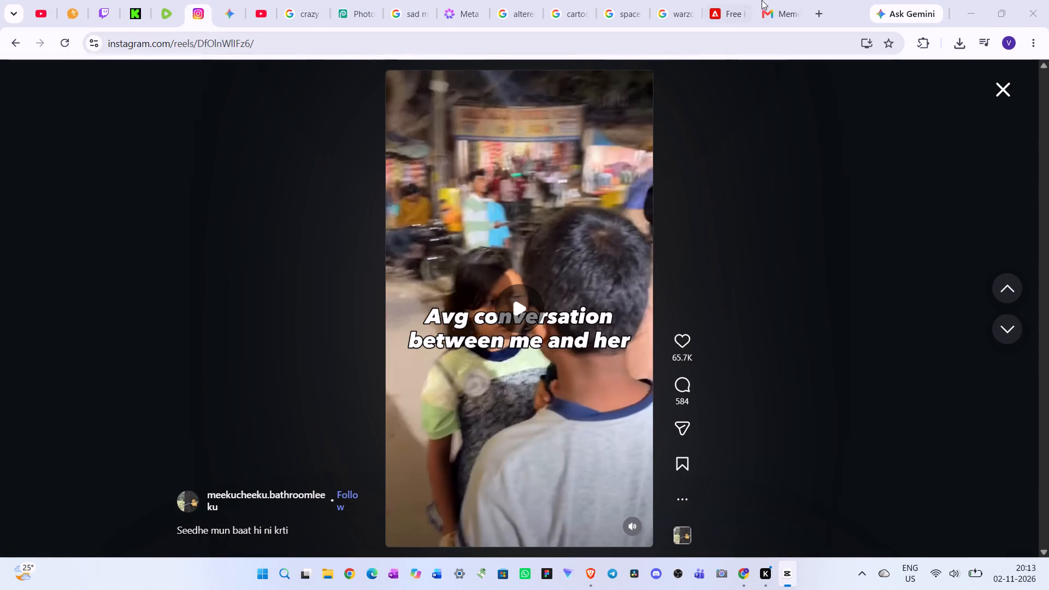
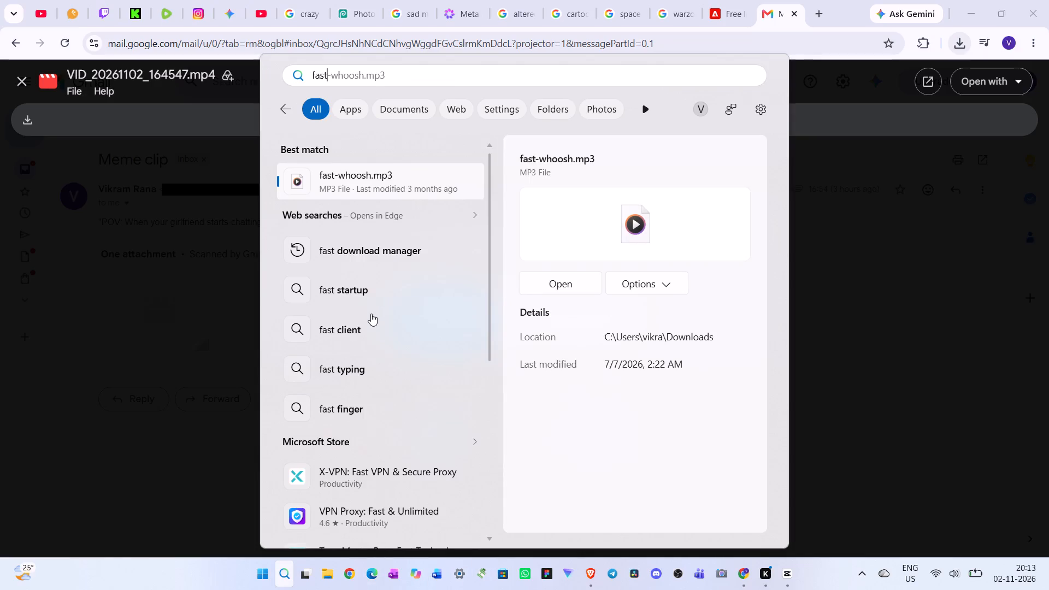
# Search the computer for "fast".
pyautogui.press('space')
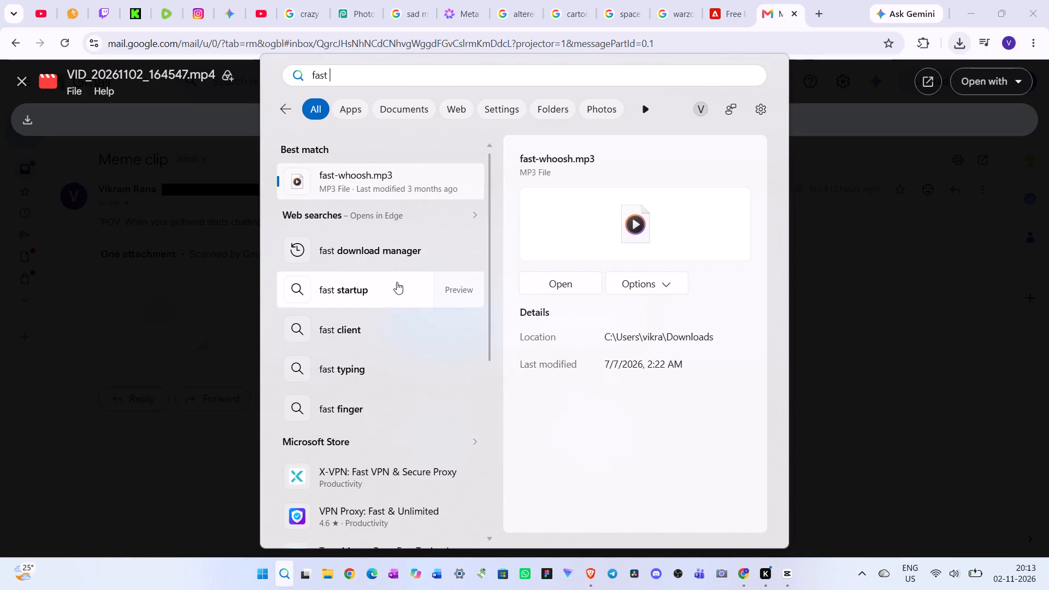
# Search the computer for "fast dawn" and limit the results to apps.
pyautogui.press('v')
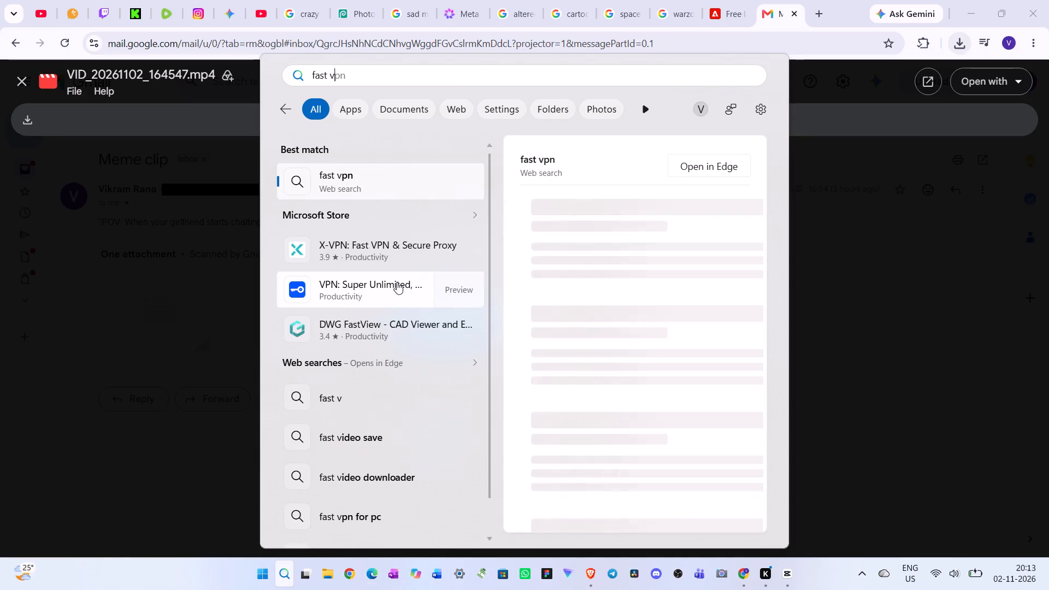
pyautogui.press('BackSpace')
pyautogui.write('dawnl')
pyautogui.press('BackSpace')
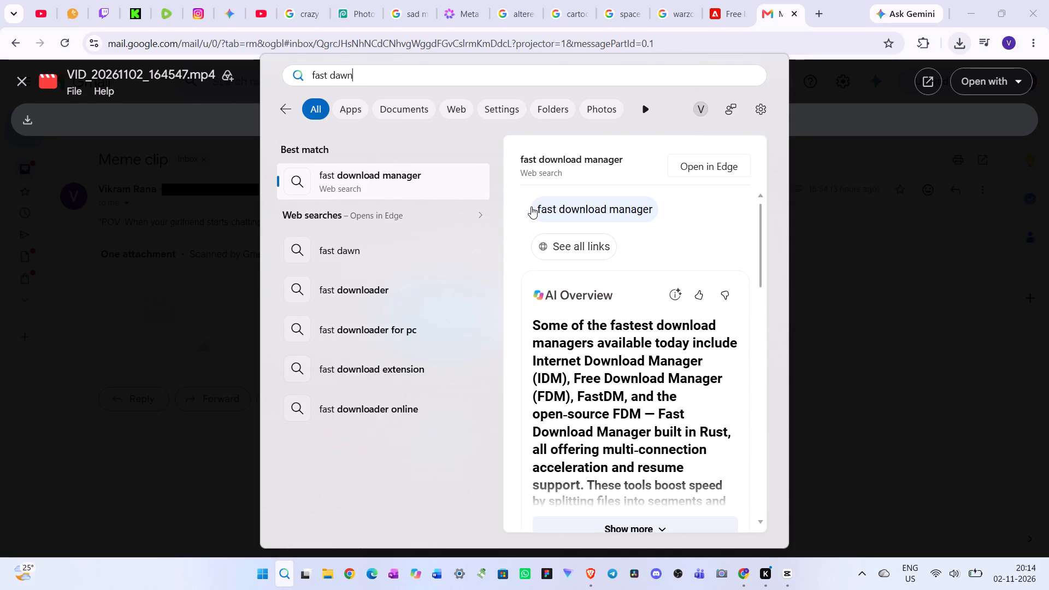
pyautogui.click(352, 115)
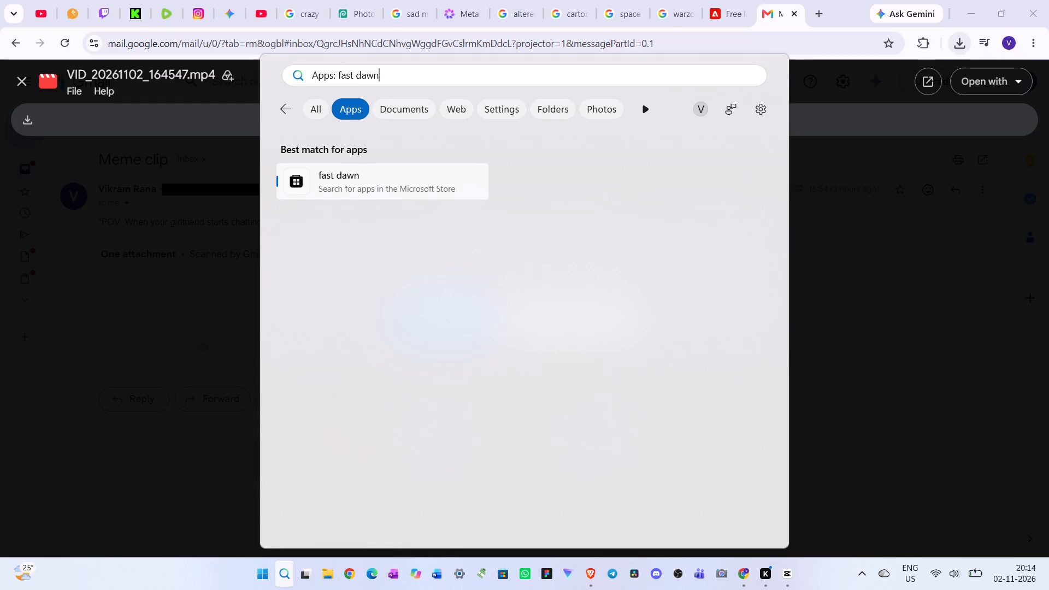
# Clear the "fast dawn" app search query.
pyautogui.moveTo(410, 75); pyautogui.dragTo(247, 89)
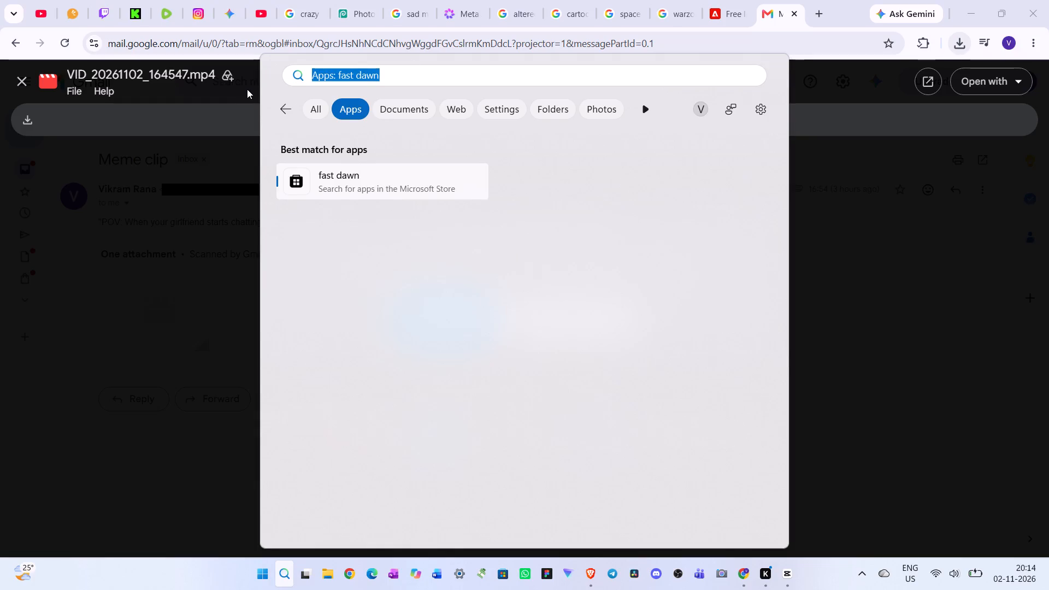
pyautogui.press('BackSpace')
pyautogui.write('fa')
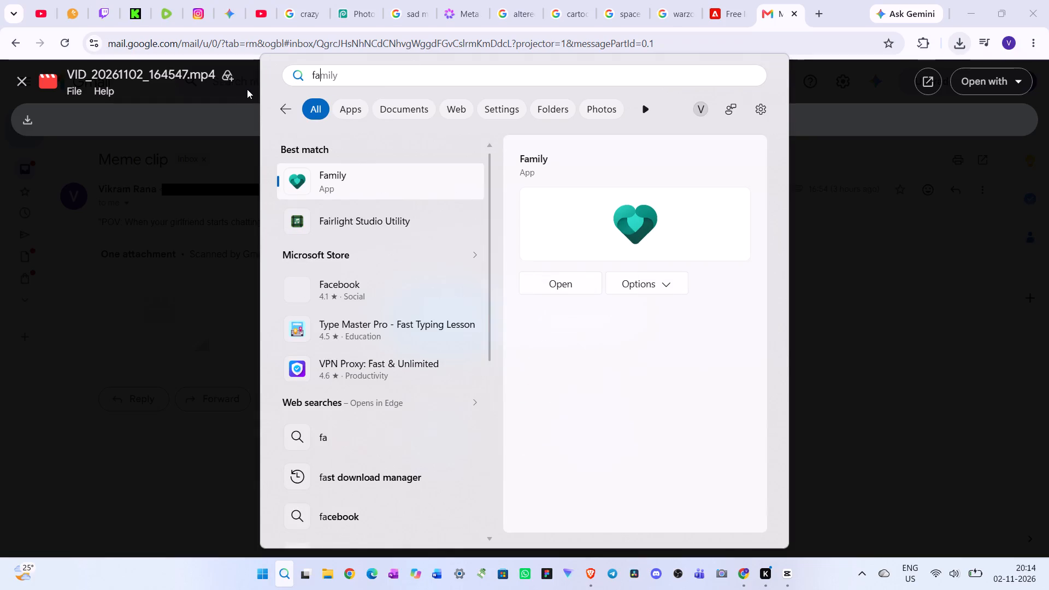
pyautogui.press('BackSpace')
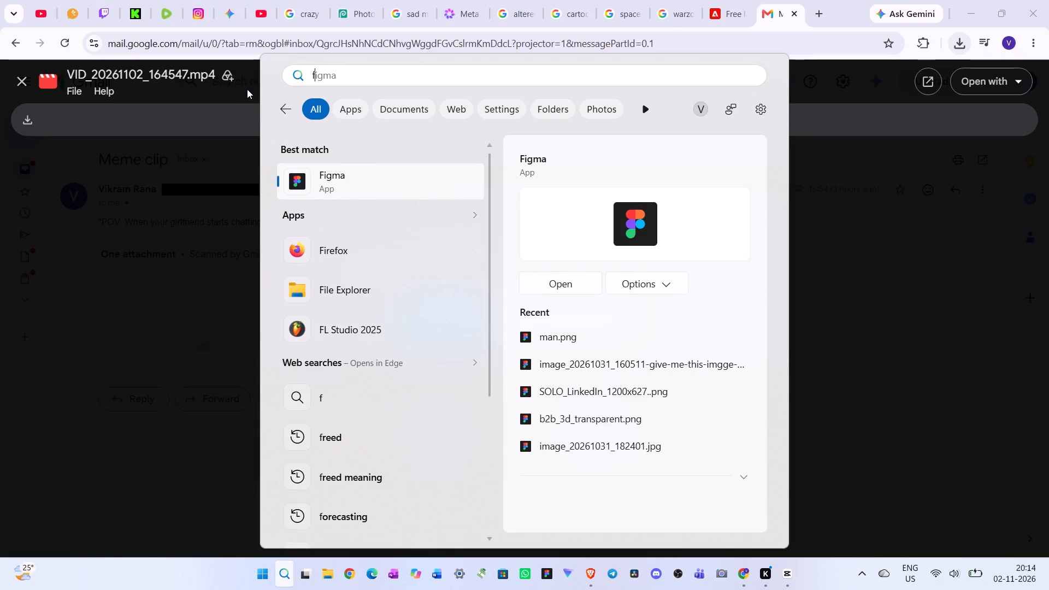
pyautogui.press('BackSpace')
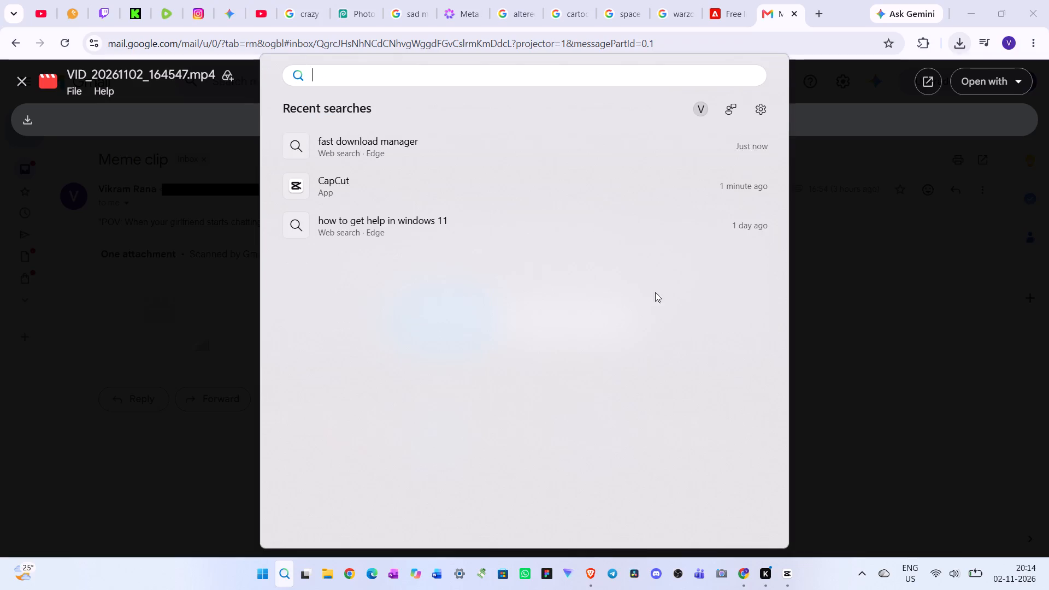
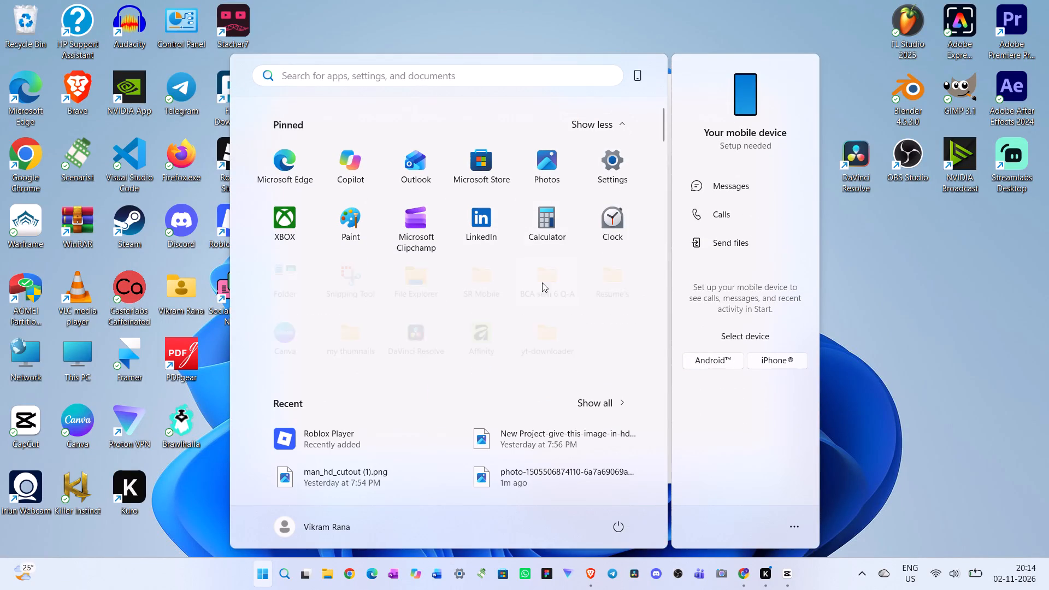
# Look through the alphabetical list of all installed apps, from A through F, for a download app.
pyautogui.scroll(-3, 566, 234)
pyautogui.scroll(-3, 566, 343)
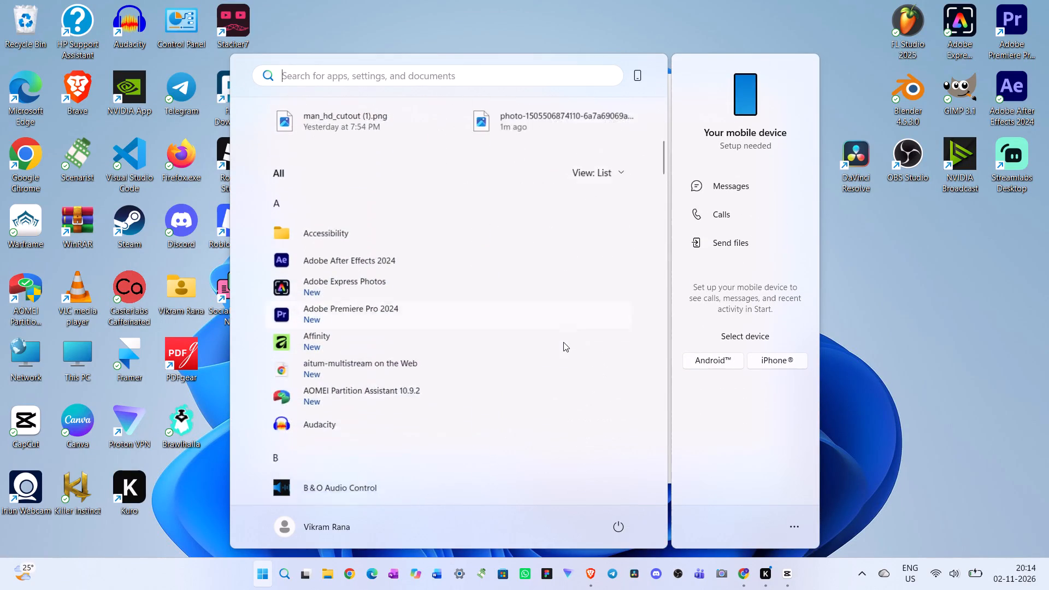
pyautogui.scroll(-2, 563, 342)
pyautogui.scroll(-3, 364, 419)
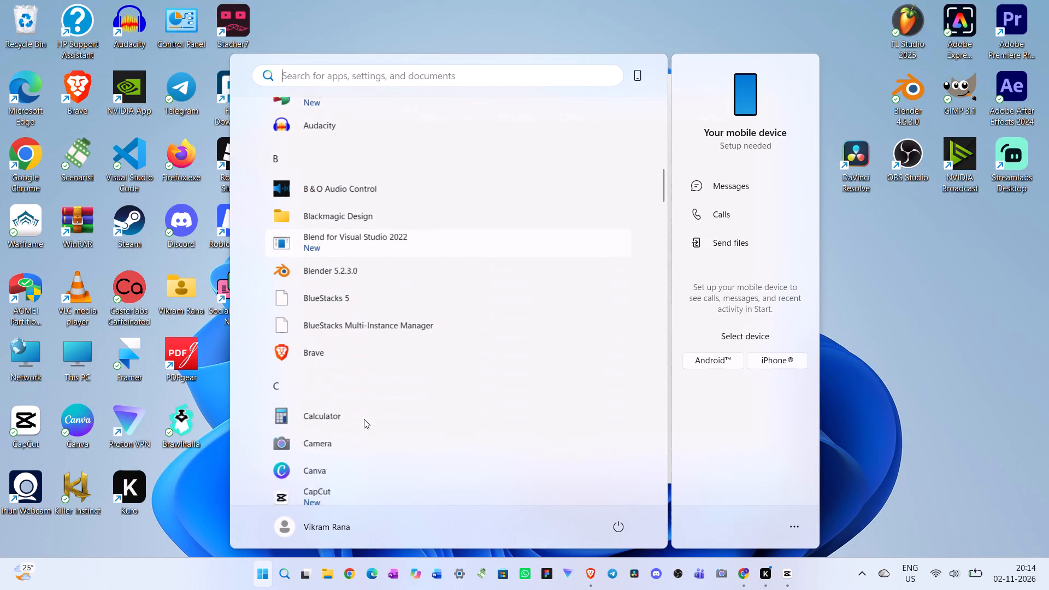
pyautogui.scroll(-4, 364, 419)
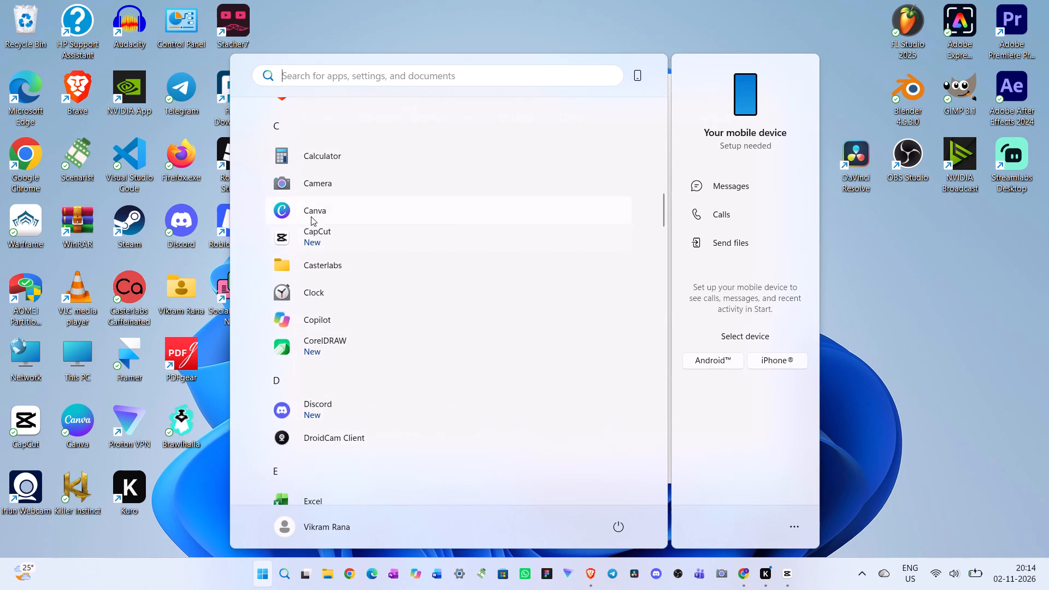
pyautogui.scroll(-5, 311, 216)
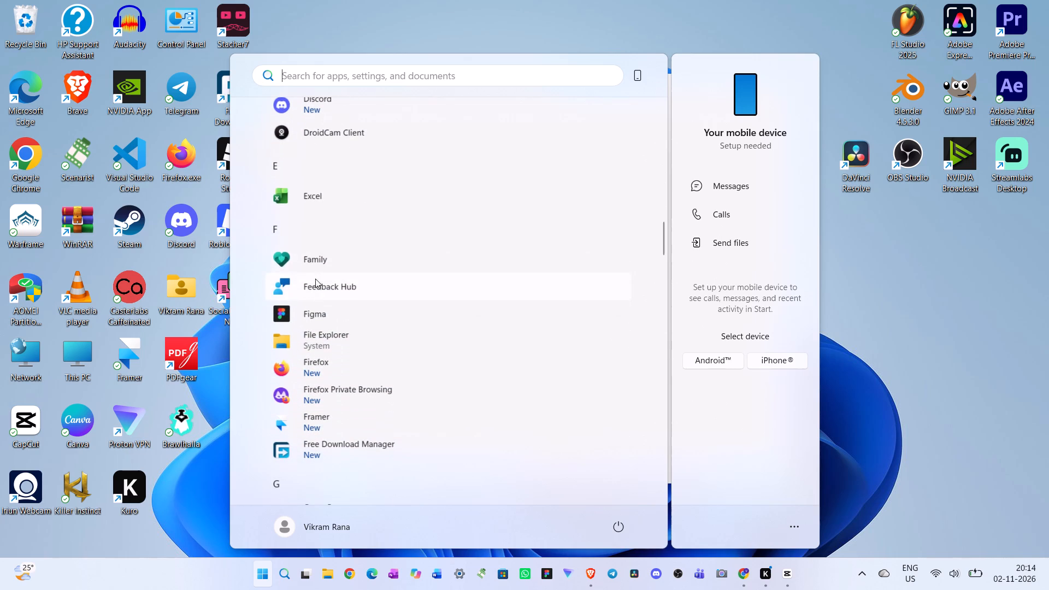
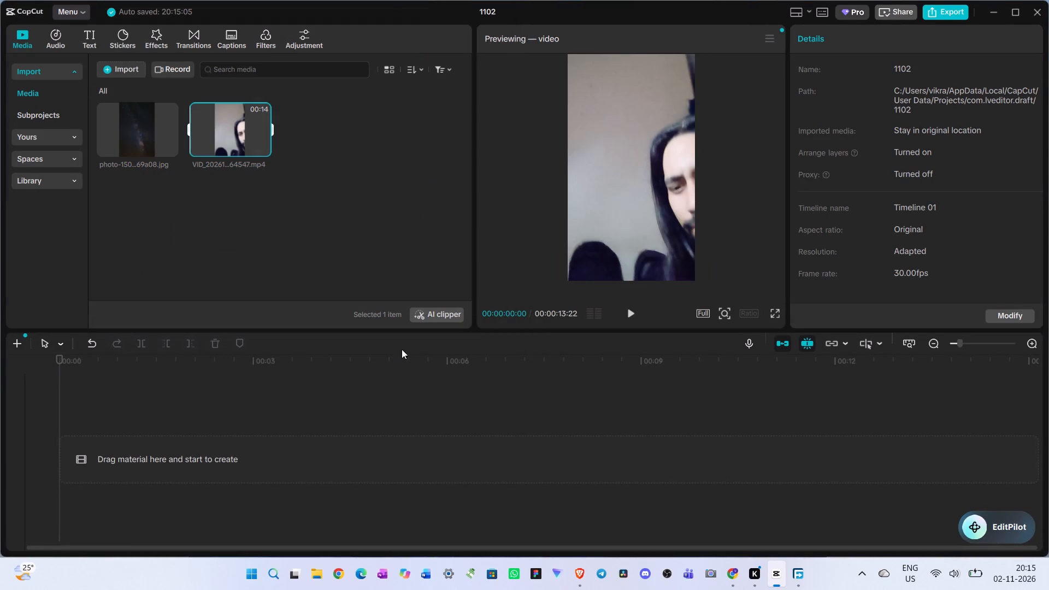
# Add the VID_20261102_164547.mp4 clip to the timeline.
pyautogui.click(263, 147)
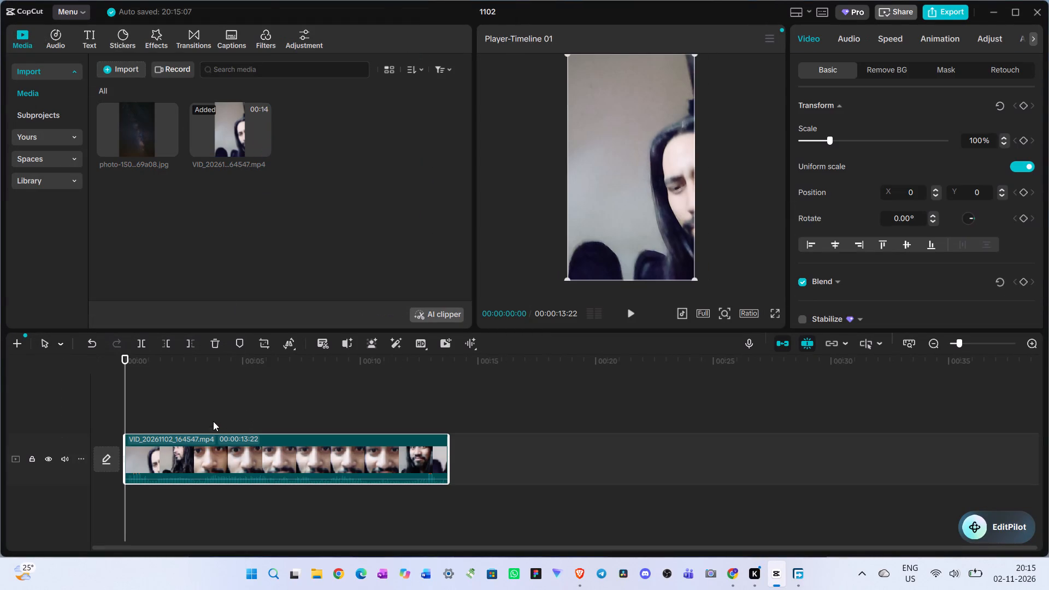
# Trim away the opening of the VID_20261102_164547.mp4 clip up to 00:00:01:29.
pyautogui.press('space')
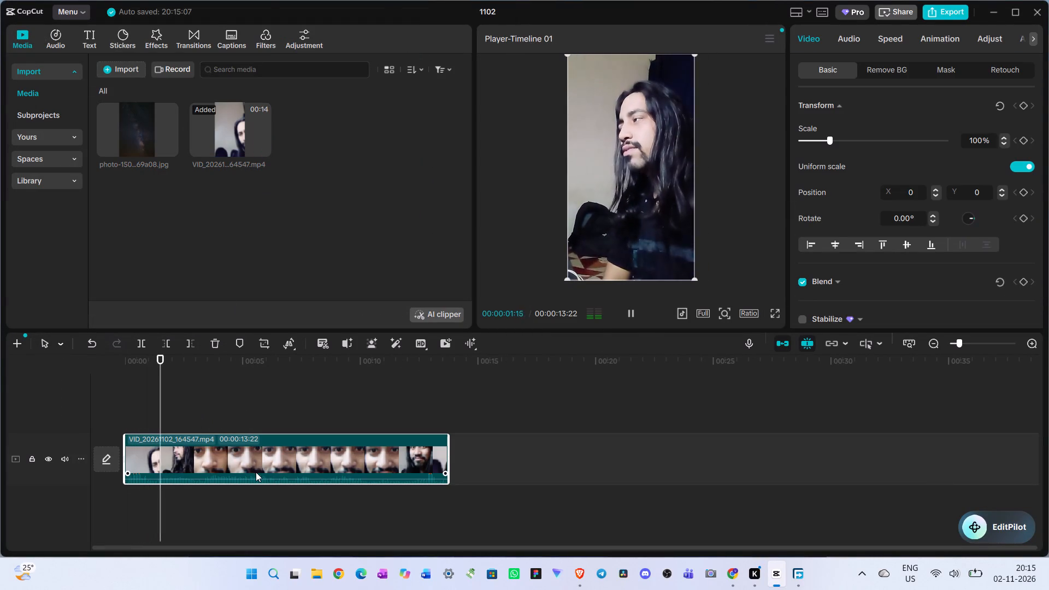
pyautogui.keyDown('ctrl'); pyautogui.scroll(4, 268, 480); pyautogui.keyUp('ctrl')
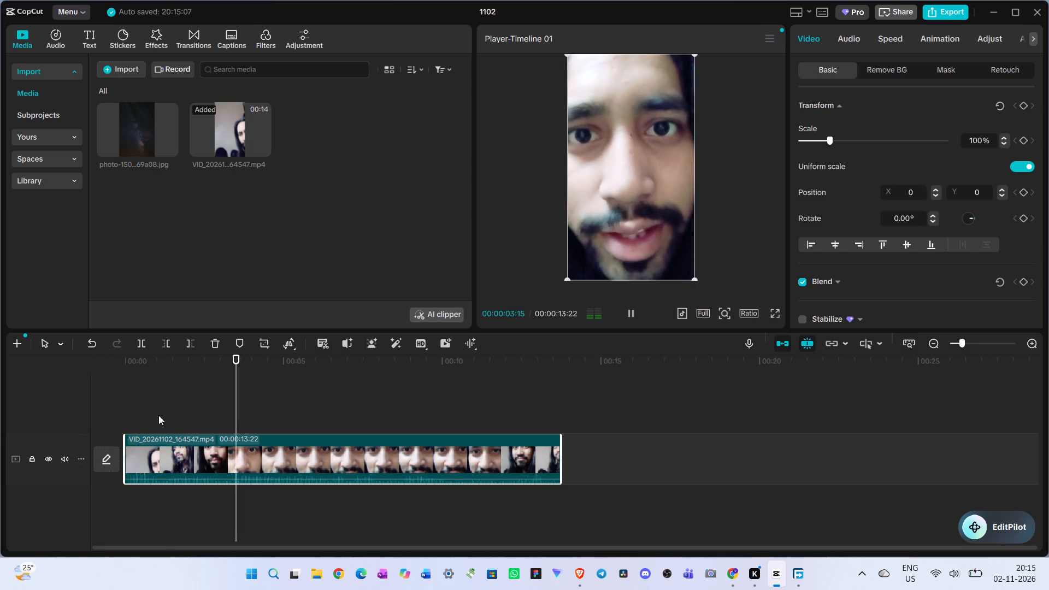
pyautogui.click(166, 402)
pyautogui.press('space')
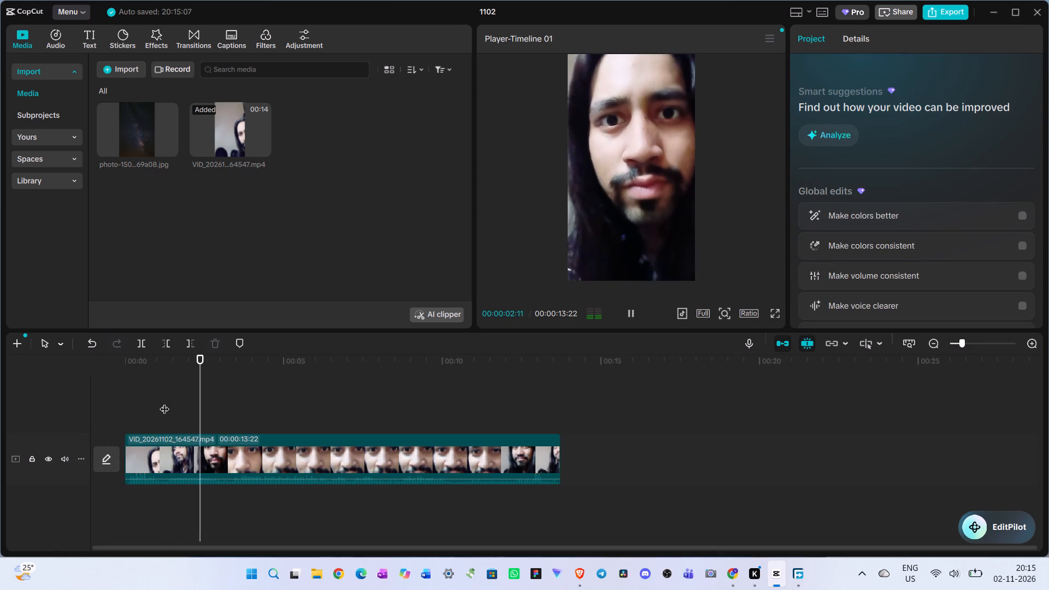
pyautogui.press('space')
pyautogui.click(182, 402)
pyautogui.moveTo(182, 402); pyautogui.dragTo(190, 405)
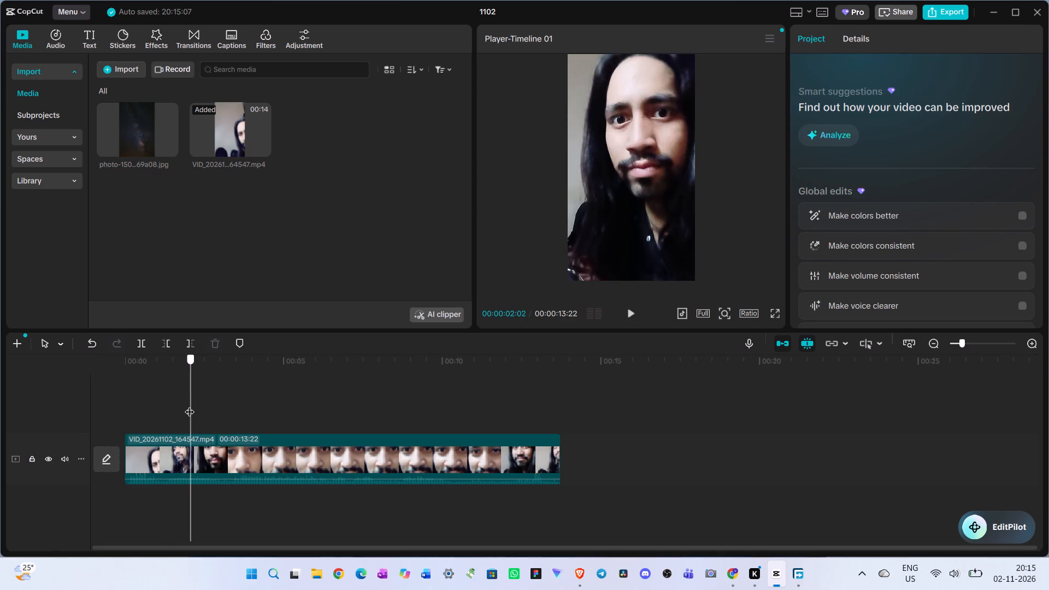
pyautogui.moveTo(190, 405); pyautogui.dragTo(188, 407)
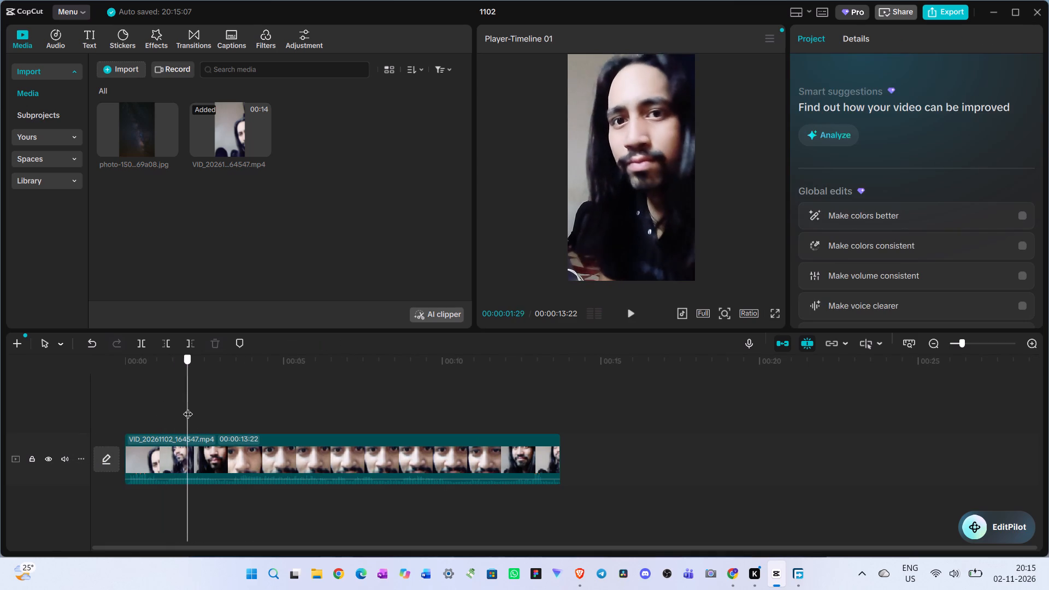
pyautogui.moveTo(188, 407); pyautogui.dragTo(186, 409)
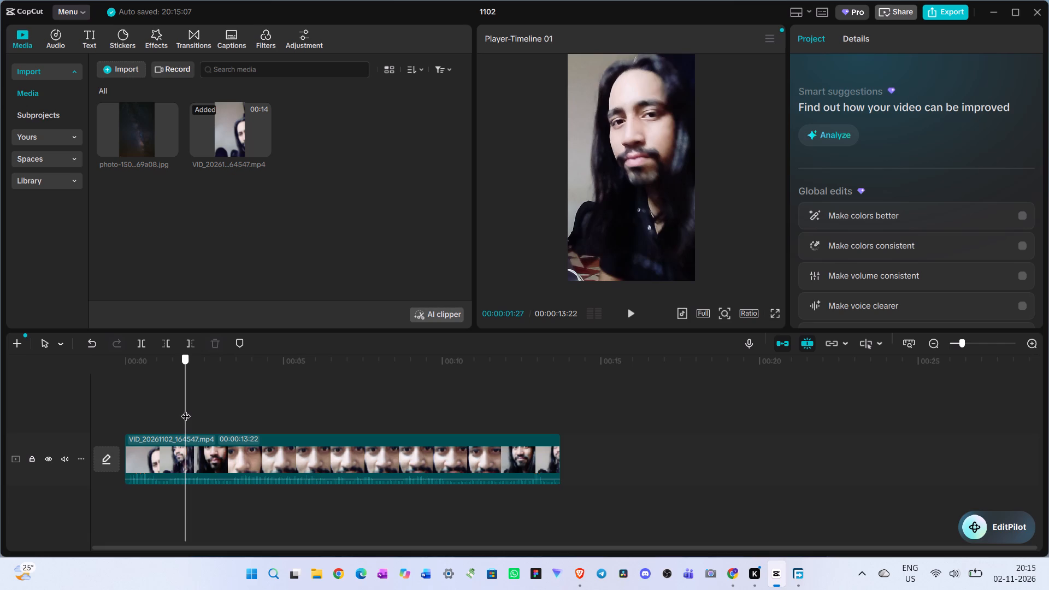
pyautogui.moveTo(186, 409); pyautogui.dragTo(188, 411)
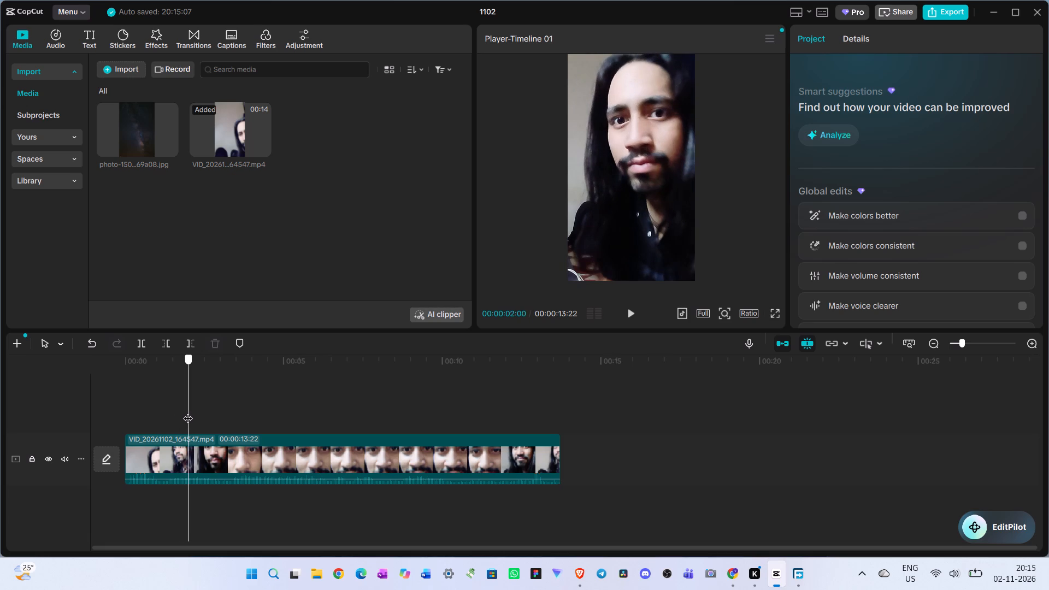
pyautogui.moveTo(188, 411); pyautogui.dragTo(187, 414)
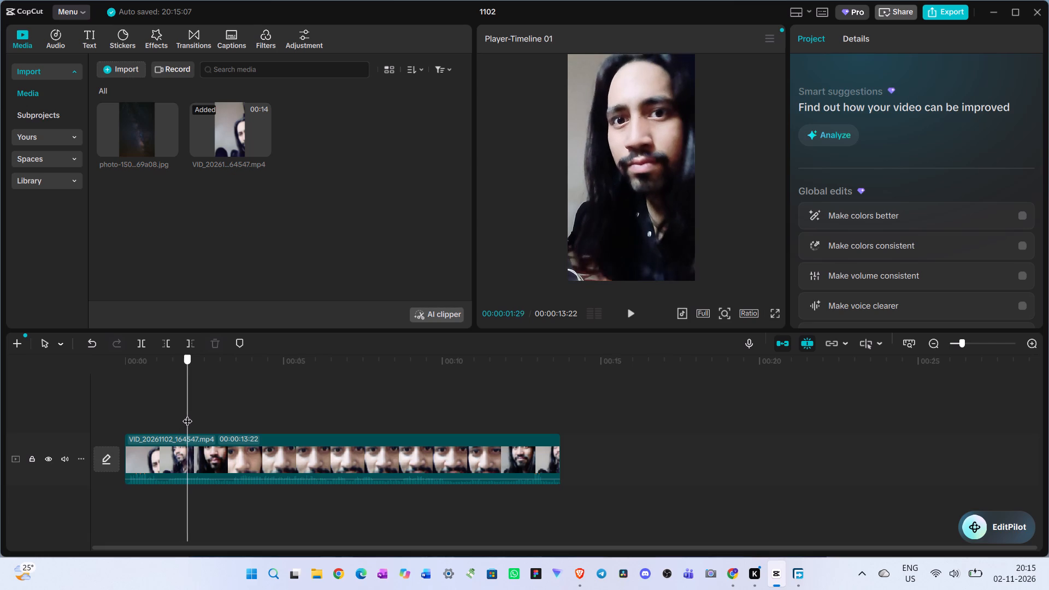
pyautogui.moveTo(187, 414); pyautogui.dragTo(185, 414)
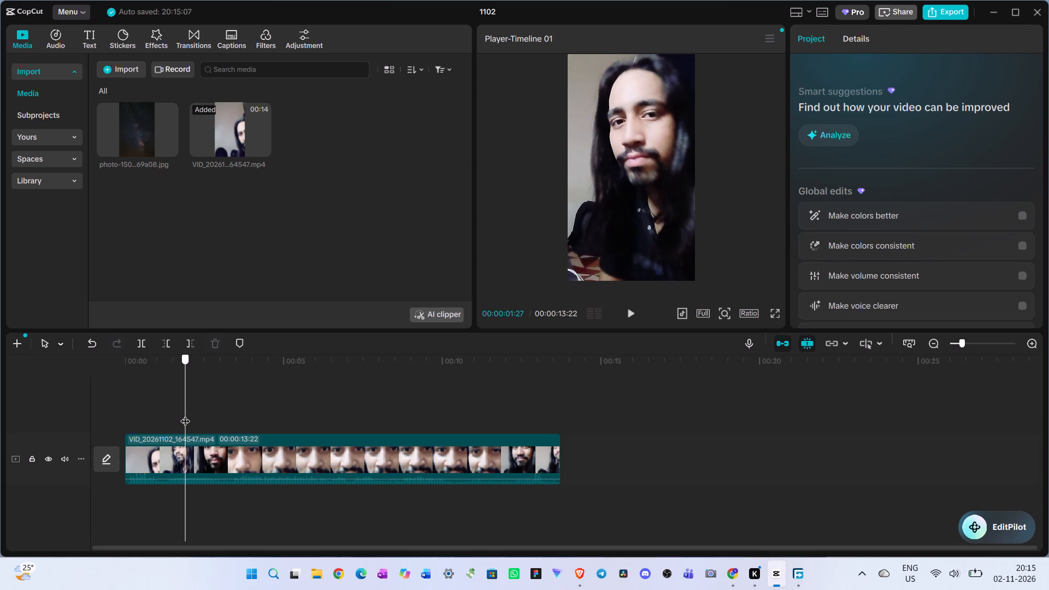
pyautogui.moveTo(185, 414); pyautogui.dragTo(187, 415)
pyautogui.click(204, 455)
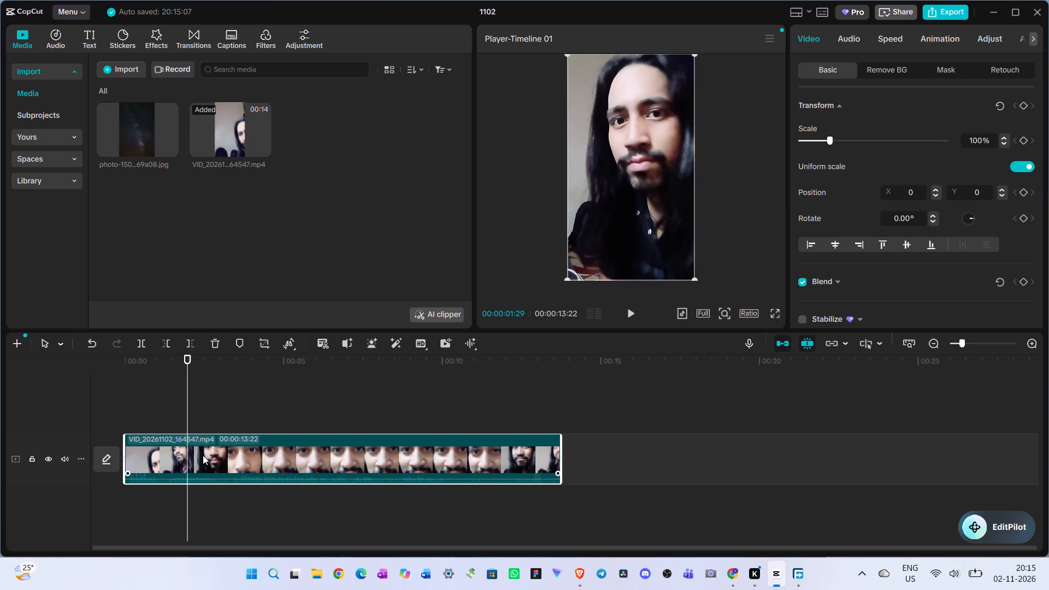
pyautogui.press('q')
pyautogui.moveTo(207, 452); pyautogui.dragTo(182, 453)
# Play the trimmed clip from its start to review the new opening and the closing seconds.
pyautogui.click(215, 383)
pyautogui.moveTo(215, 383); pyautogui.dragTo(0, 385)
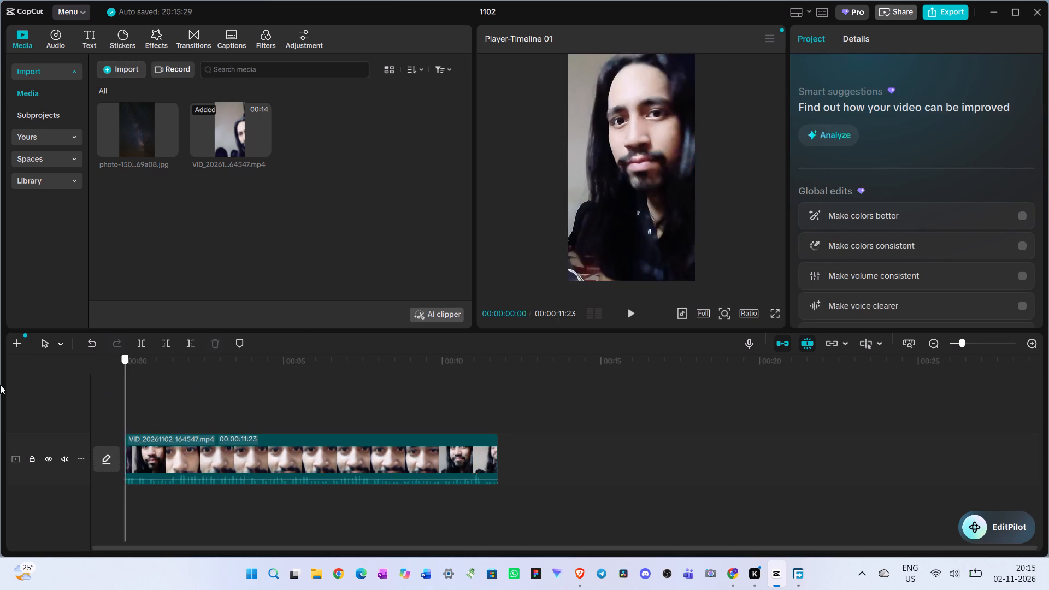
pyautogui.moveTo(0, 385); pyautogui.dragTo(0, 382)
pyautogui.press('space')
pyautogui.click(239, 423)
pyautogui.moveTo(237, 422); pyautogui.dragTo(78, 423)
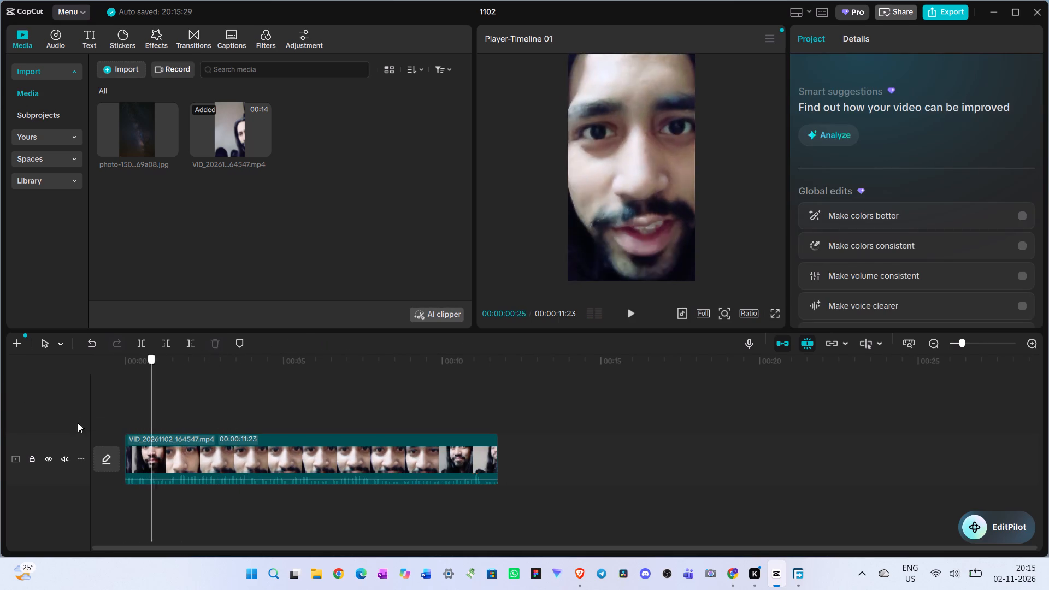
pyautogui.moveTo(78, 423); pyautogui.dragTo(0, 422)
pyautogui.press('space')
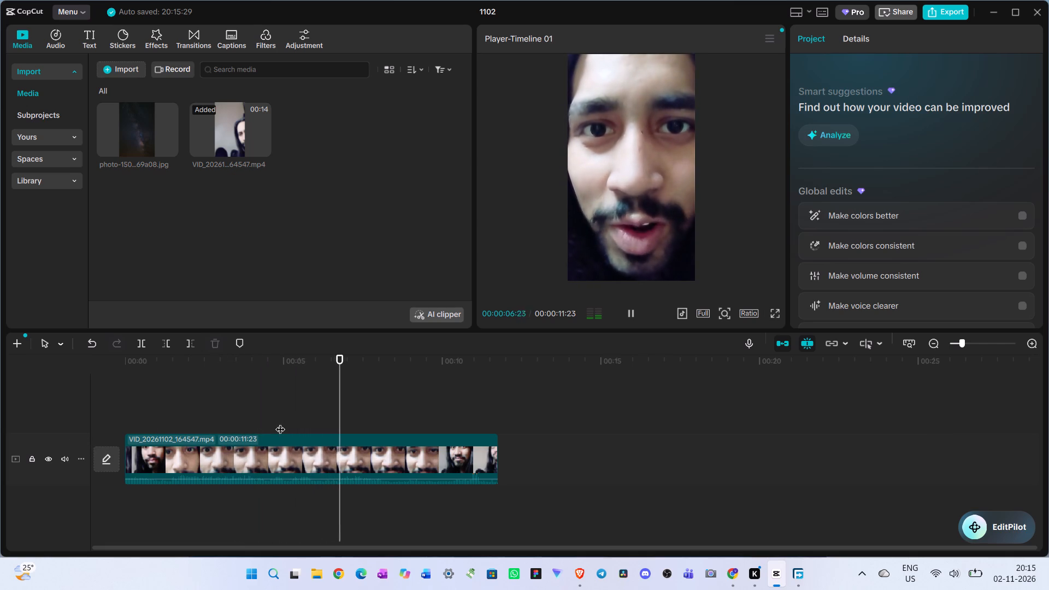
pyautogui.click(456, 402)
pyautogui.moveTo(455, 402); pyautogui.dragTo(452, 402)
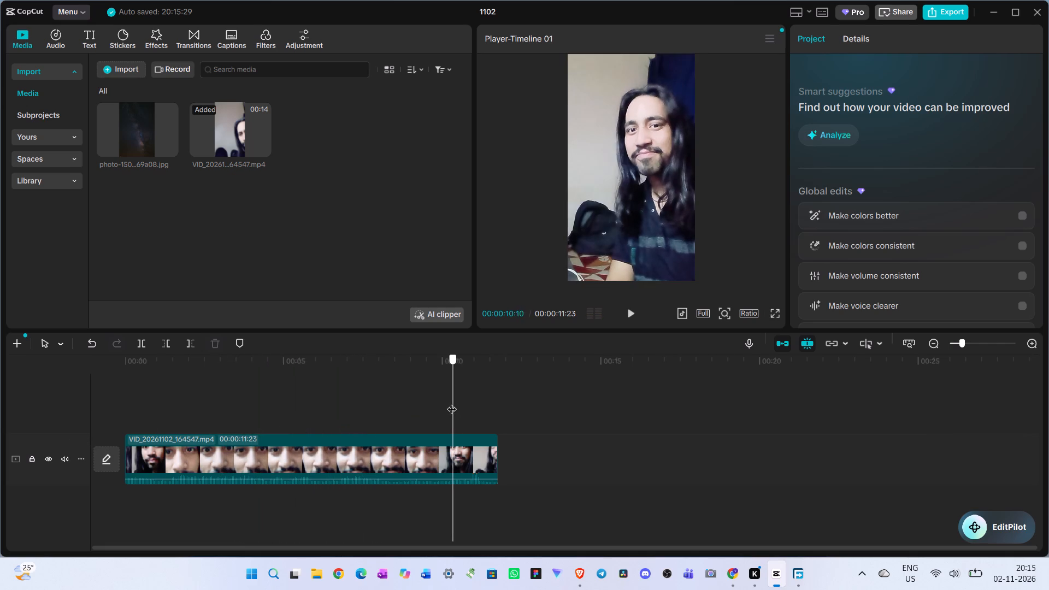
pyautogui.moveTo(452, 402); pyautogui.dragTo(0, 470)
pyautogui.press('space')
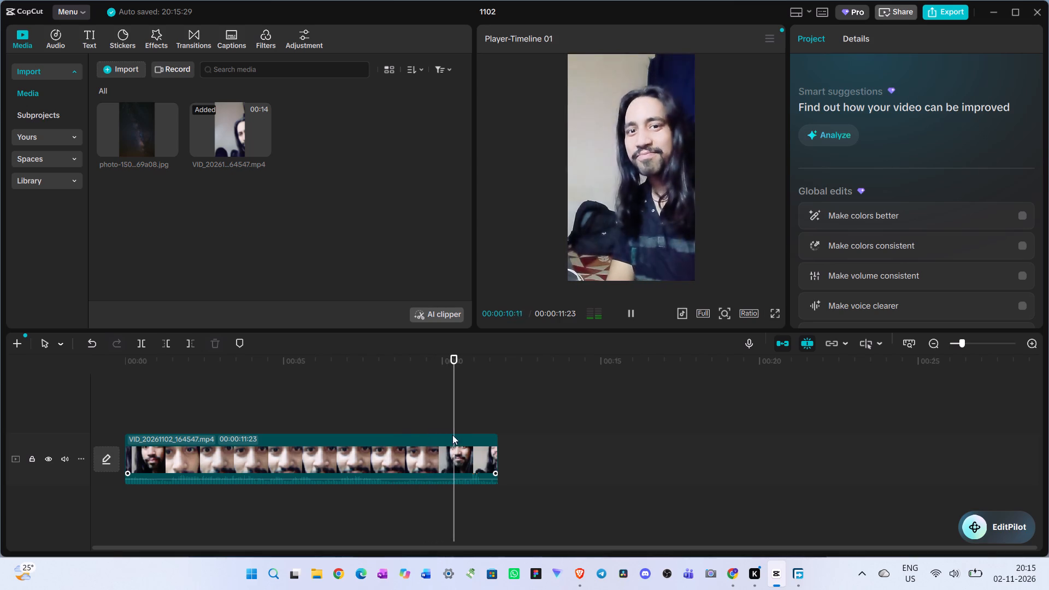
# Replay the clip's closing seconds to find the cut frame, and trim away everything after 00:00:10:04.
pyautogui.click(399, 424)
pyautogui.click(360, 423)
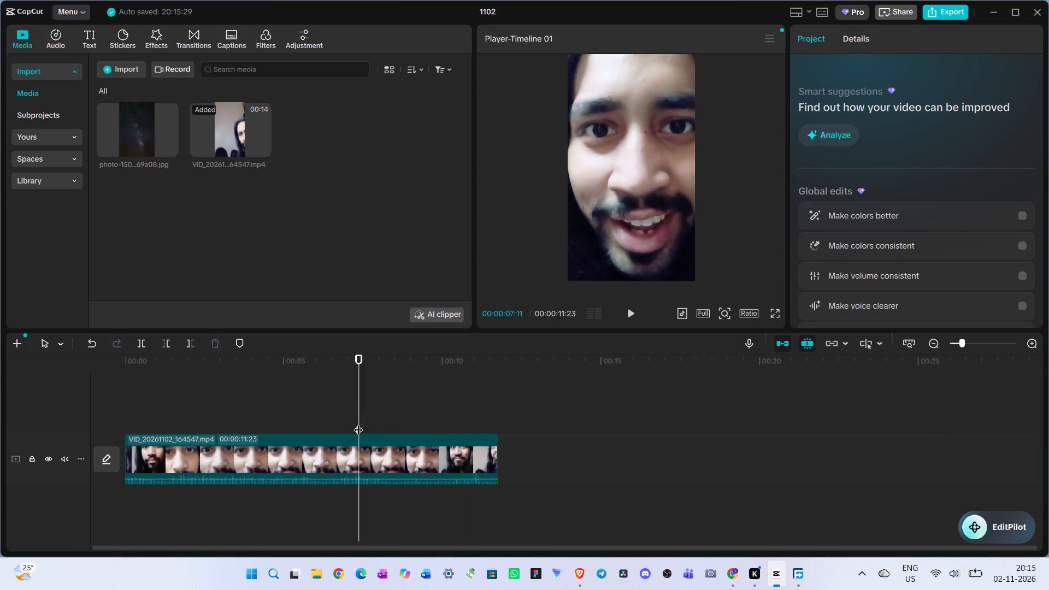
pyautogui.press('space')
pyautogui.press('space')
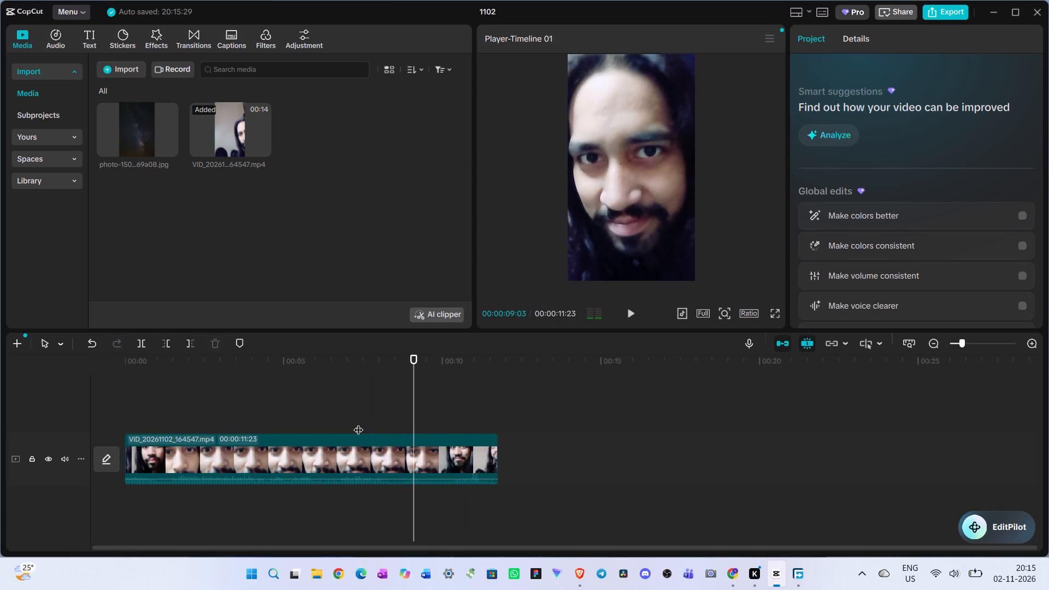
pyautogui.press('space')
pyautogui.press('space')
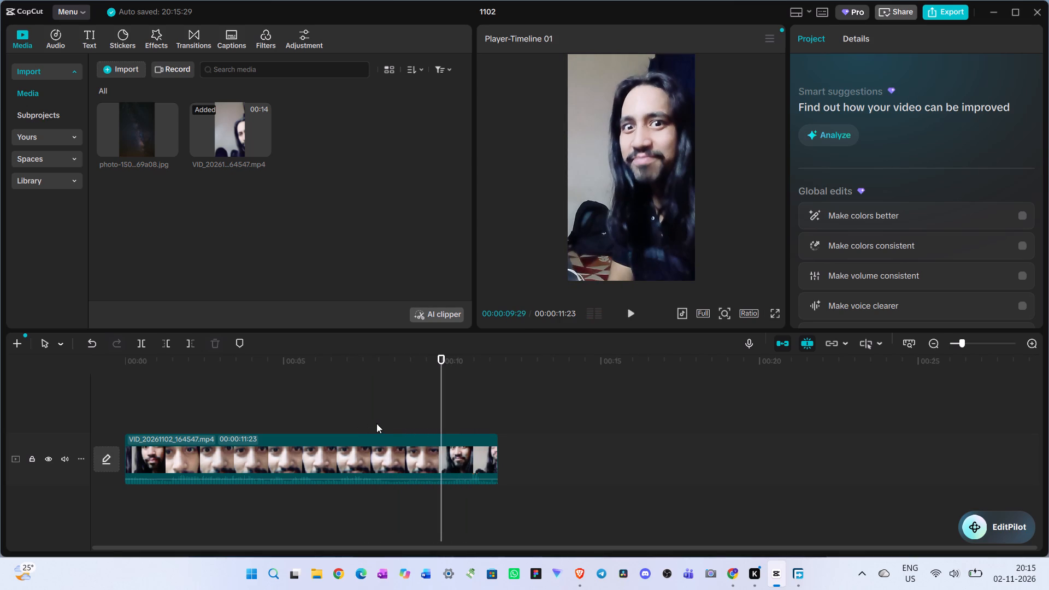
pyautogui.click(366, 418)
pyautogui.press('space')
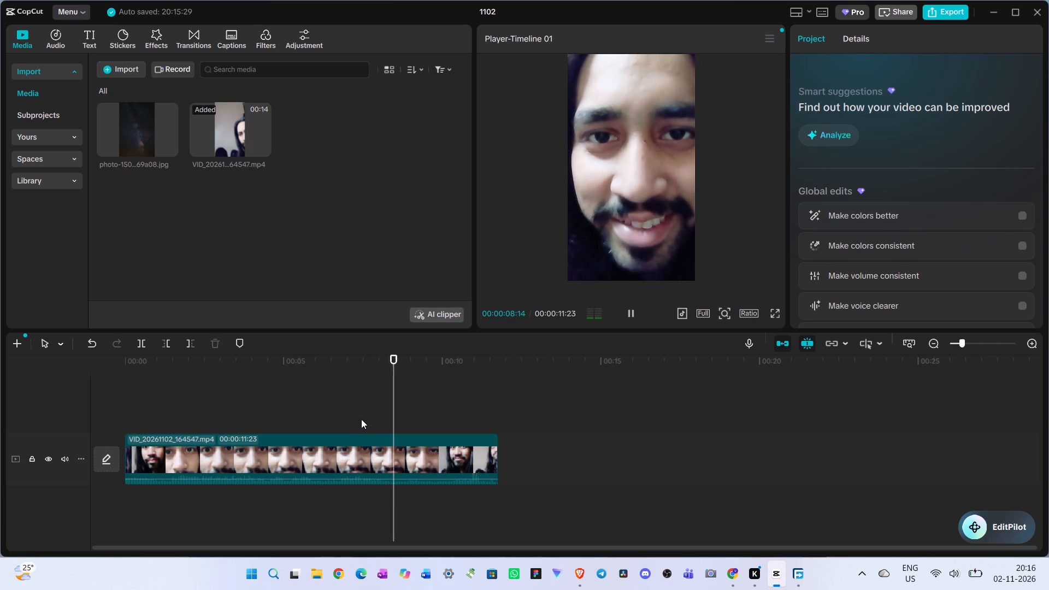
pyautogui.press('space')
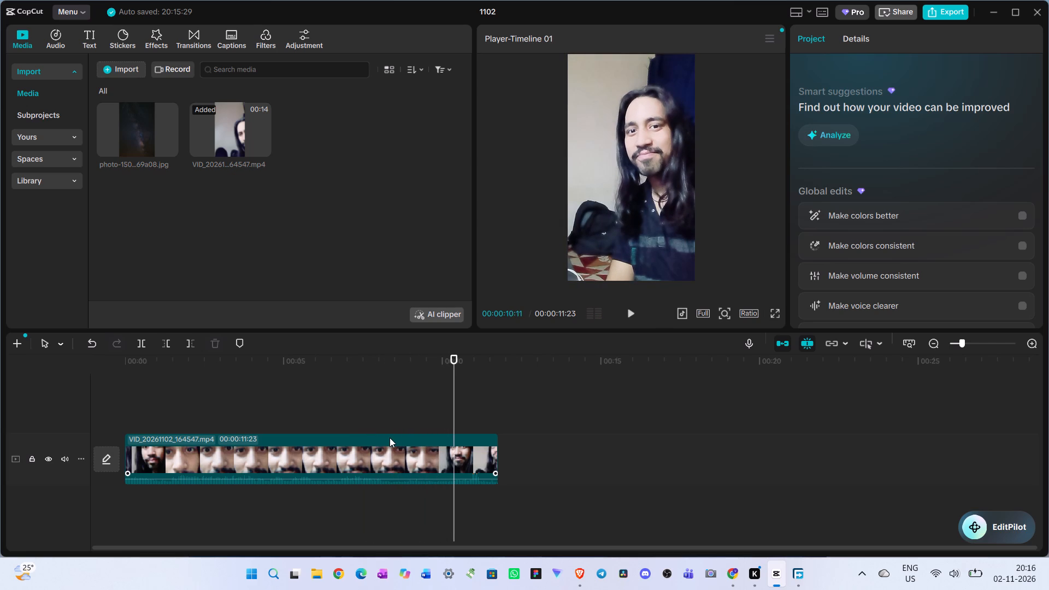
pyautogui.press('Left')
pyautogui.press('Left')
pyautogui.press('Left')
pyautogui.press('Left')
pyautogui.press('Left')
pyautogui.press('Left')
pyautogui.press('Left')
pyautogui.press('Left')
pyautogui.press('Left')
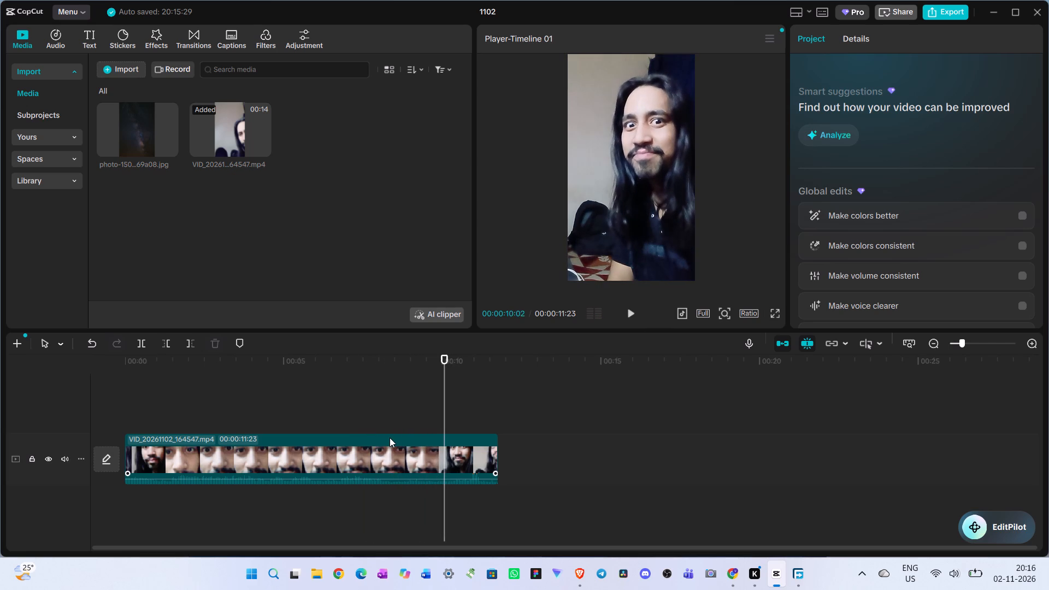
pyautogui.press('Left')
pyautogui.press('Left')
pyautogui.press('Right')
pyautogui.press('Right')
pyautogui.press('Right')
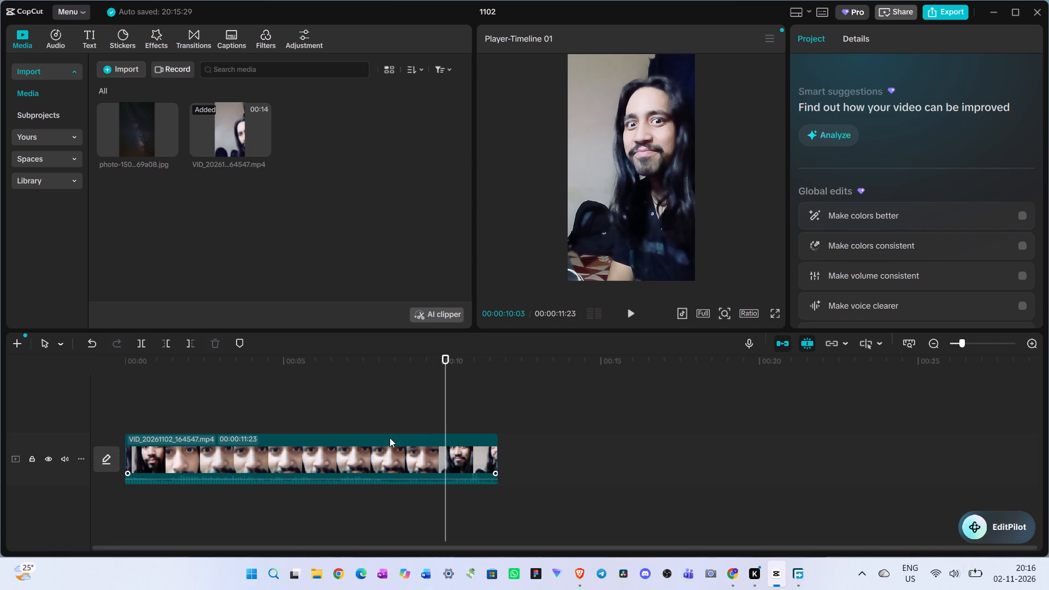
pyautogui.press('Right')
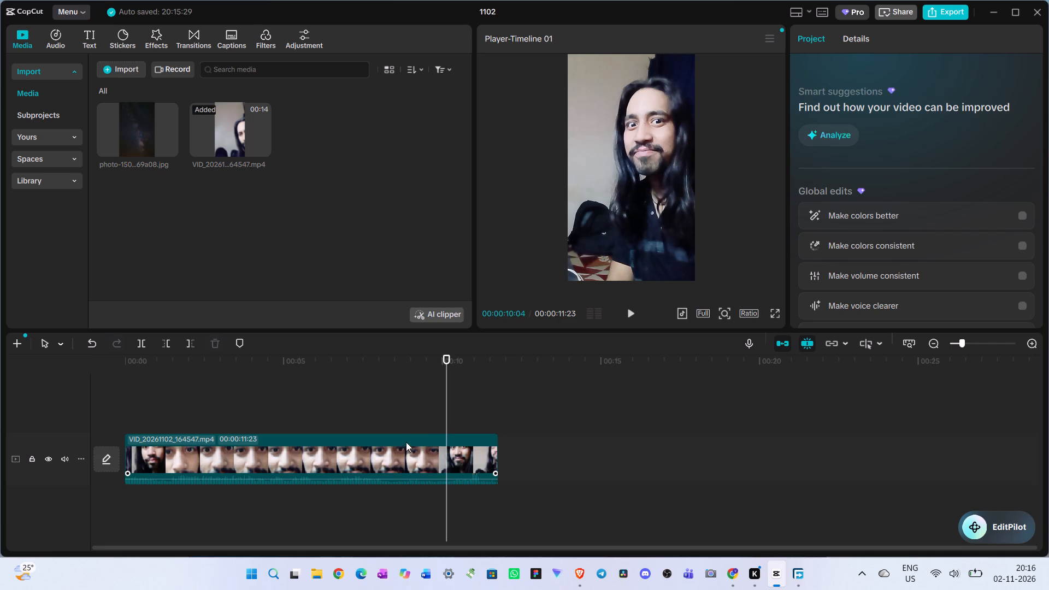
pyautogui.click(452, 455)
pyautogui.press('w')
pyautogui.click(529, 452)
pyautogui.moveTo(528, 453); pyautogui.dragTo(508, 451)
# Play and scrub through the trimmed clip from the beginning to check the full edit.
pyautogui.moveTo(449, 405); pyautogui.dragTo(0, 520)
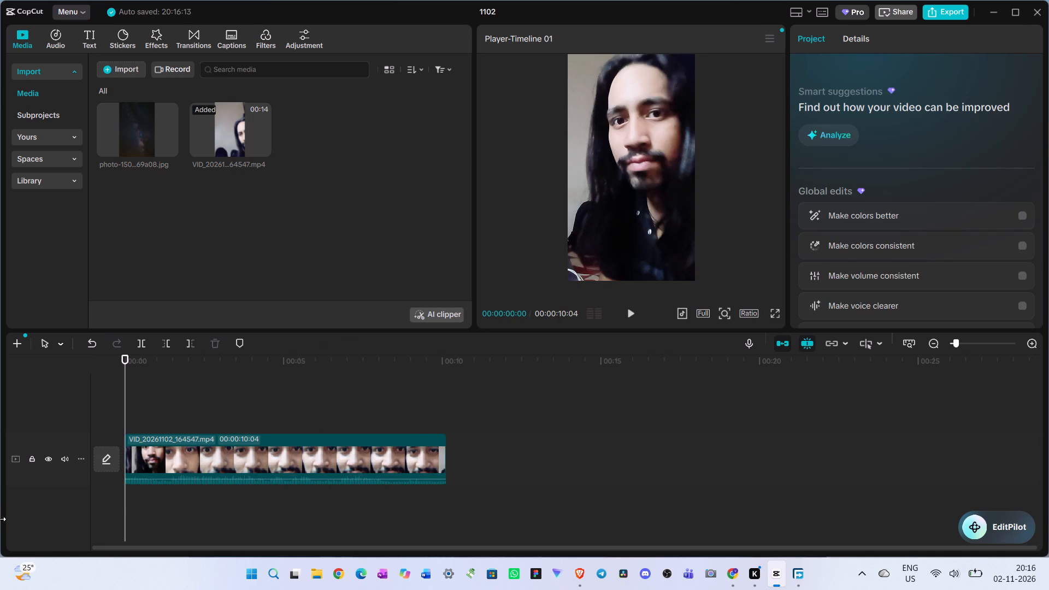
pyautogui.press('space')
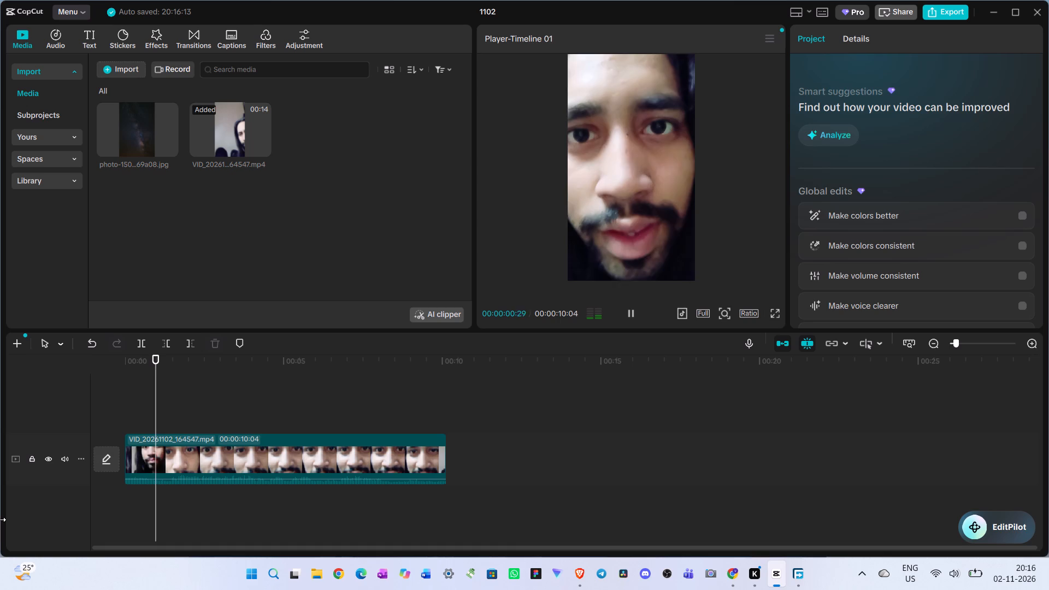
pyautogui.press('space')
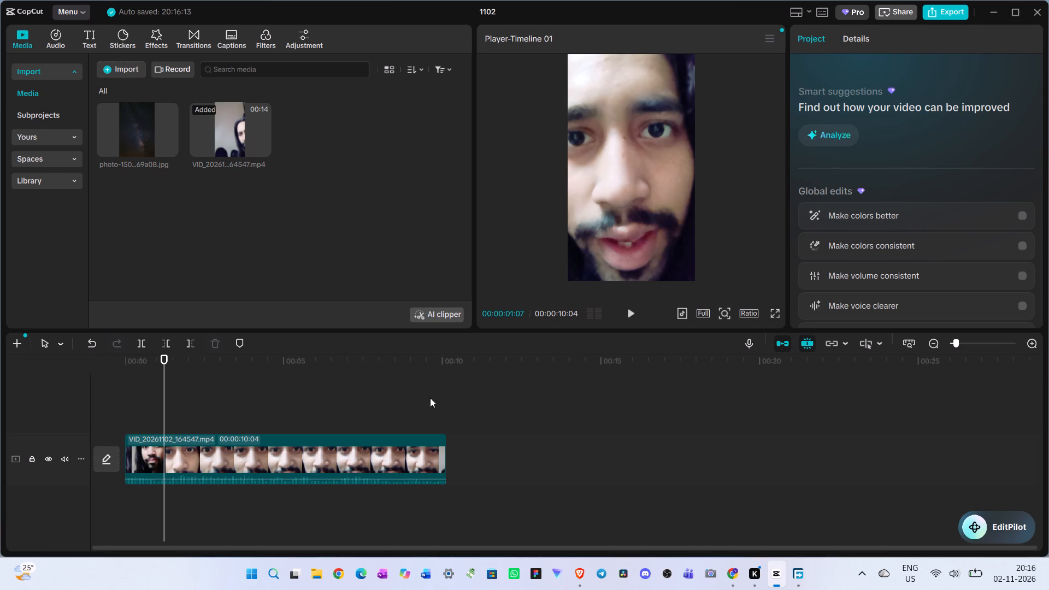
pyautogui.click(333, 409)
pyautogui.moveTo(333, 409); pyautogui.dragTo(325, 414)
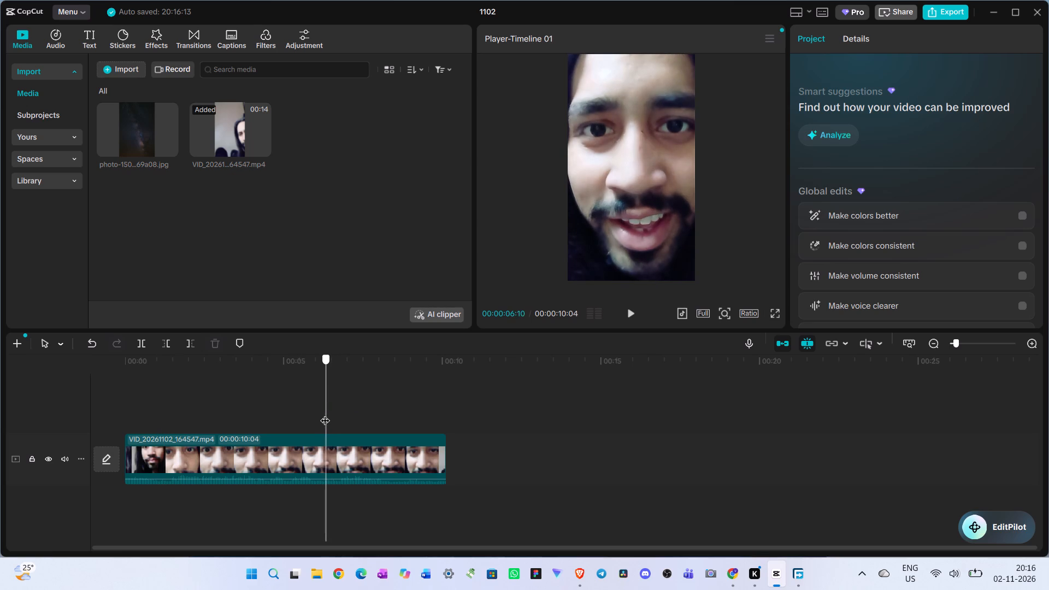
pyautogui.moveTo(325, 414); pyautogui.dragTo(317, 417)
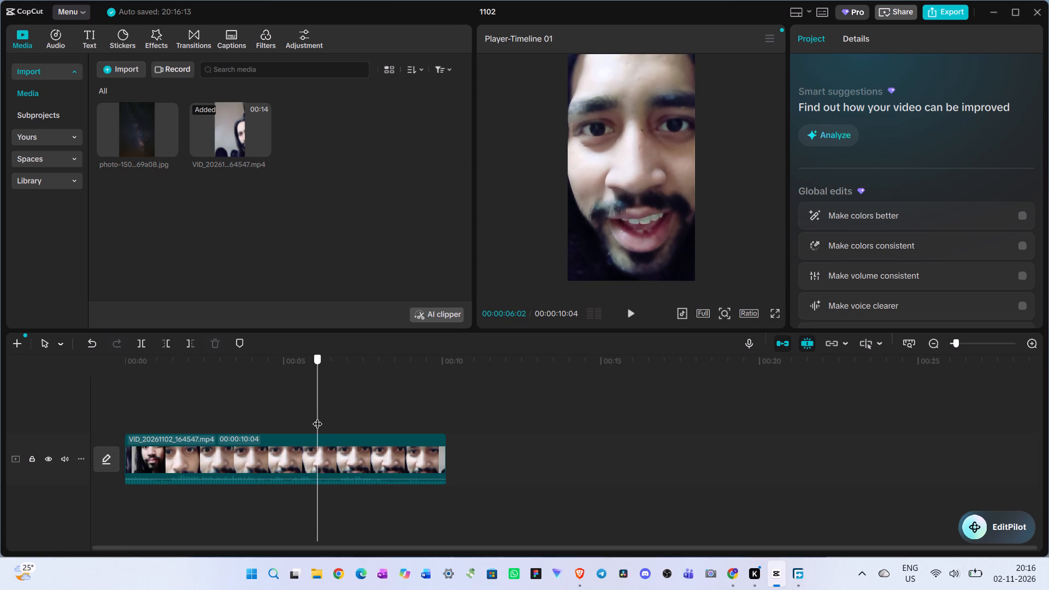
pyautogui.moveTo(317, 417); pyautogui.dragTo(63, 389)
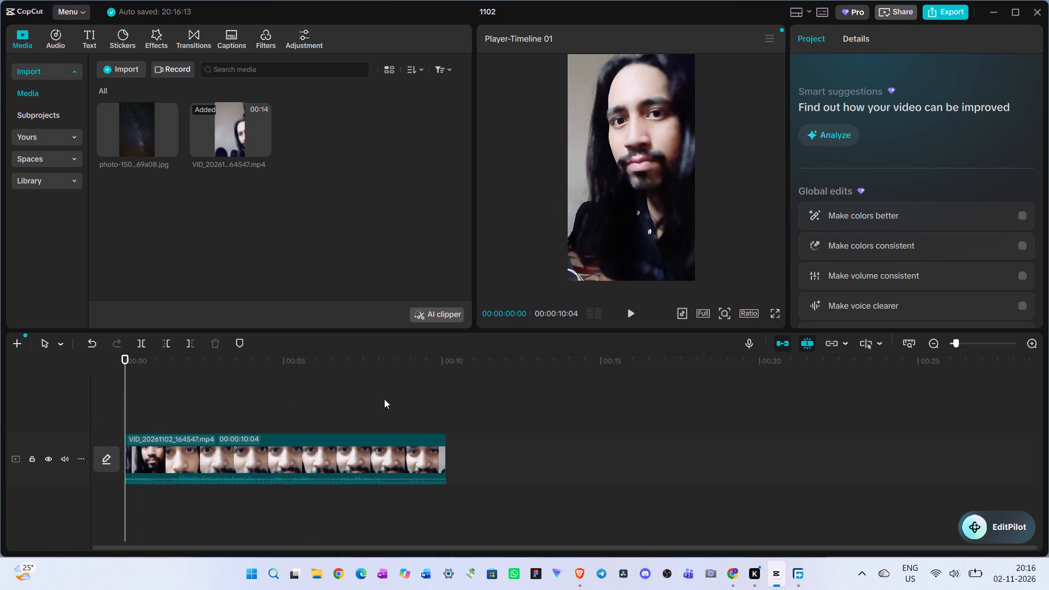
pyautogui.click(426, 406)
pyautogui.moveTo(426, 406); pyautogui.dragTo(448, 411)
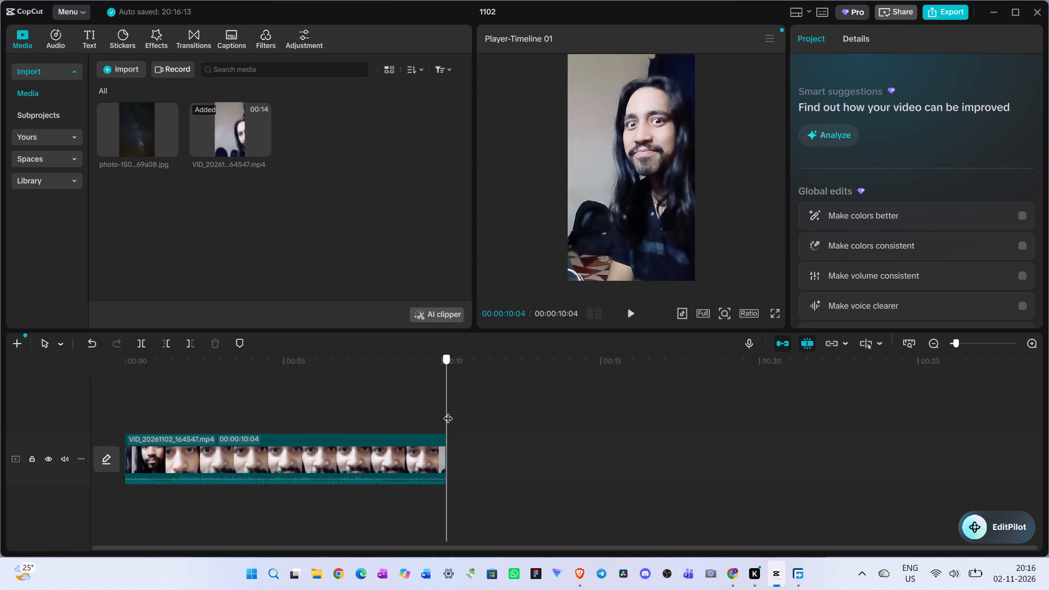
pyautogui.moveTo(448, 411); pyautogui.dragTo(96, 390)
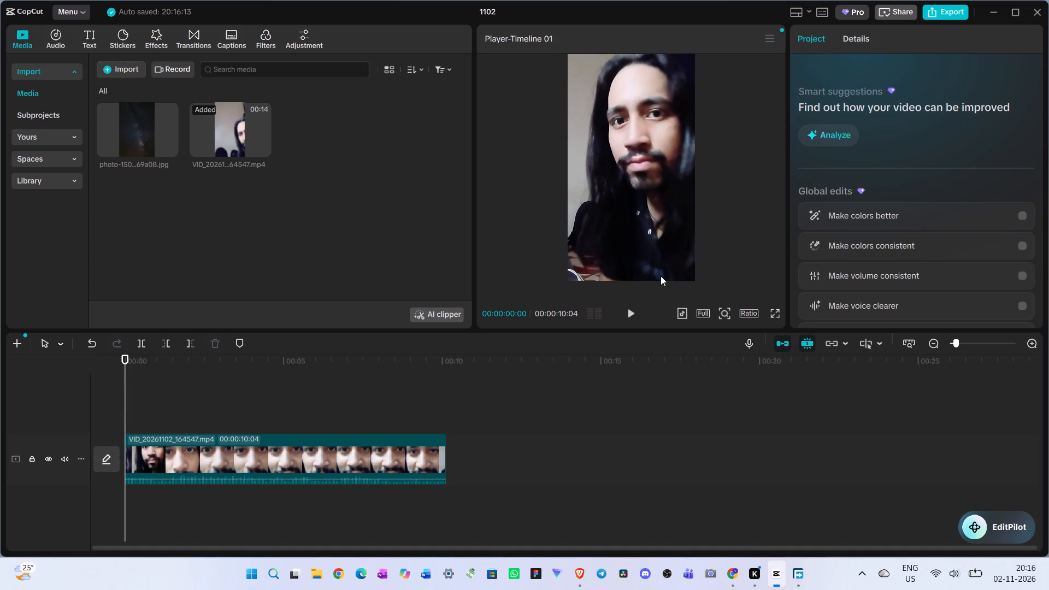
pyautogui.click(627, 315)
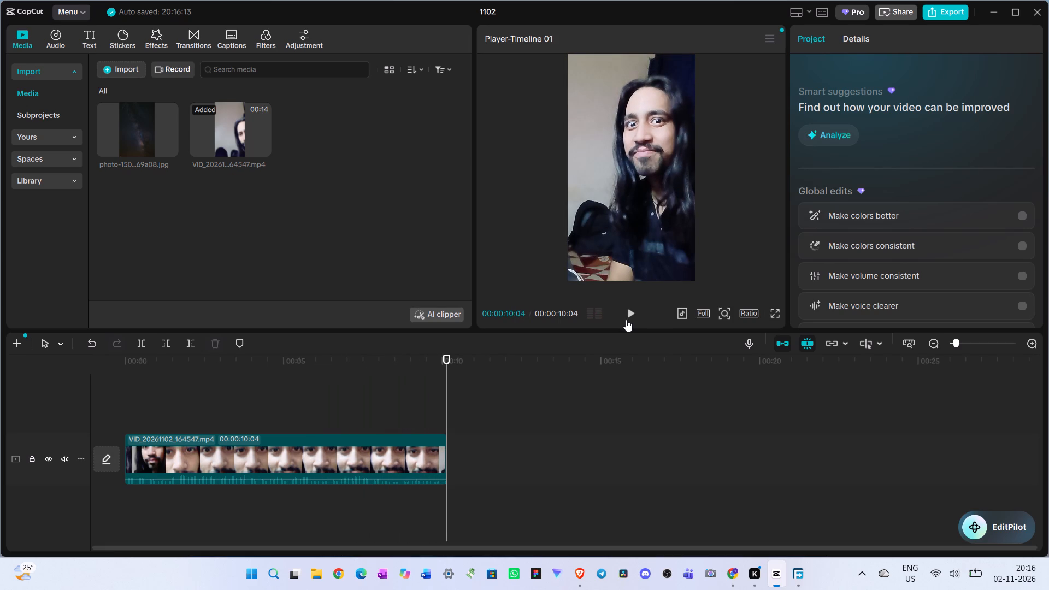
pyautogui.click(407, 402)
pyautogui.moveTo(407, 402); pyautogui.dragTo(0, 421)
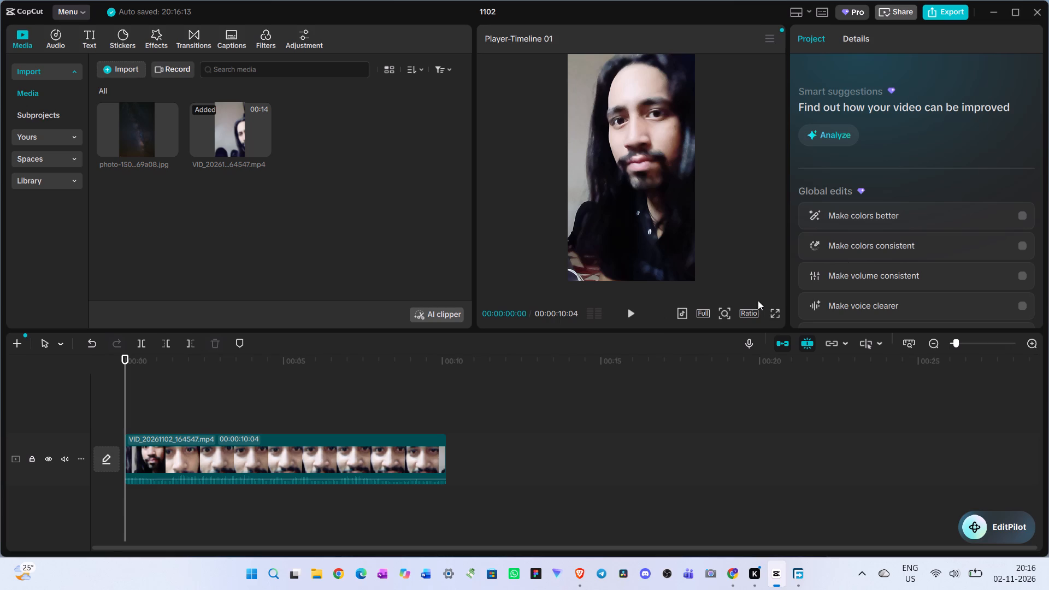
pyautogui.click(631, 314)
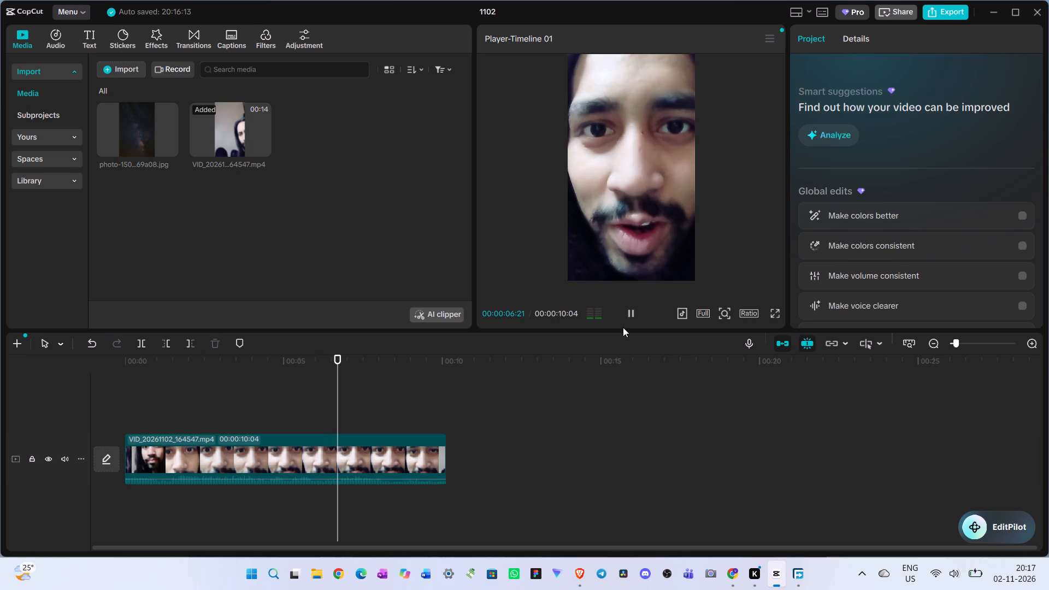
# Scrub back through the trimmed VID_20261102_164547.mp4 clip and replay its opening from 00:00:00:00 to check the cut.
pyautogui.click(451, 376)
pyautogui.moveTo(451, 376); pyautogui.dragTo(345, 390)
pyautogui.click(356, 459)
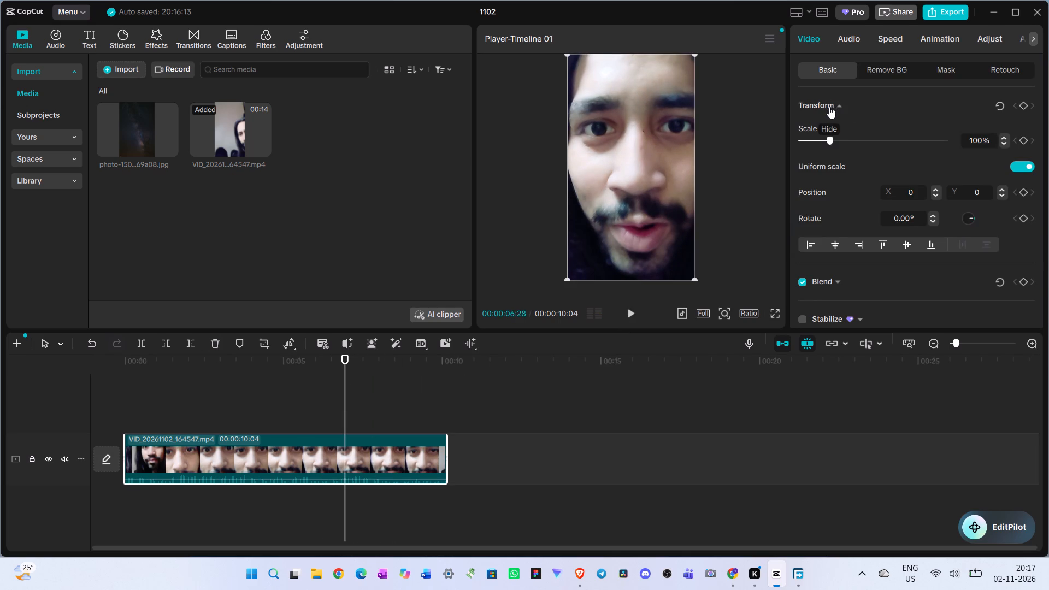
pyautogui.click(313, 383)
pyautogui.moveTo(313, 383); pyautogui.dragTo(156, 439)
pyautogui.moveTo(176, 438); pyautogui.dragTo(169, 439, button='right')
pyautogui.doubleClick(139, 402)
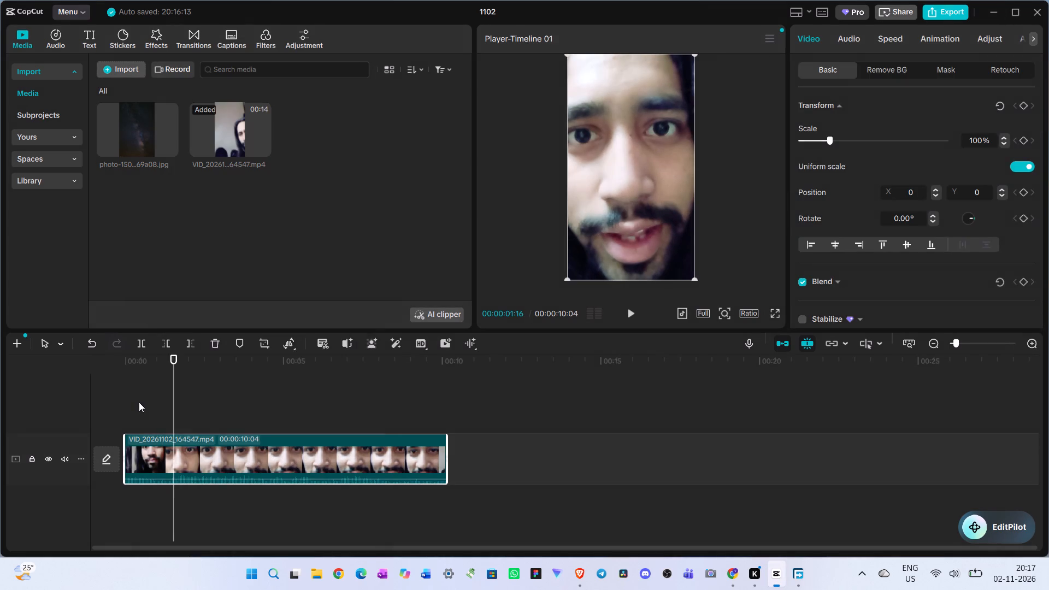
pyautogui.moveTo(138, 403); pyautogui.dragTo(90, 396)
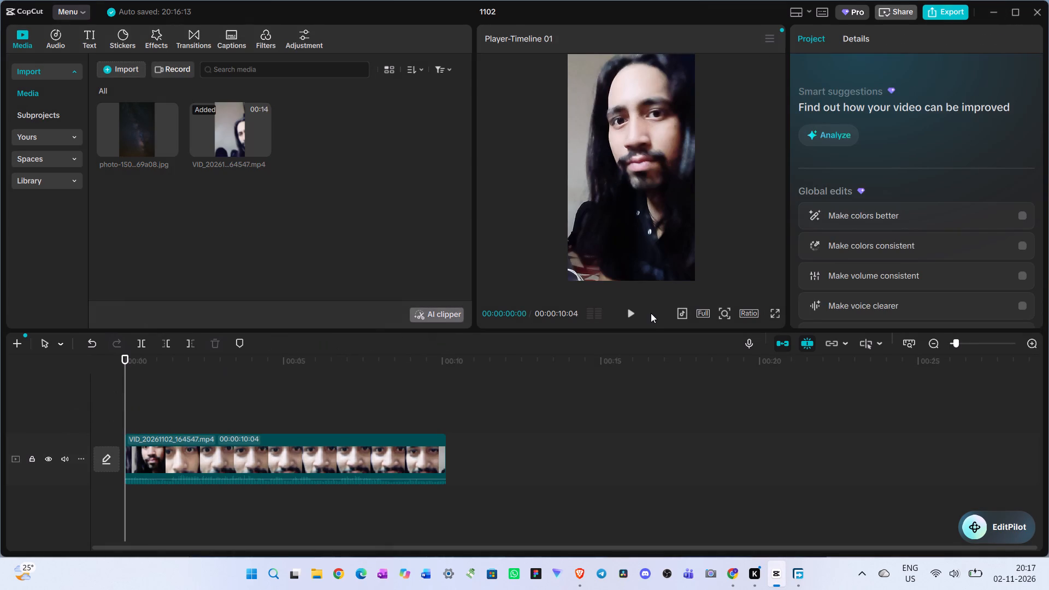
pyautogui.click(634, 315)
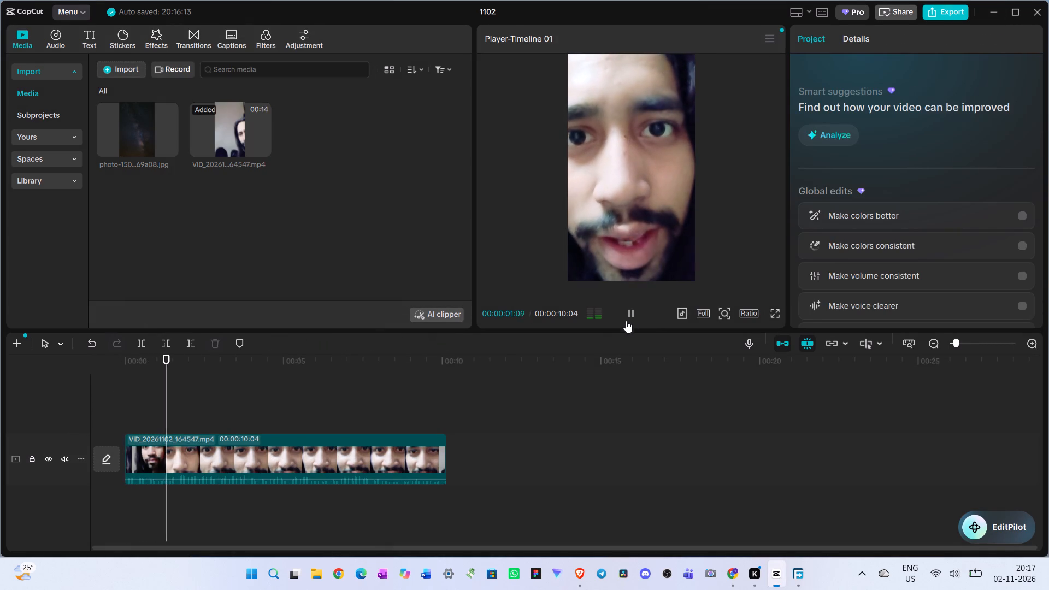
pyautogui.click(424, 398)
pyautogui.moveTo(424, 398); pyautogui.dragTo(3, 392)
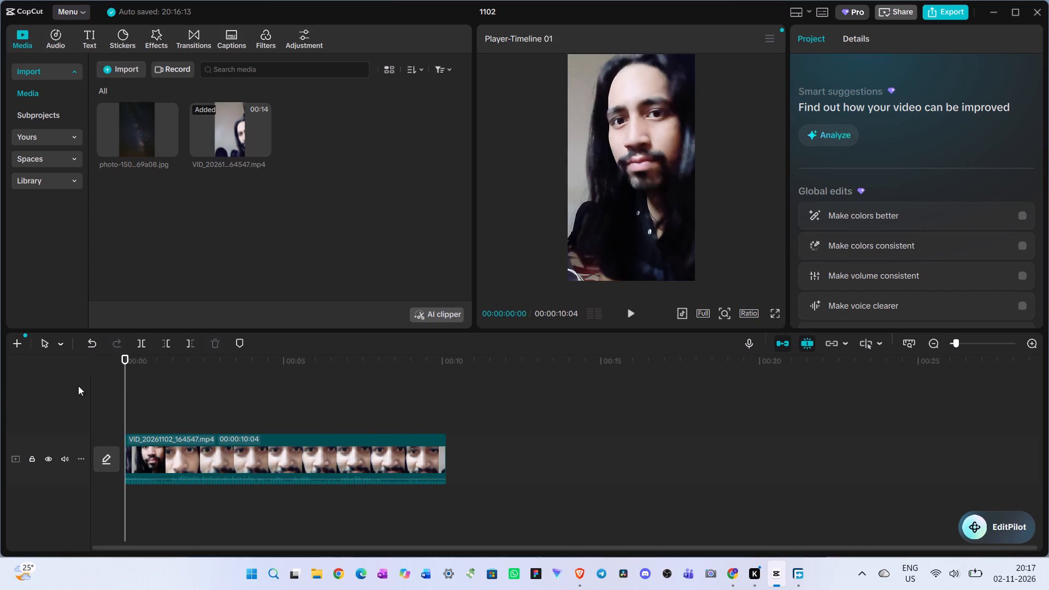
pyautogui.click(635, 313)
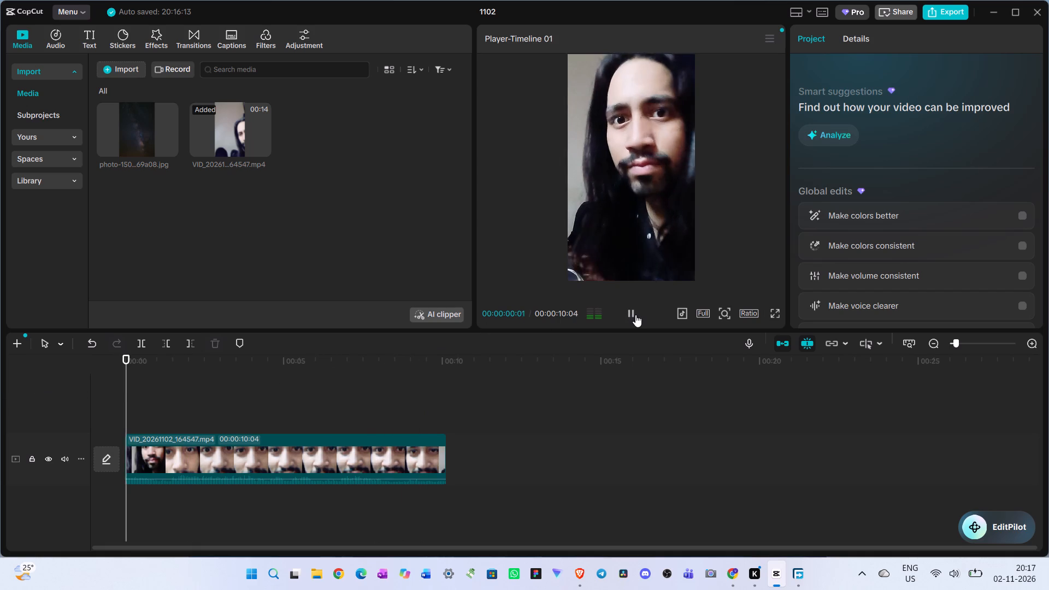
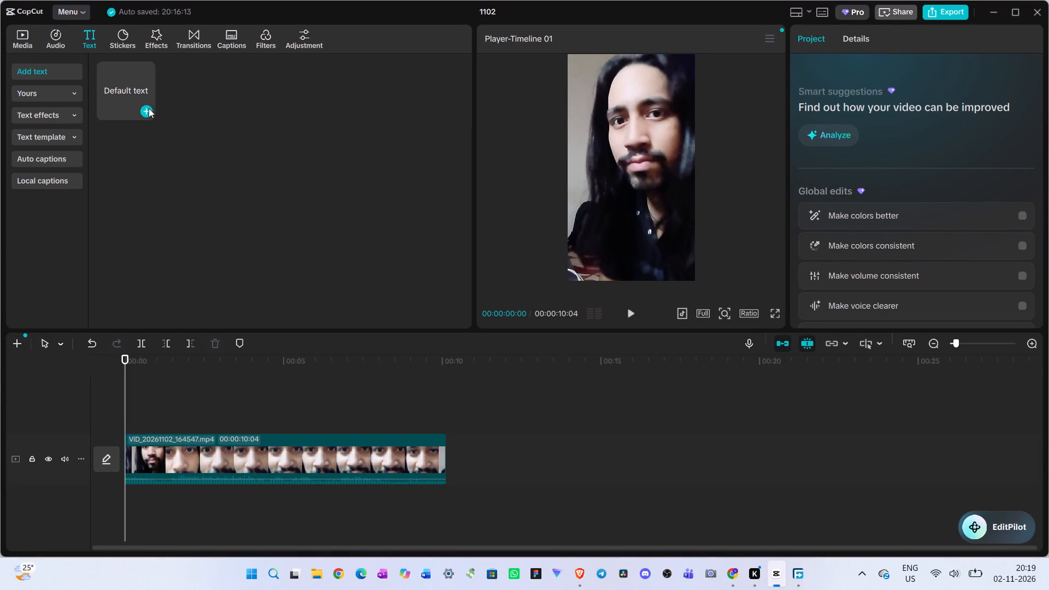
# Add a default text layer at 00:00:00:00 and fit its duration to the full video clip, ending at the clip's end.
pyautogui.click(149, 108)
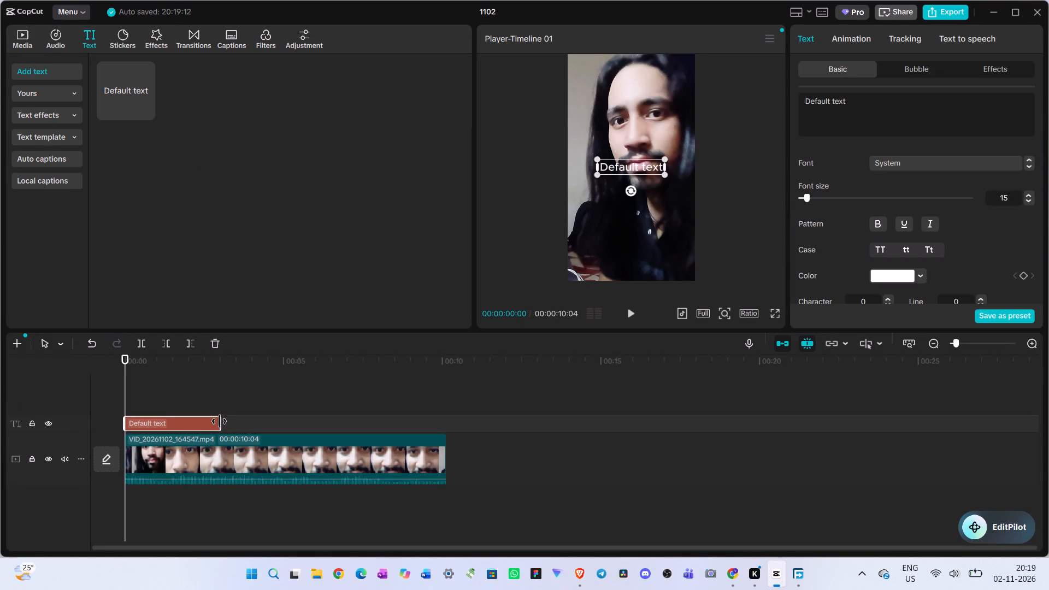
pyautogui.moveTo(218, 421); pyautogui.dragTo(565, 428)
pyautogui.click(417, 389)
pyautogui.moveTo(417, 389); pyautogui.dragTo(447, 394)
pyautogui.click(456, 423)
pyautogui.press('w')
pyautogui.click(334, 393)
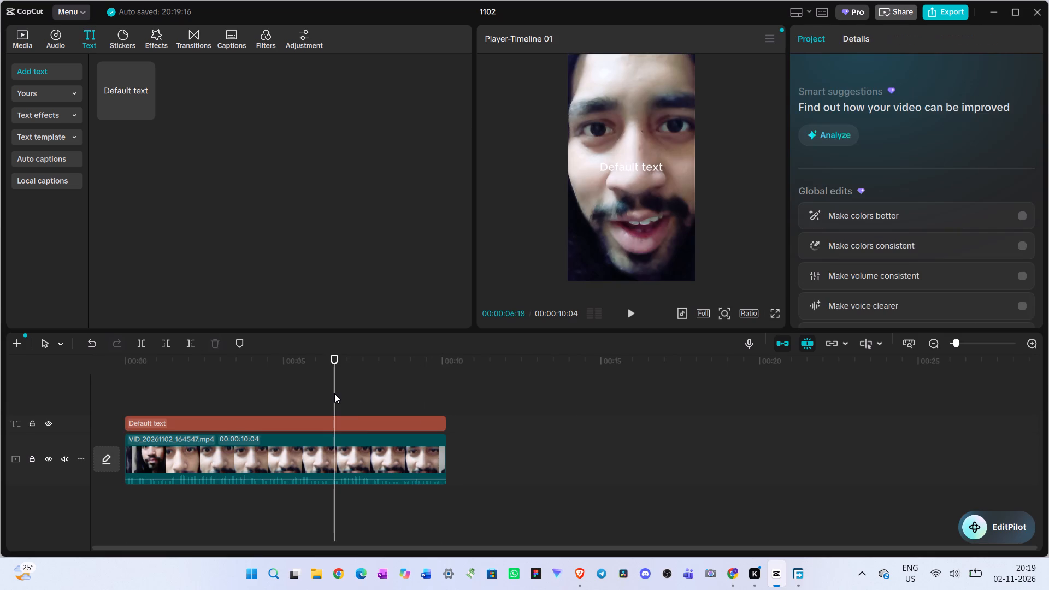
# Replace the default text clip's wording with "POV: When your girlfriend starts chatting with her ex again".
pyautogui.click(360, 422)
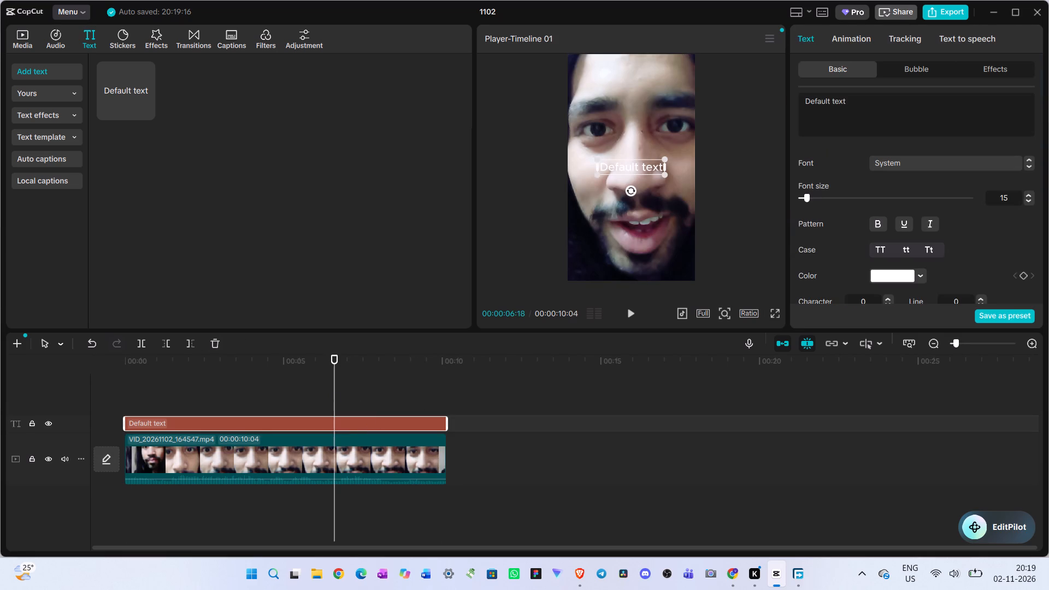
pyautogui.moveTo(879, 104); pyautogui.dragTo(719, 104)
pyautogui.press('BackSpace')
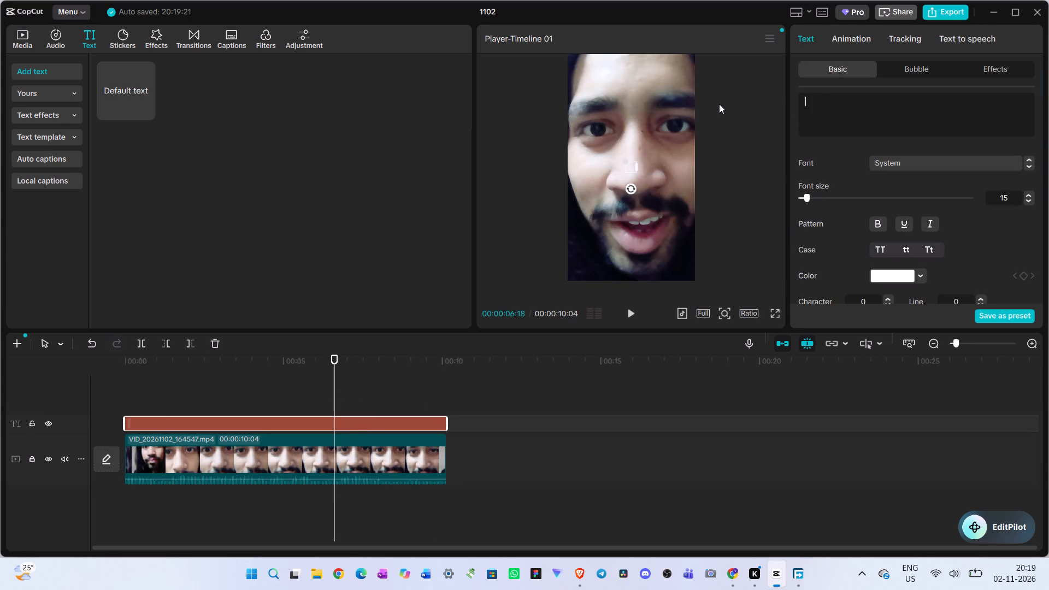
pyautogui.hotkey('ctrl', 'v')
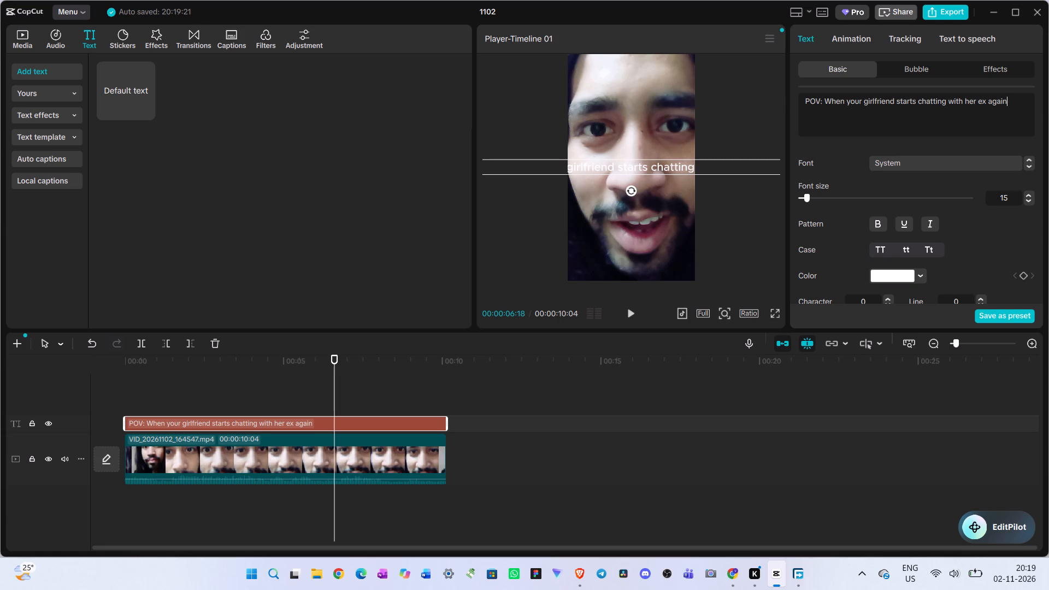
# Break the caption into two lines, with the second line starting at "chatting with her ex again".
pyautogui.click(948, 101)
pyautogui.press('Left')
pyautogui.press('Left')
pyautogui.press('Left')
pyautogui.press('Left')
pyautogui.press('Left')
pyautogui.press('Left')
pyautogui.press('Left')
pyautogui.press('Left')
pyautogui.press('Left')
pyautogui.press('Return')
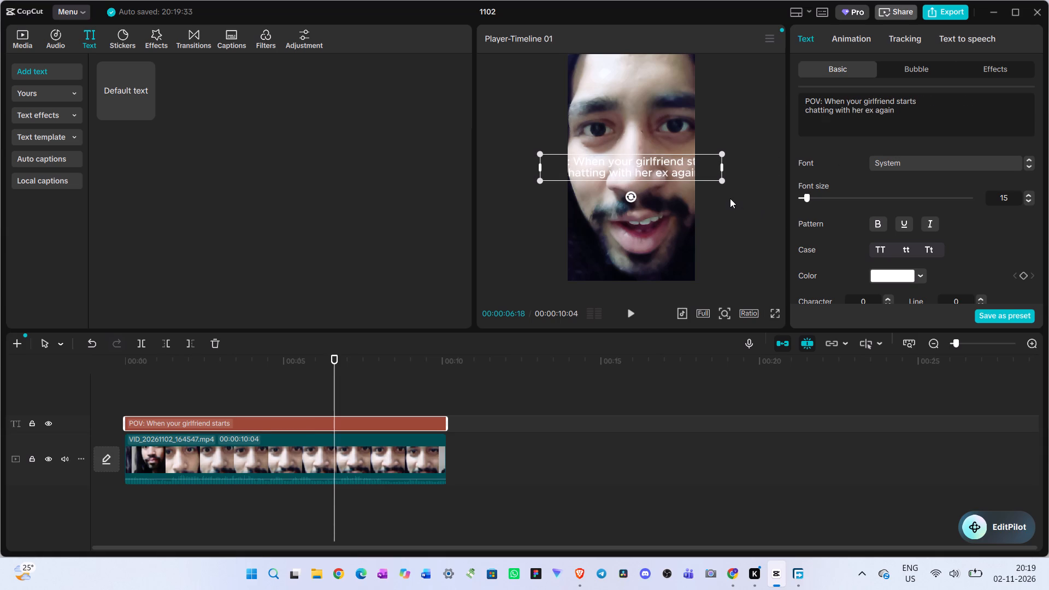
# Reduce the caption's font size to 10 and change its font to Montserrat.
pyautogui.tripleClick(1028, 201)
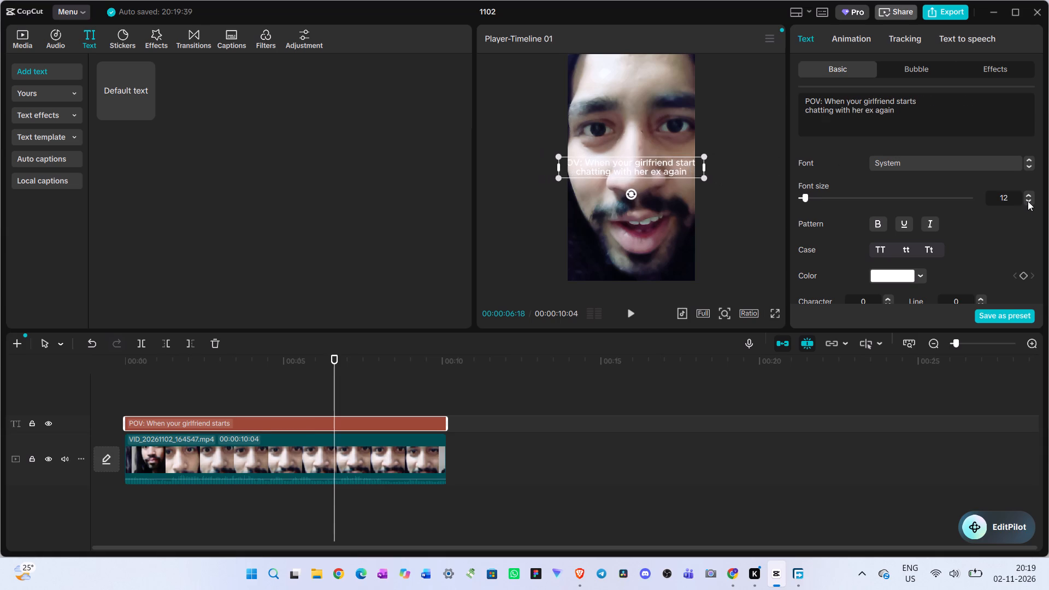
pyautogui.doubleClick(1028, 201)
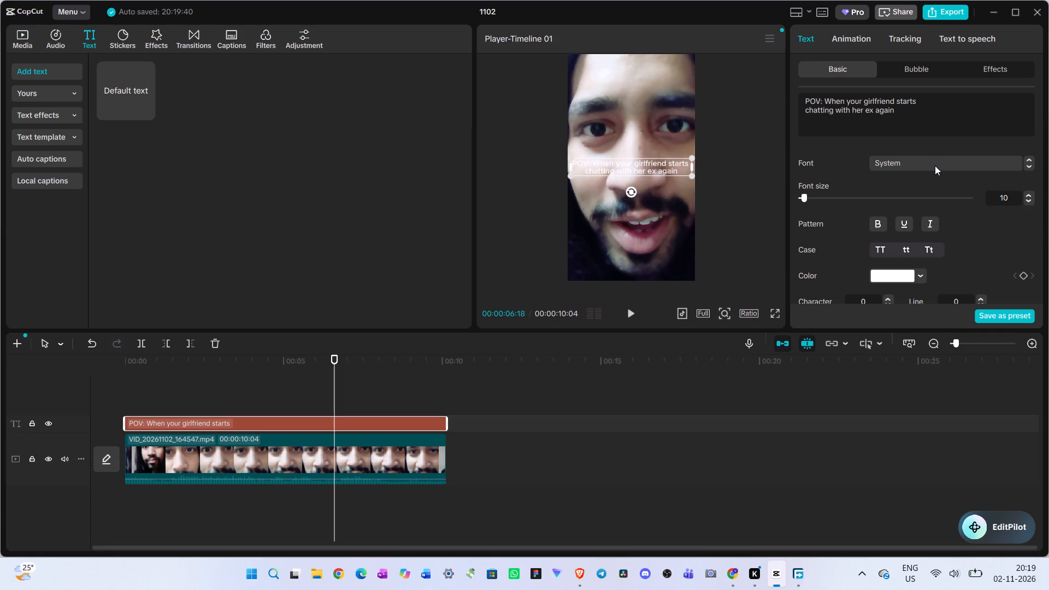
pyautogui.click(935, 166)
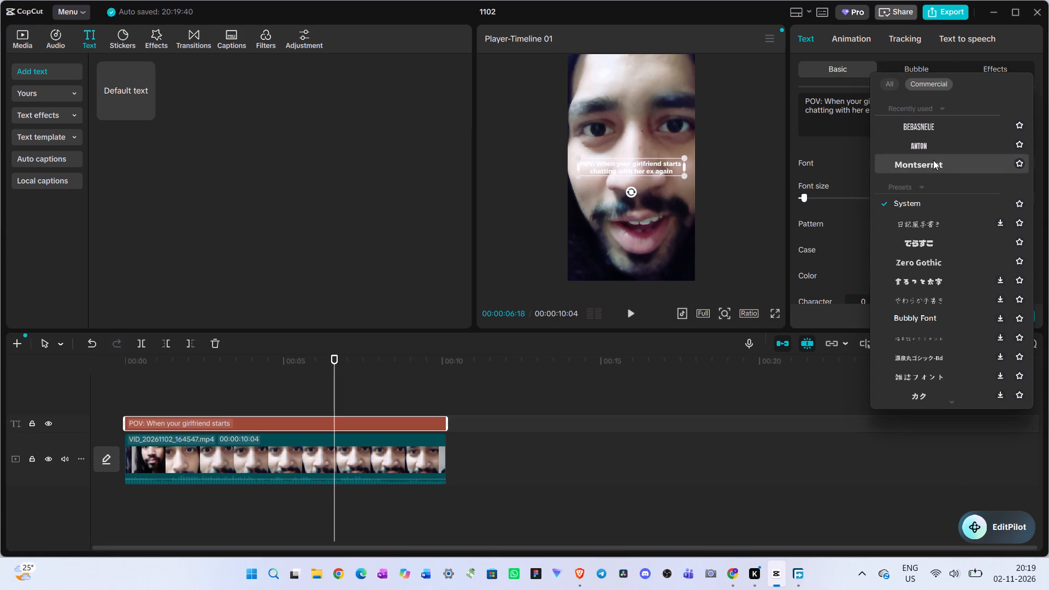
pyautogui.click(933, 160)
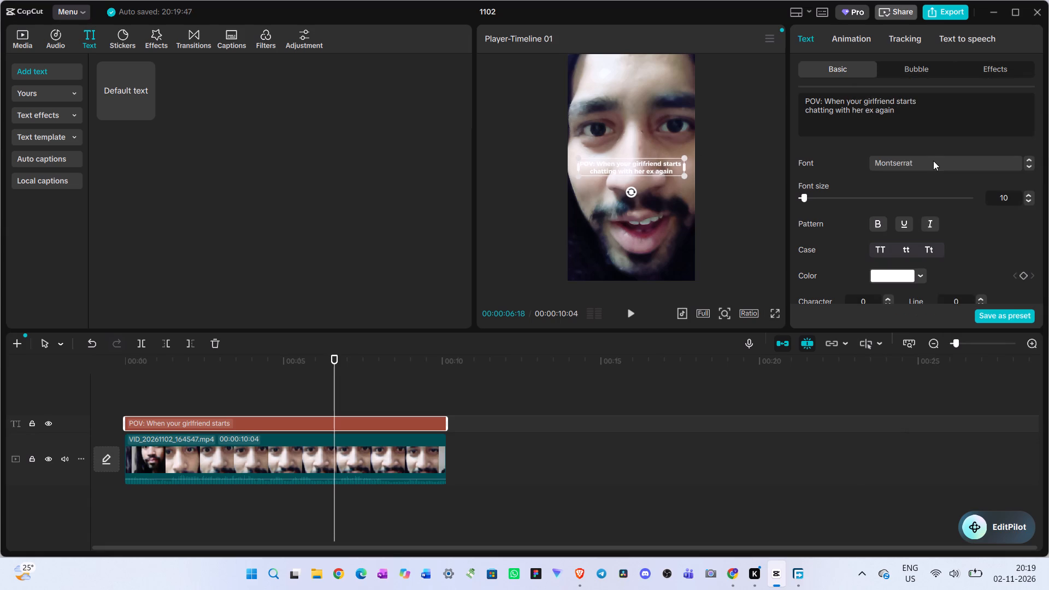
# Enable a black stroke on the caption text and set its thickness to 60.
pyautogui.scroll(-7, 883, 222)
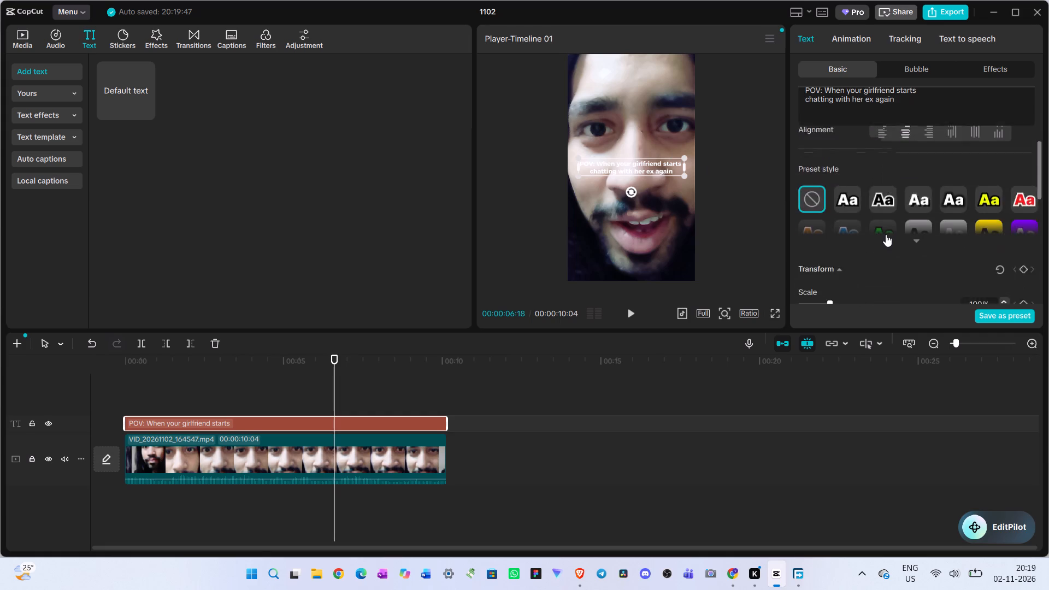
pyautogui.scroll(-8, 886, 234)
pyautogui.scroll(-6, 847, 211)
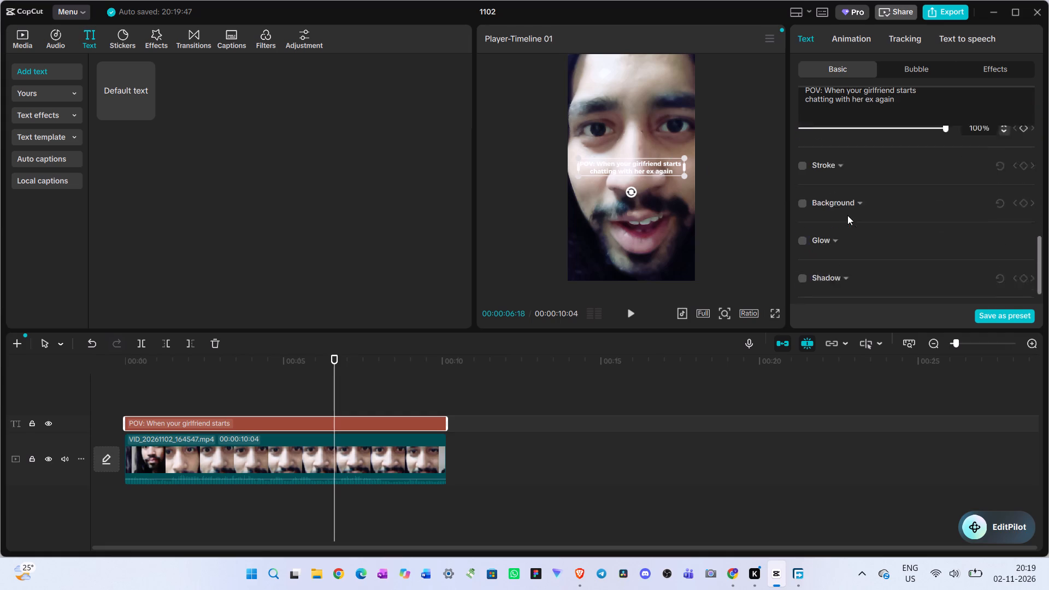
pyautogui.scroll(-1, 847, 215)
pyautogui.scroll(2, 846, 215)
pyautogui.click(797, 221)
pyautogui.click(802, 221)
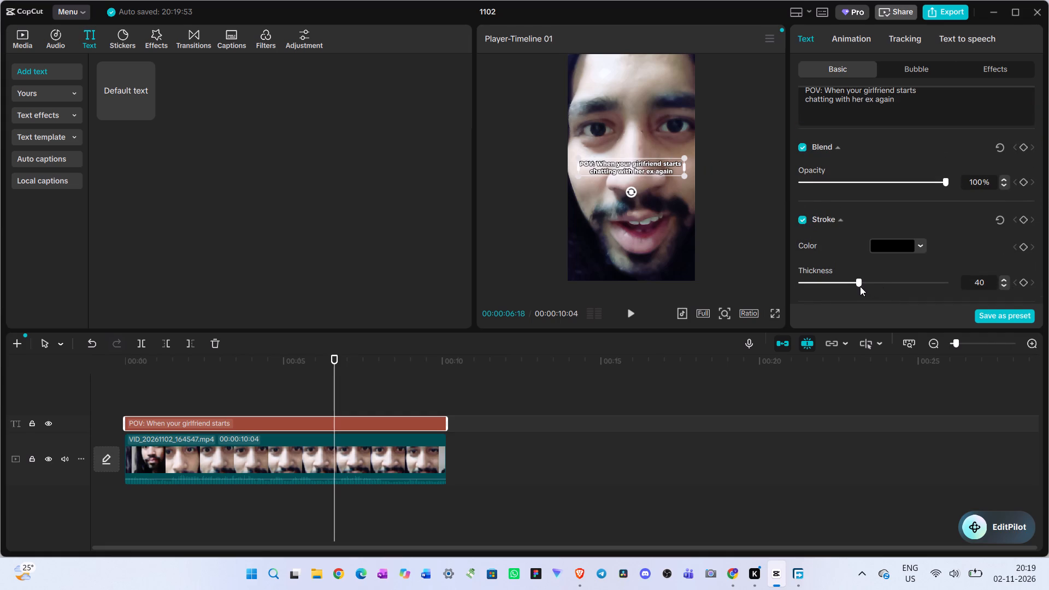
pyautogui.moveTo(860, 285); pyautogui.dragTo(878, 286)
pyautogui.moveTo(879, 286); pyautogui.dragTo(880, 287)
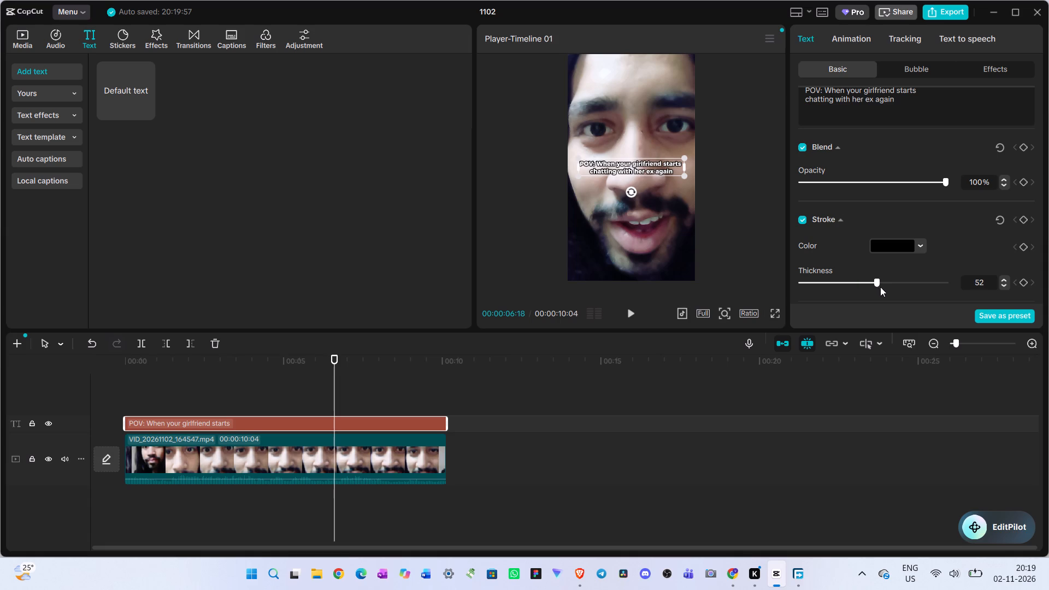
pyautogui.moveTo(880, 287); pyautogui.dragTo(890, 288)
# View the video preview in full screen to check the caption's look over the face.
pyautogui.click(775, 315)
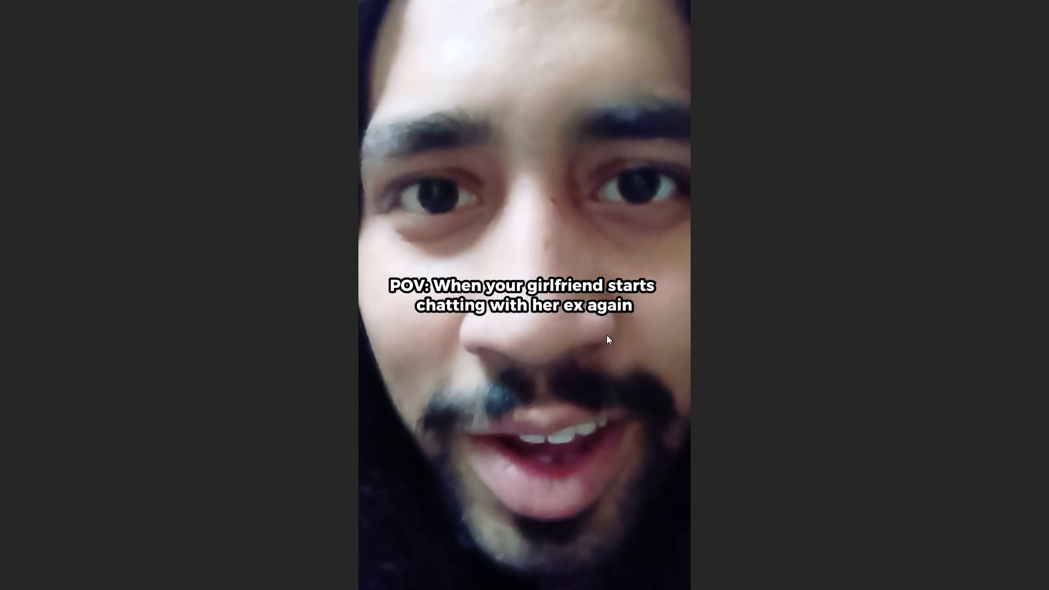
# Leave the full-screen preview and return to the editing workspace with the caption's text settings.
pyautogui.press('Escape')
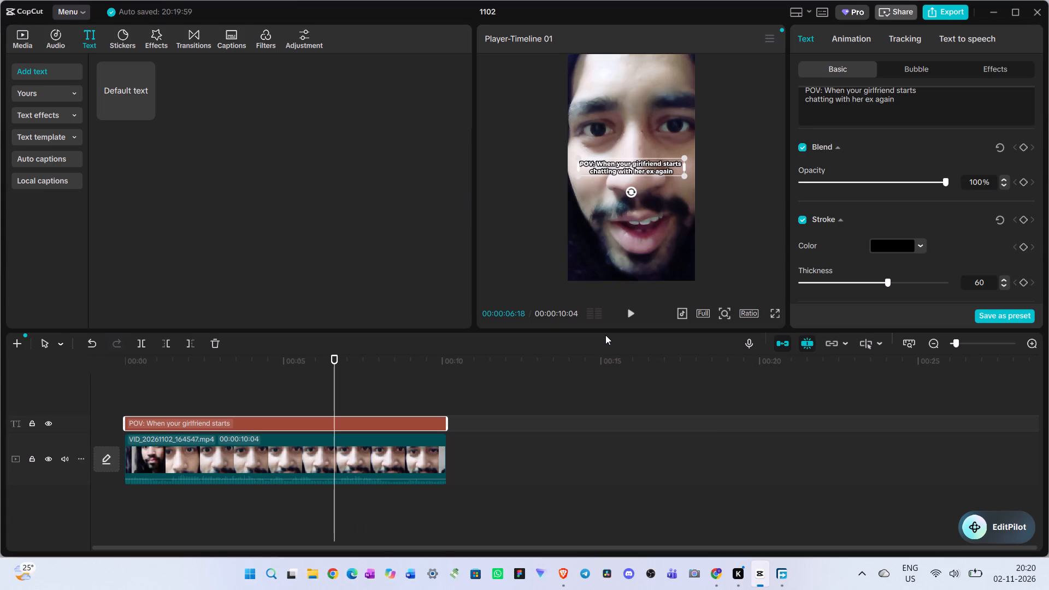
pyautogui.scroll(2, 924, 106)
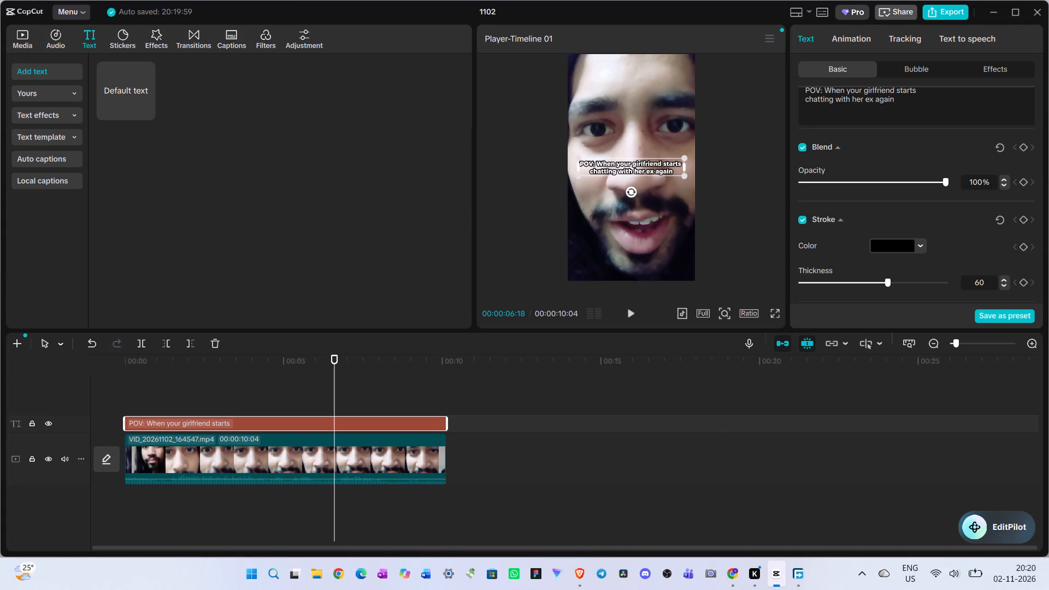
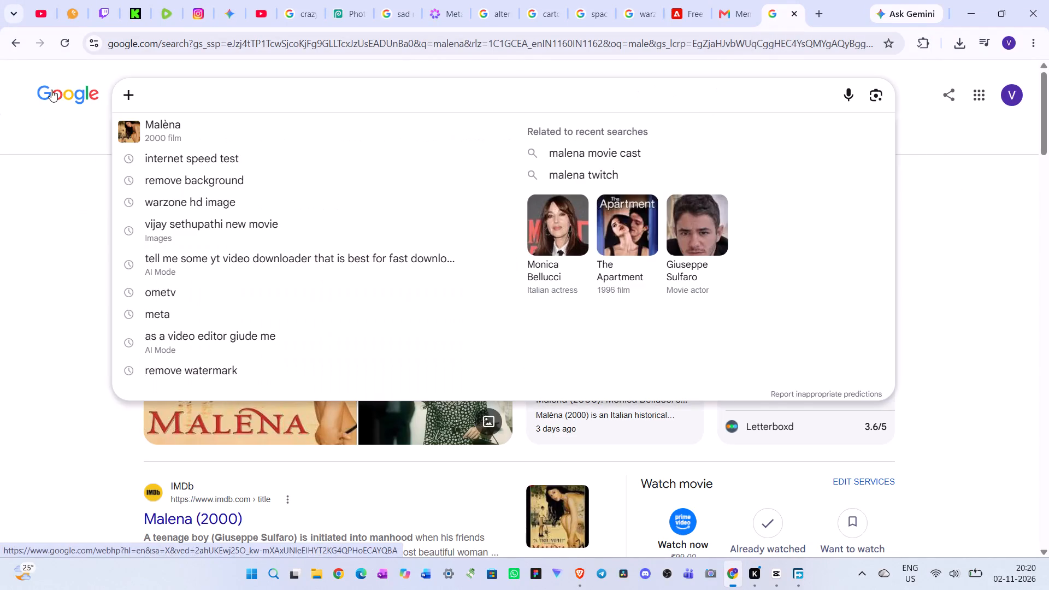
# Enter the copied POV caption as a Google query, followed by ", grammer wise it correct i", to check its grammar.
pyautogui.hotkey('ctrl', 'v')
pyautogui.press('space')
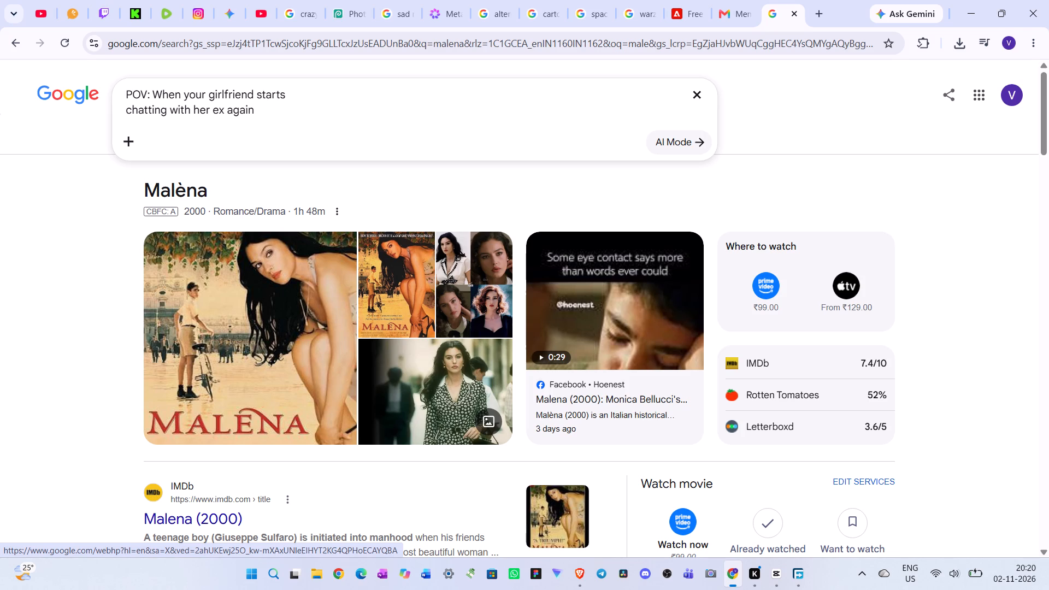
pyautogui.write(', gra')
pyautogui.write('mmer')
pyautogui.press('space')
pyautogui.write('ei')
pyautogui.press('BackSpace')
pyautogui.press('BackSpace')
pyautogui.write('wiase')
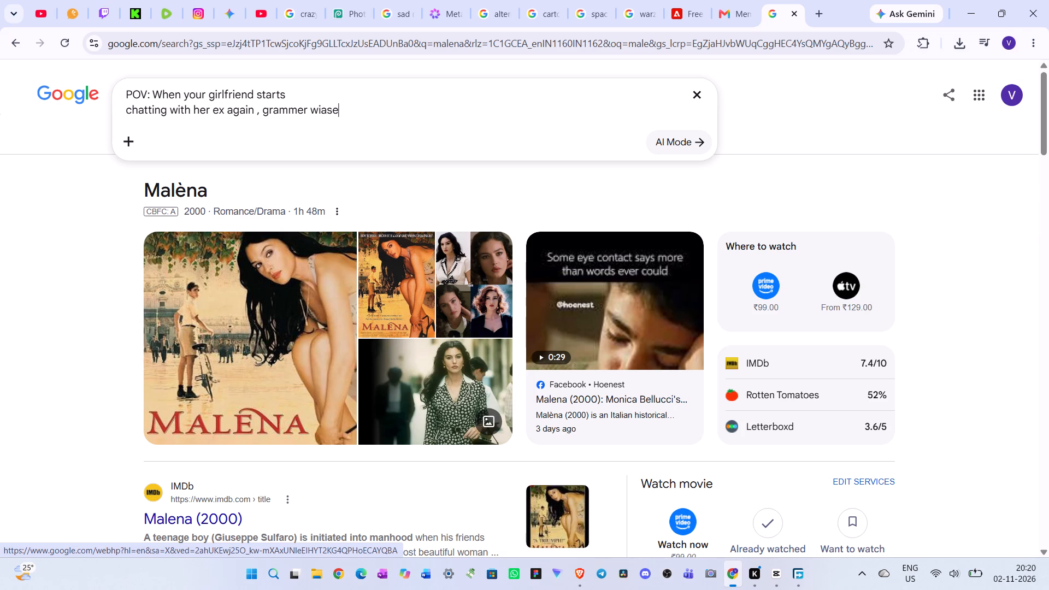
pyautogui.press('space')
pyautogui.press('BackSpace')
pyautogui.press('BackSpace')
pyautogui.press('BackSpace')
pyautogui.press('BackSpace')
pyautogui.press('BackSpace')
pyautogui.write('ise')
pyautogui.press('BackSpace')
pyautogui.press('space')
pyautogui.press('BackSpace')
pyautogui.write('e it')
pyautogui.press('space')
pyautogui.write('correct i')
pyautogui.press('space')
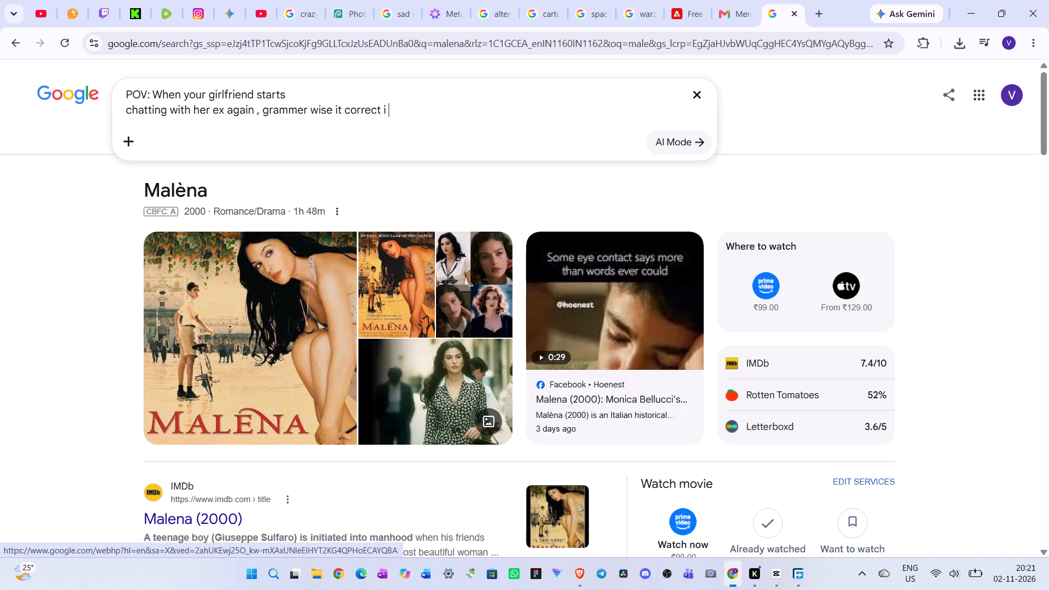
# Complete the Google query with "or not" and search whether the caption's wording is grammatically correct.
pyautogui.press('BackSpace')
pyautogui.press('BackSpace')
pyautogui.write('or not')
pyautogui.press('space')
pyautogui.press('Return')
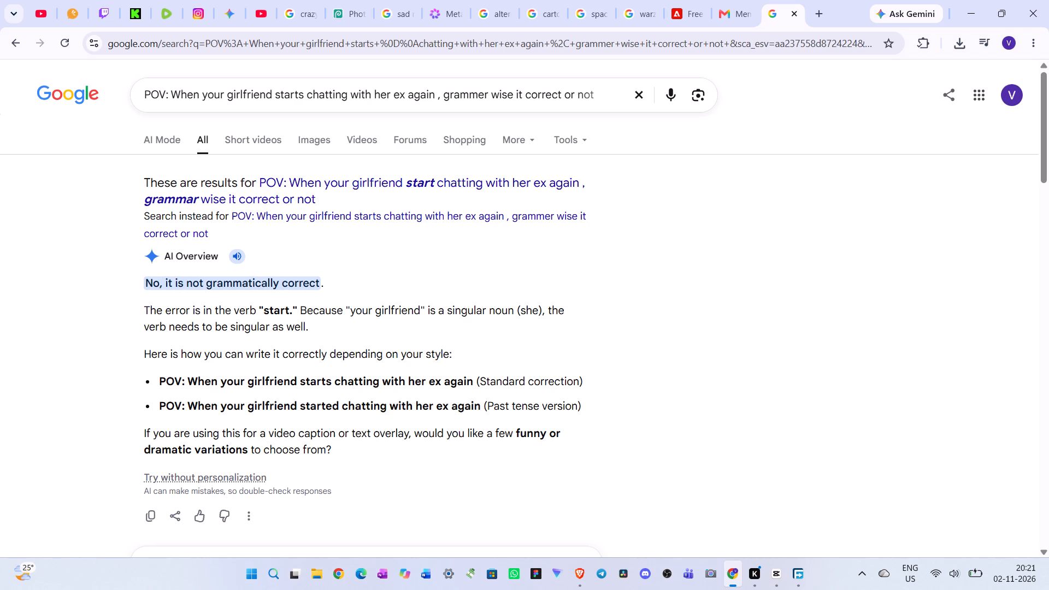
# Review the suggested past-tense caption in the AI Overview and ask by voice what "started" means here.
pyautogui.moveTo(158, 403); pyautogui.dragTo(188, 403)
pyautogui.moveTo(188, 403); pyautogui.dragTo(385, 404)
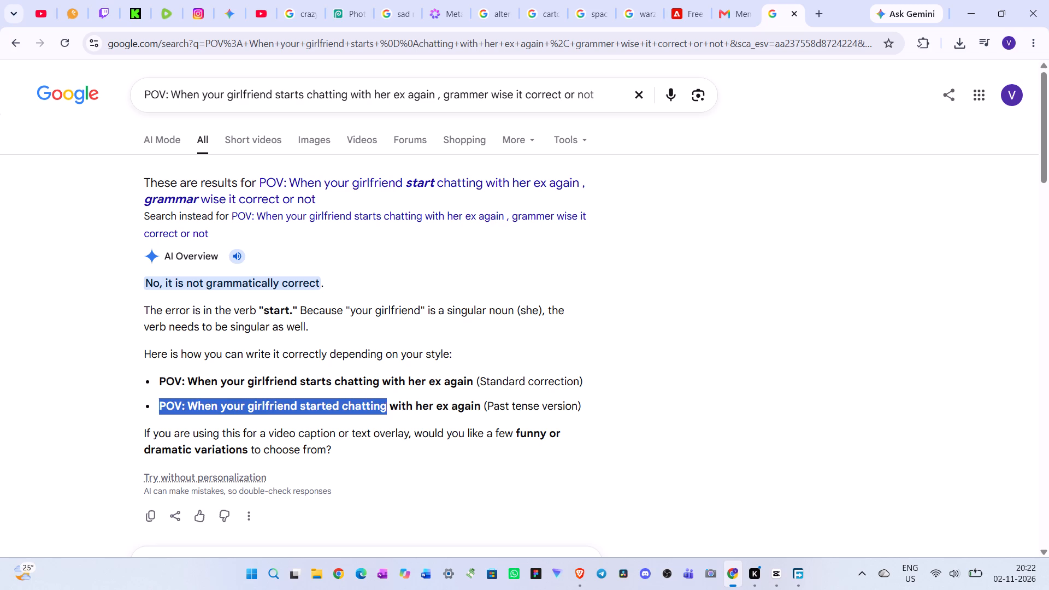
pyautogui.moveTo(385, 404); pyautogui.dragTo(481, 408)
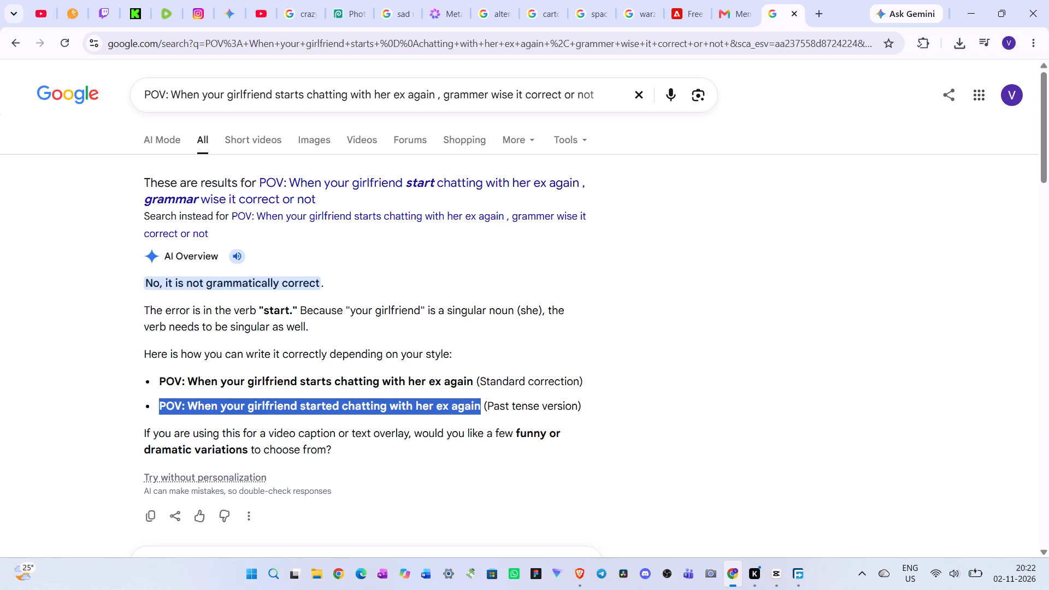
pyautogui.moveTo(481, 408); pyautogui.dragTo(479, 411)
pyautogui.scroll(-2, 303, 429)
pyautogui.scroll(4, 349, 434)
pyautogui.scroll(-1, 353, 436)
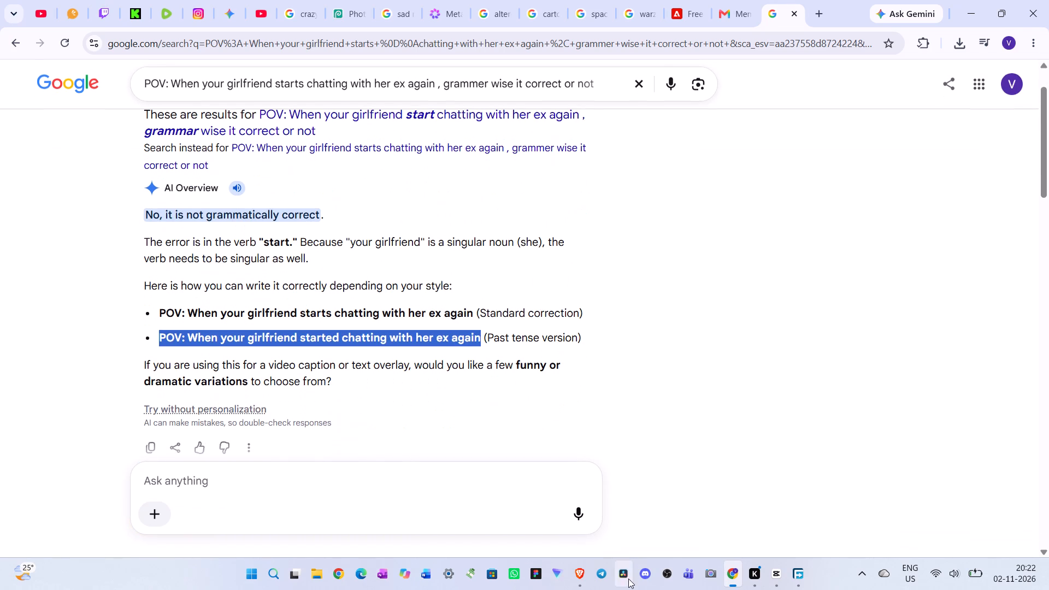
pyautogui.click(581, 514)
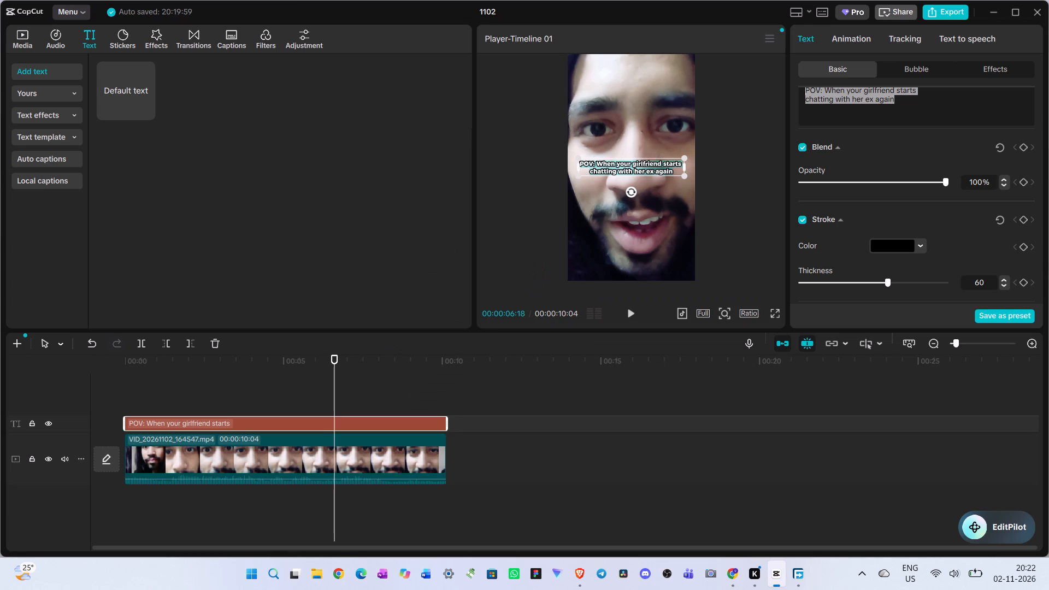
pyautogui.scroll(4, 935, 119)
pyautogui.press('BackSpace')
pyautogui.hotkey('ctrl', 'v')
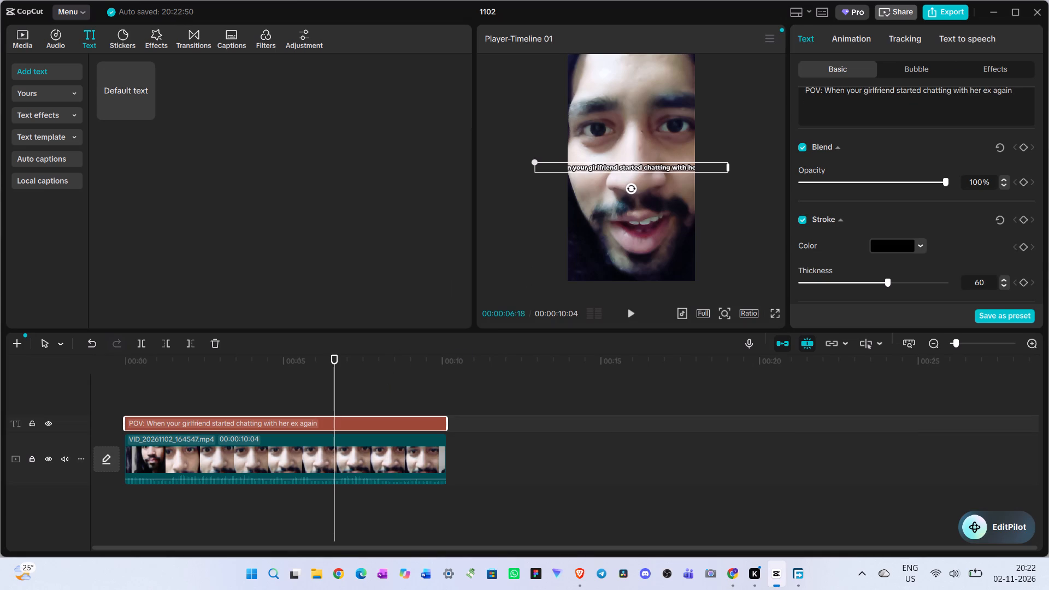
# Break the new caption into two lines, with the second line starting at "chatting with her ex again".
pyautogui.click(952, 90)
pyautogui.click(926, 91)
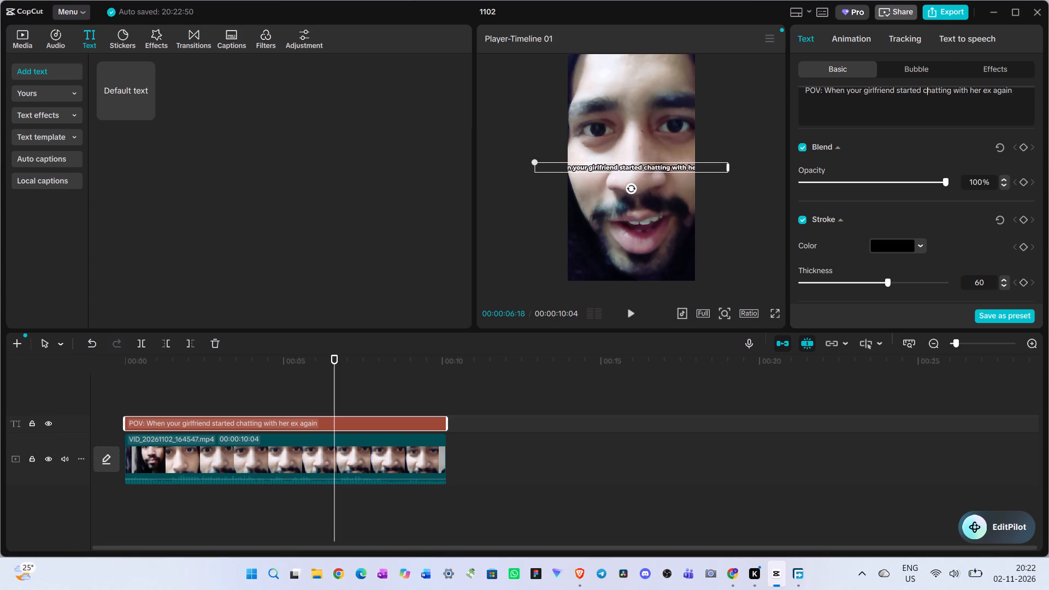
pyautogui.click(923, 90)
pyautogui.press('Return')
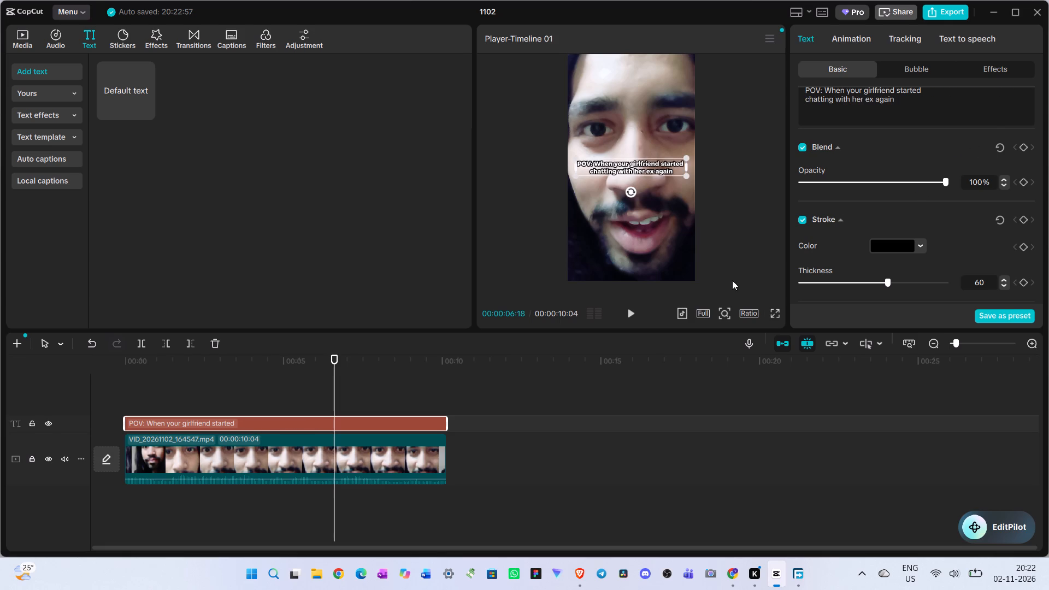
# Check the reworded caption in the full-screen preview, then return to the editor.
pyautogui.click(777, 314)
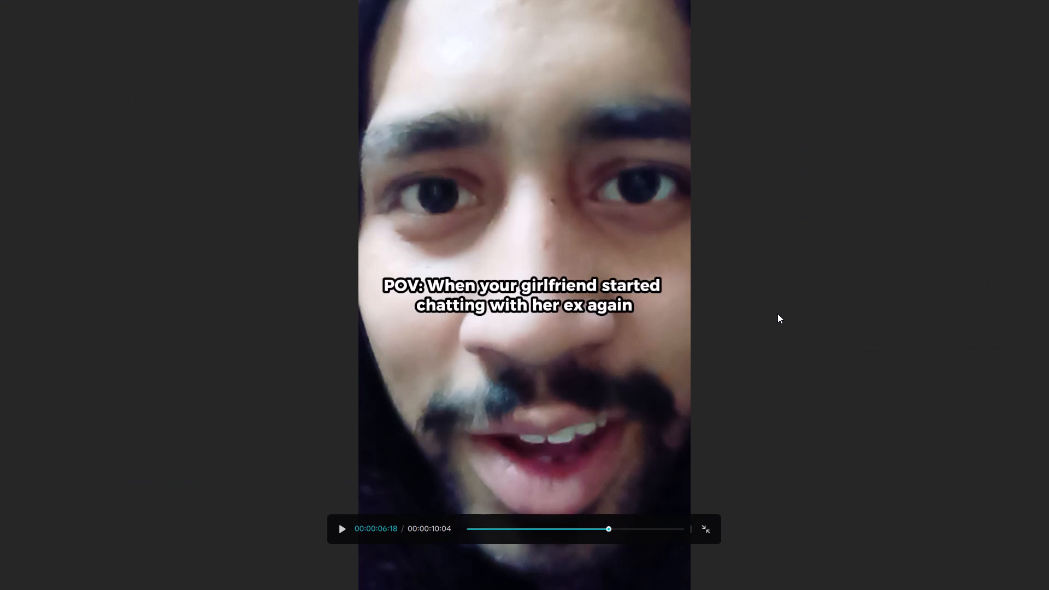
pyautogui.press('Escape')
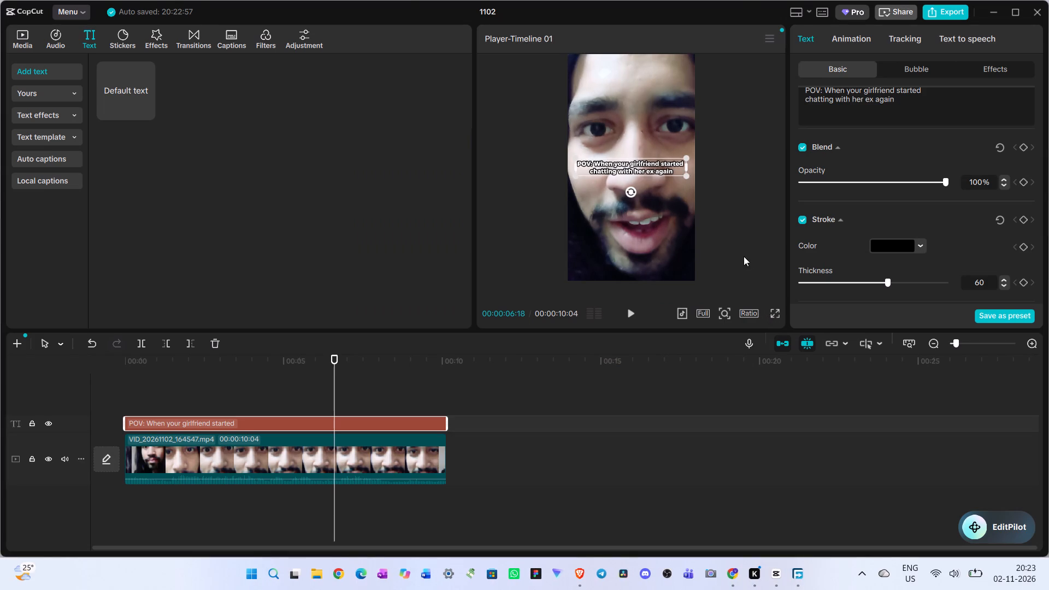
# Align the caption to the top of the frame, then lower it slightly to about Y 1624, keeping X at 0.
pyautogui.scroll(-10, 892, 237)
pyautogui.scroll(2, 883, 245)
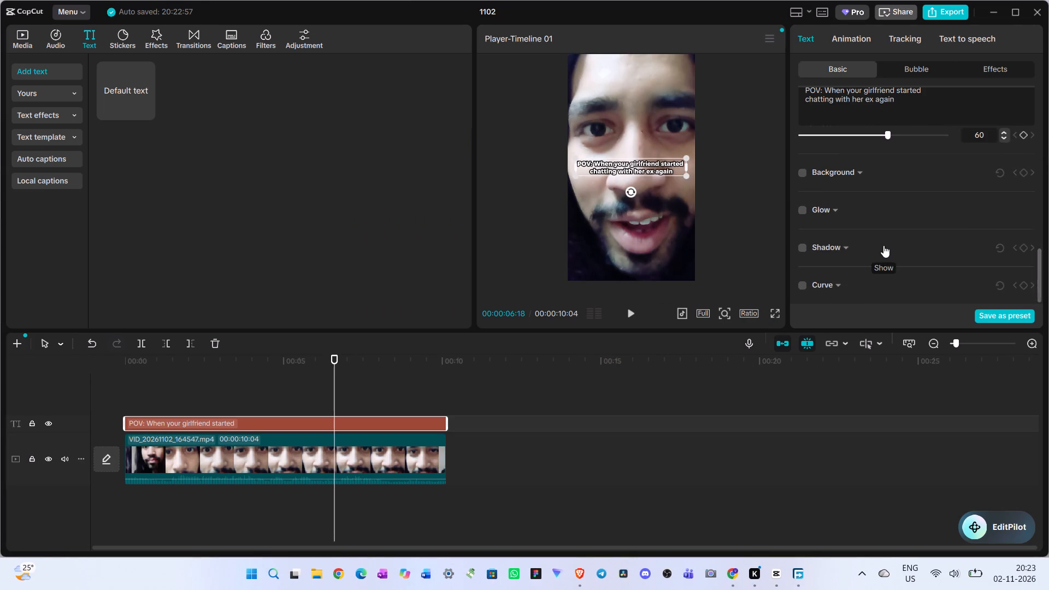
pyautogui.scroll(8, 883, 245)
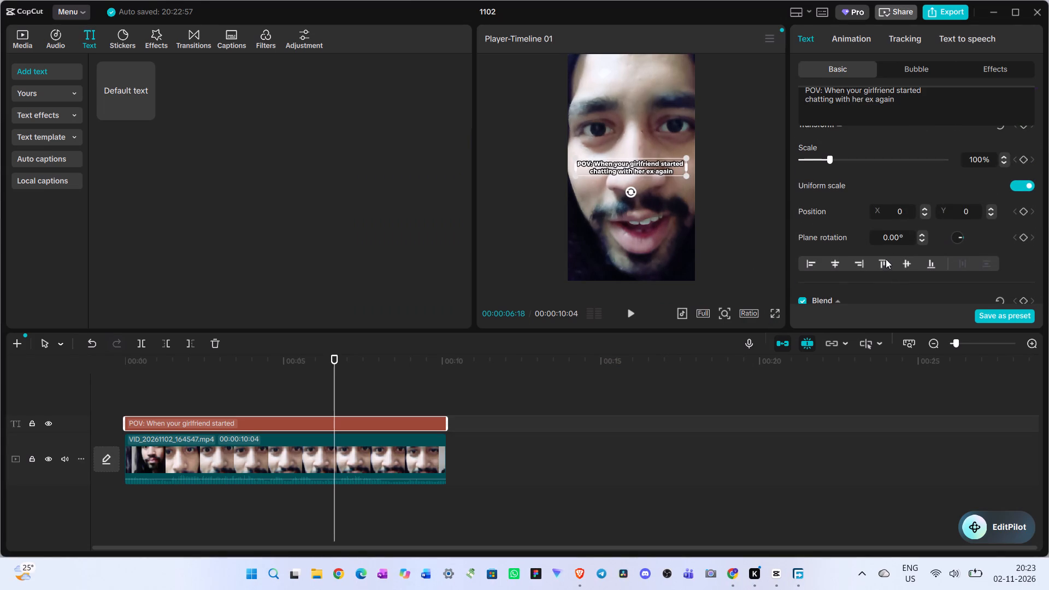
pyautogui.click(886, 259)
pyautogui.moveTo(632, 59); pyautogui.dragTo(632, 60)
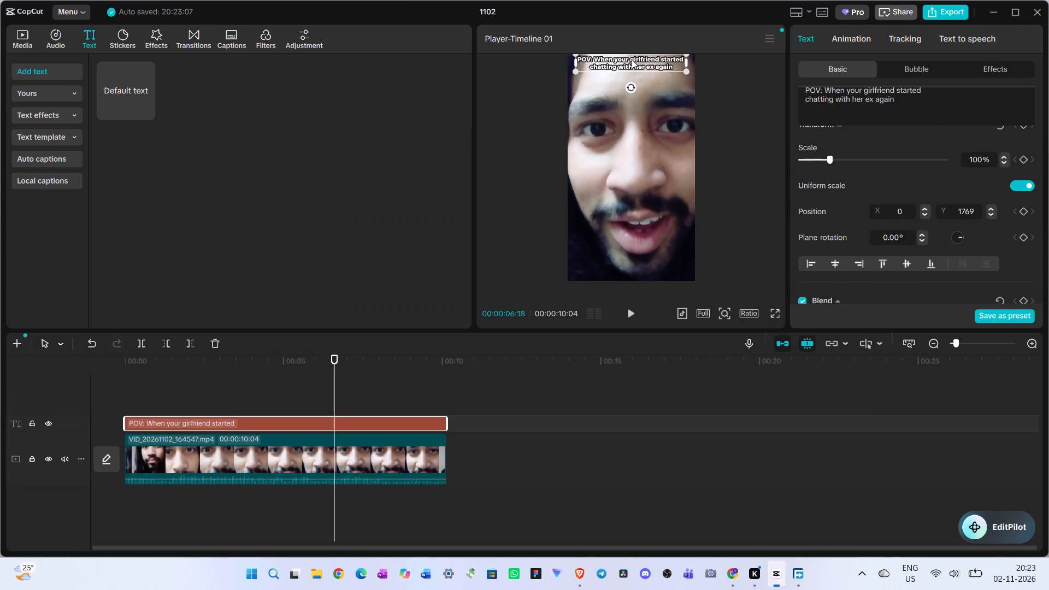
pyautogui.moveTo(632, 60); pyautogui.dragTo(632, 68)
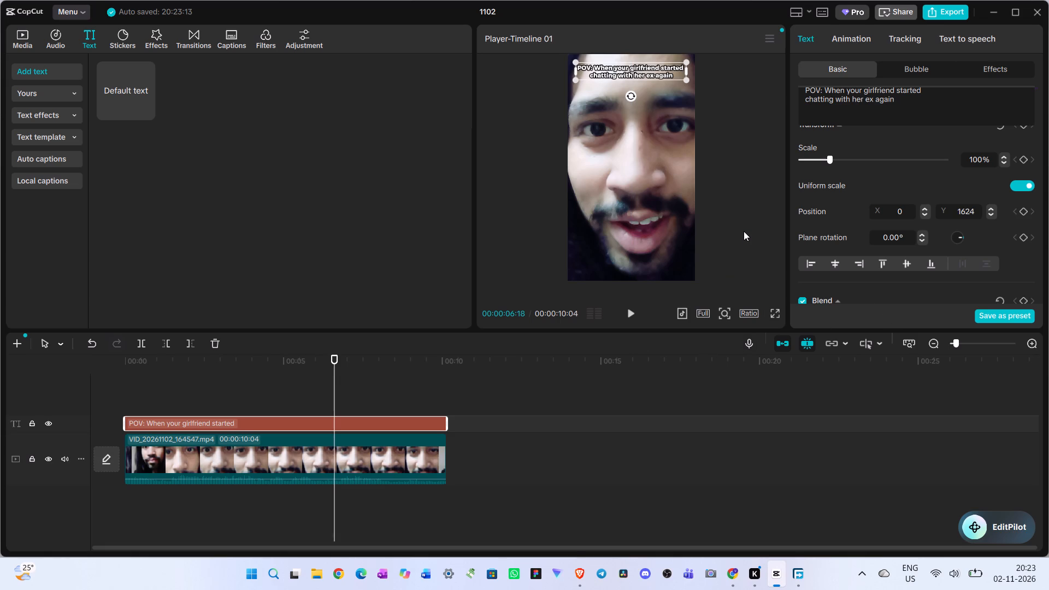
pyautogui.click(744, 229)
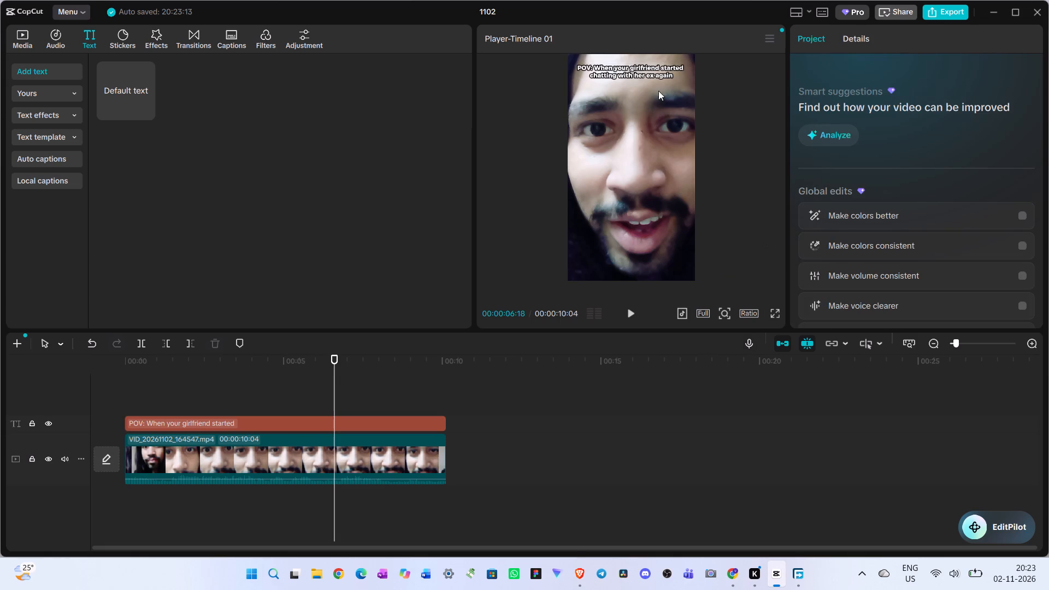
# Play the video from the start in full screen, pausing and resuming to review the caption's placement over the face.
pyautogui.click(638, 66)
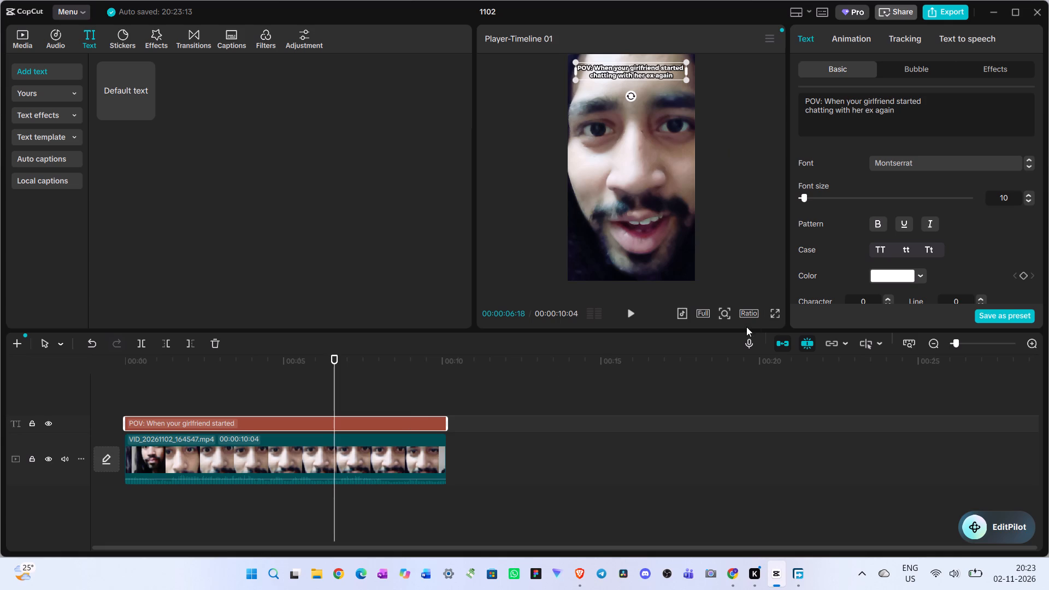
pyautogui.click(440, 388)
pyautogui.moveTo(440, 388); pyautogui.dragTo(134, 394)
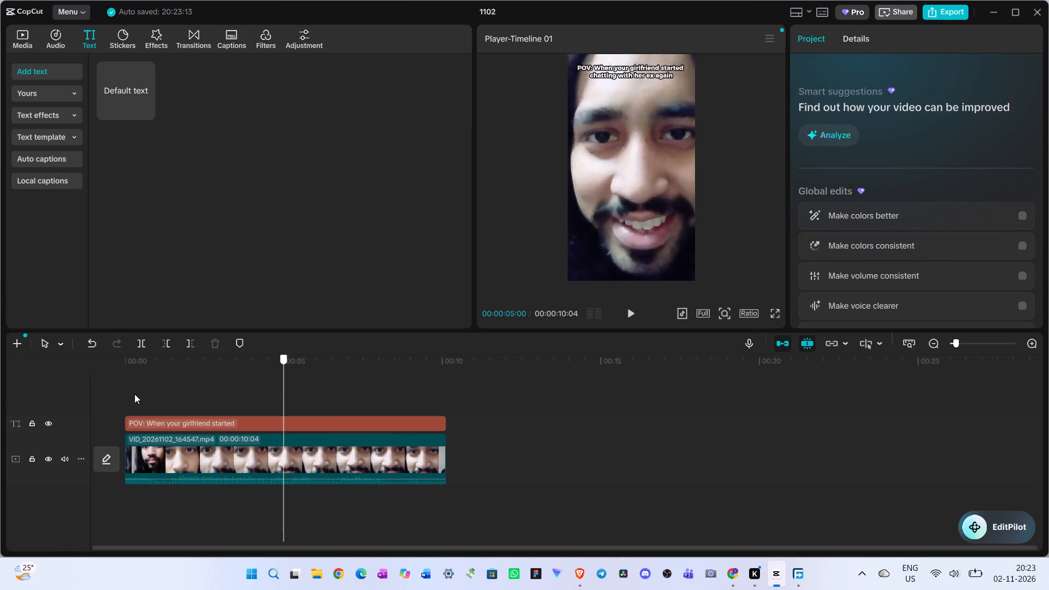
pyautogui.moveTo(134, 394); pyautogui.dragTo(0, 394)
pyautogui.click(776, 309)
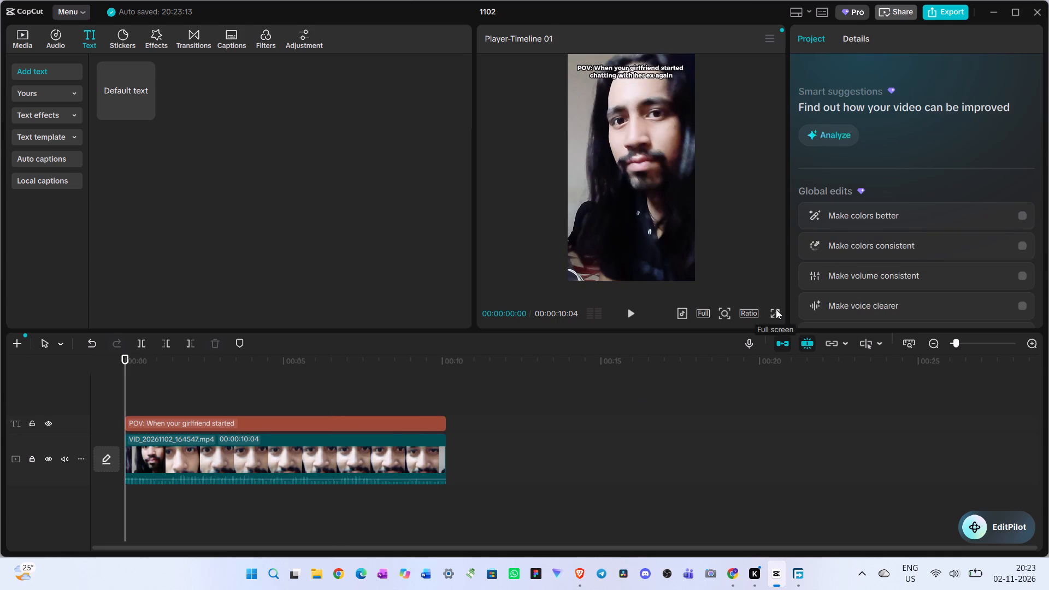
pyautogui.press('space')
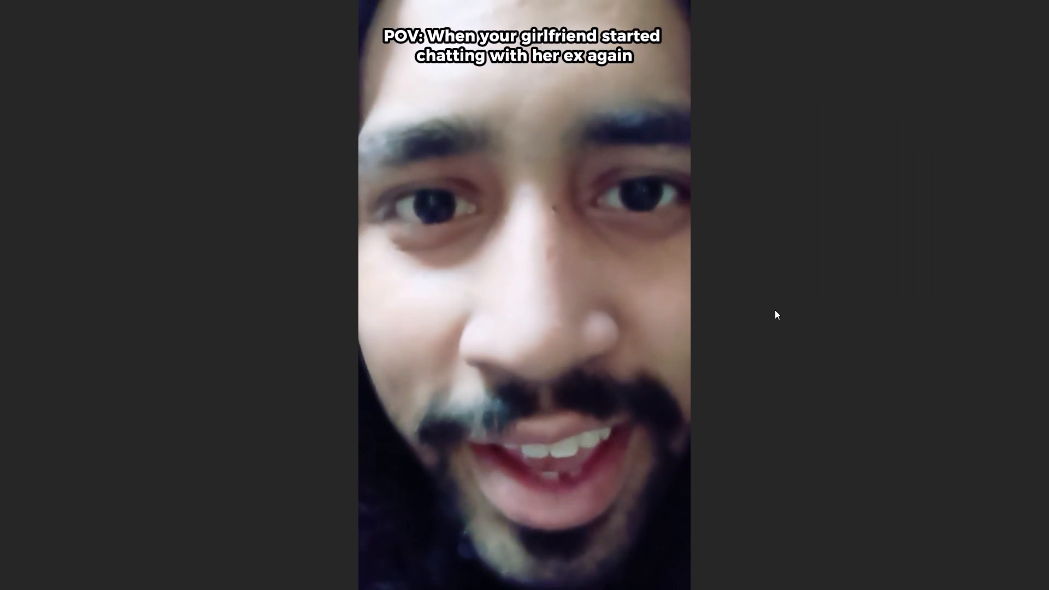
pyautogui.press('space')
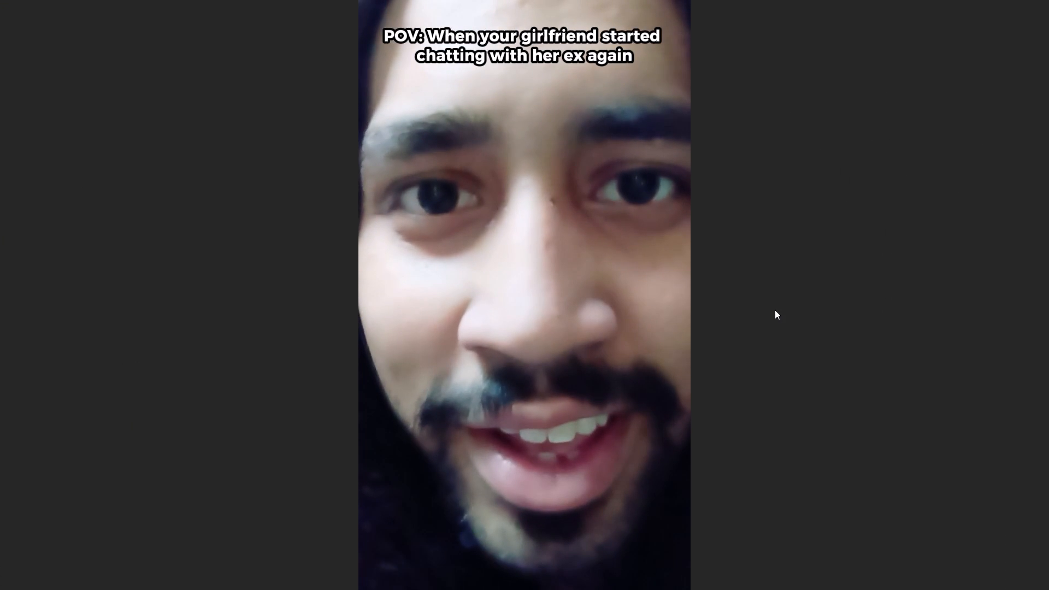
pyautogui.press('space')
pyautogui.press('space')
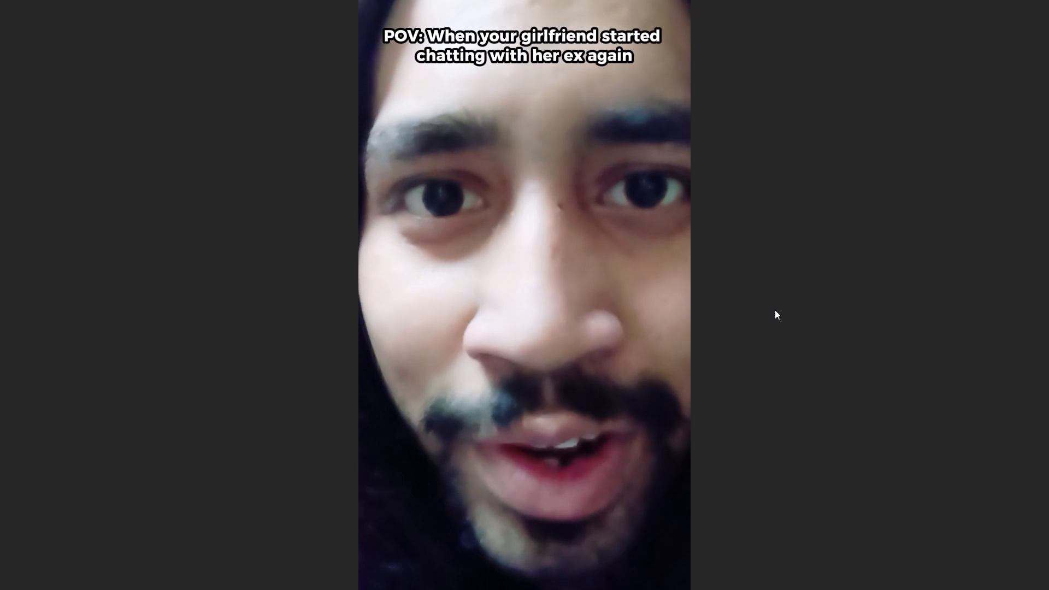
pyautogui.press('space')
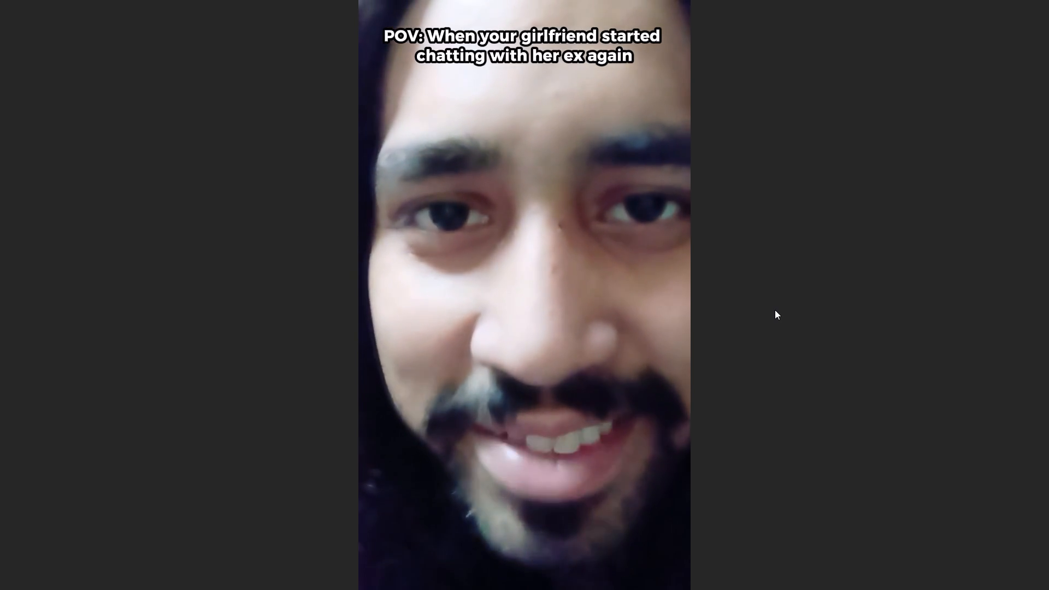
pyautogui.press('space')
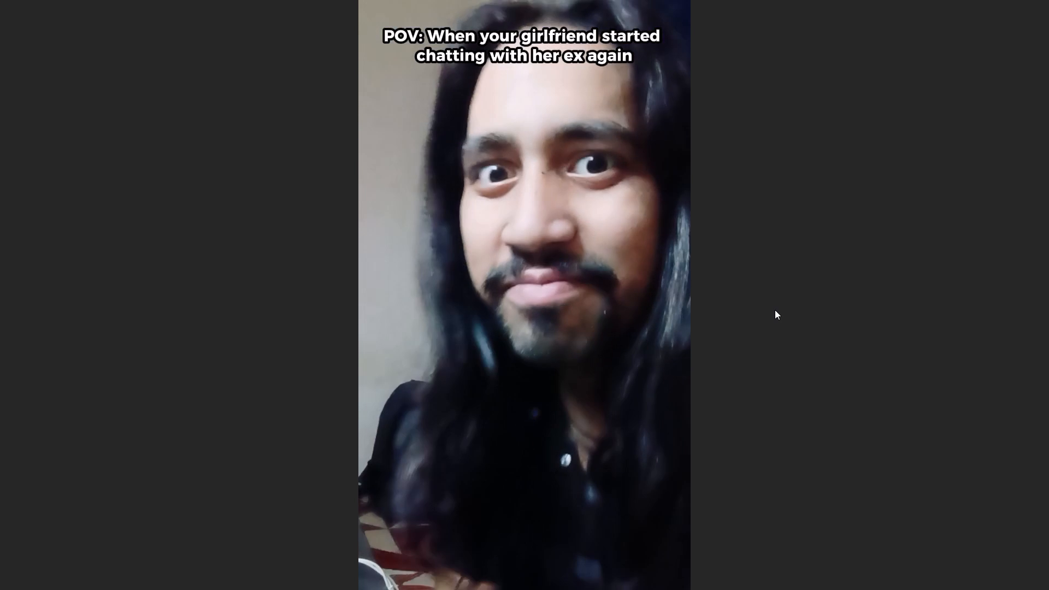
pyautogui.press('space')
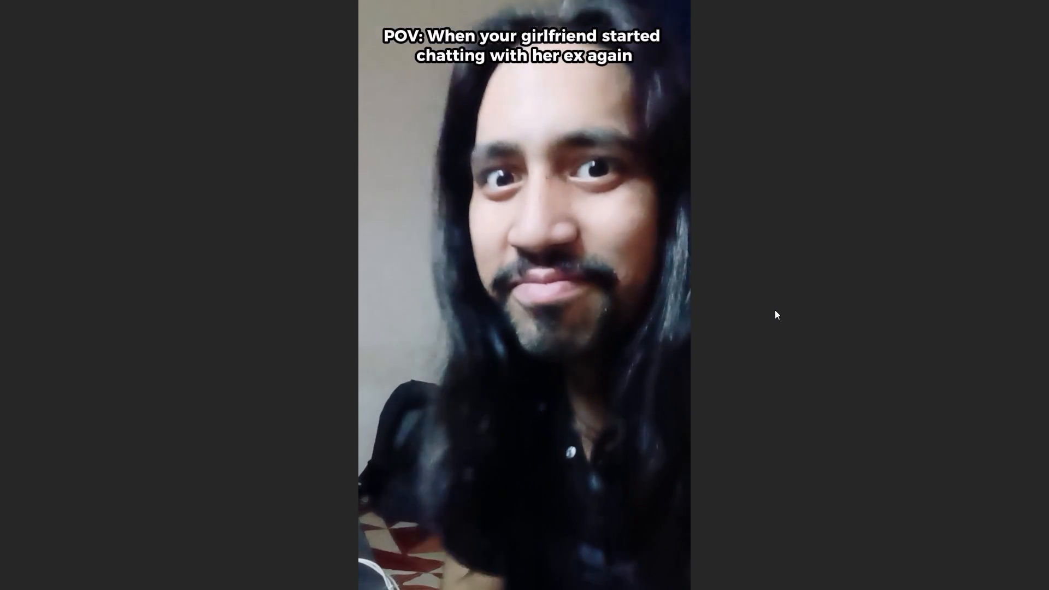
pyautogui.press('Escape')
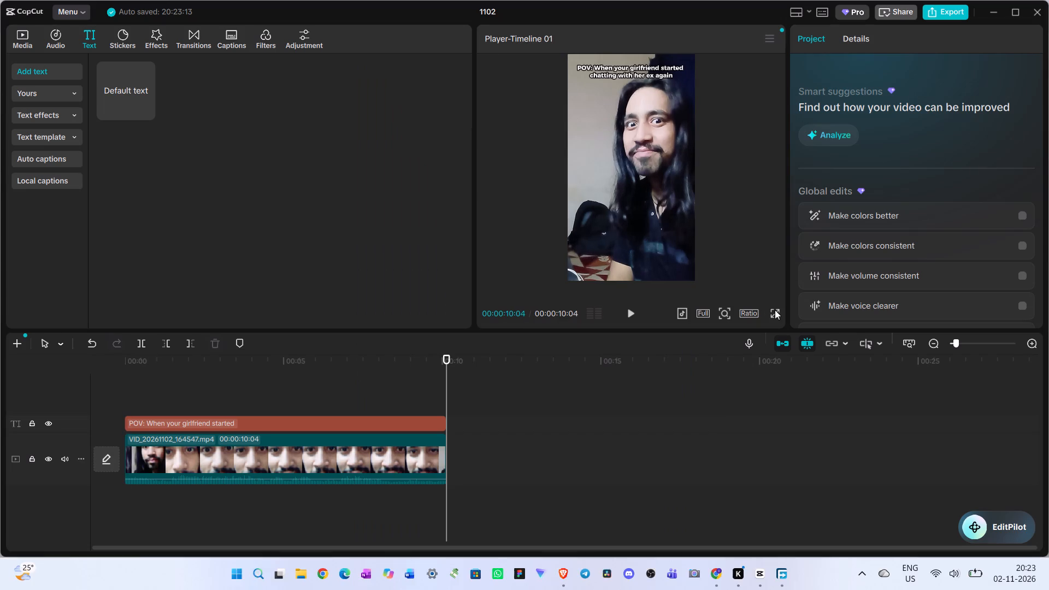
pyautogui.click(370, 406)
pyautogui.moveTo(370, 406); pyautogui.dragTo(331, 402)
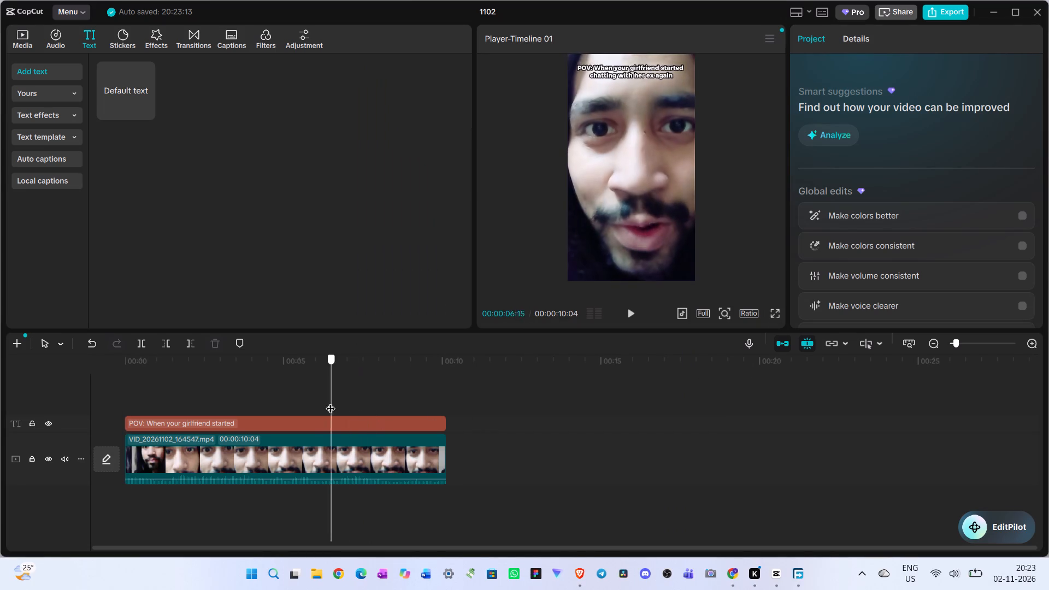
pyautogui.moveTo(331, 402); pyautogui.dragTo(14, 379)
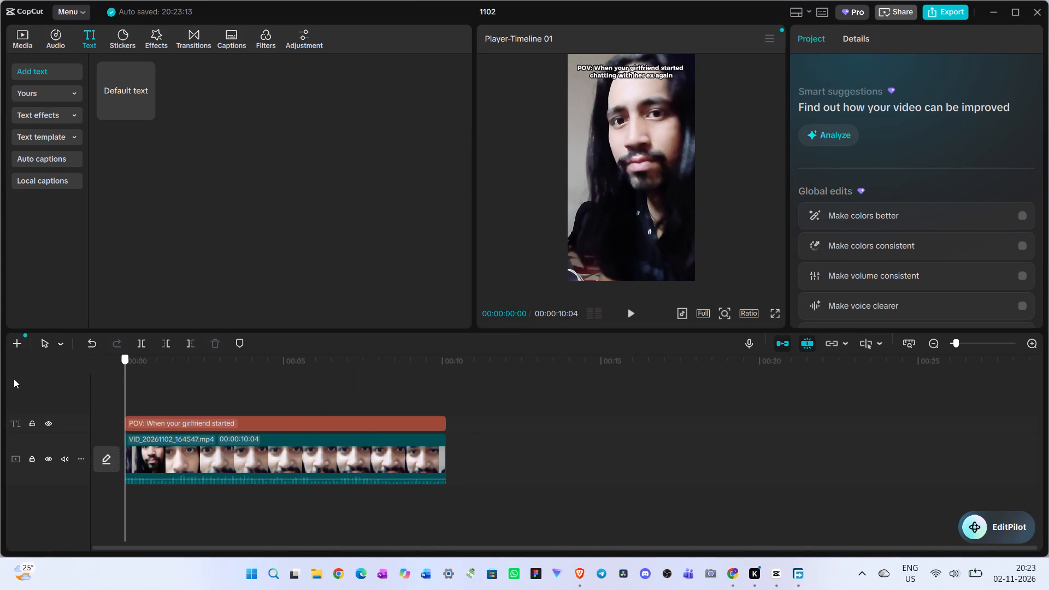
pyautogui.moveTo(14, 379); pyautogui.dragTo(288, 429)
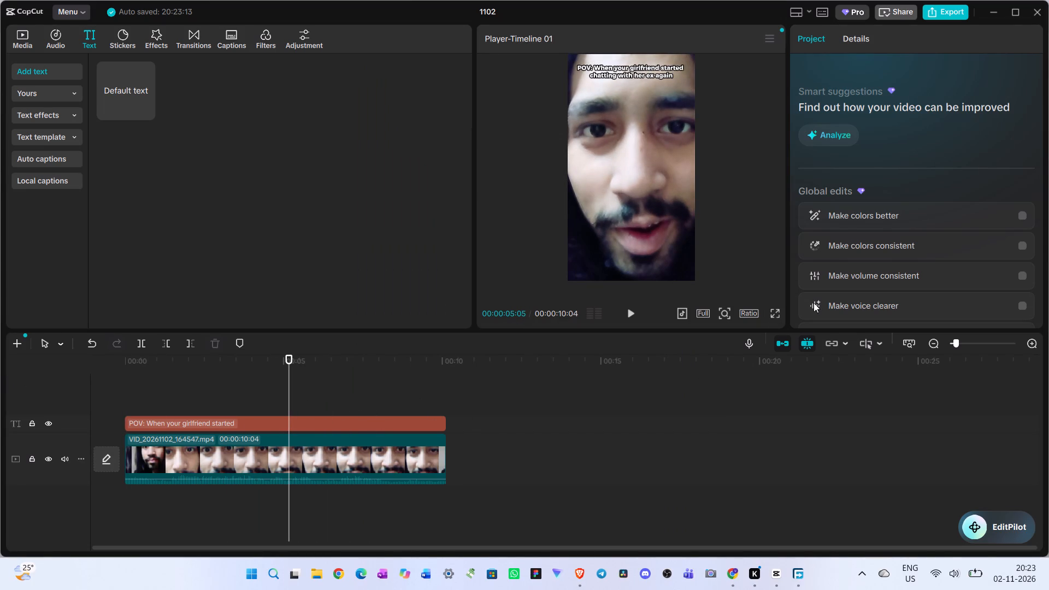
pyautogui.press('Print')
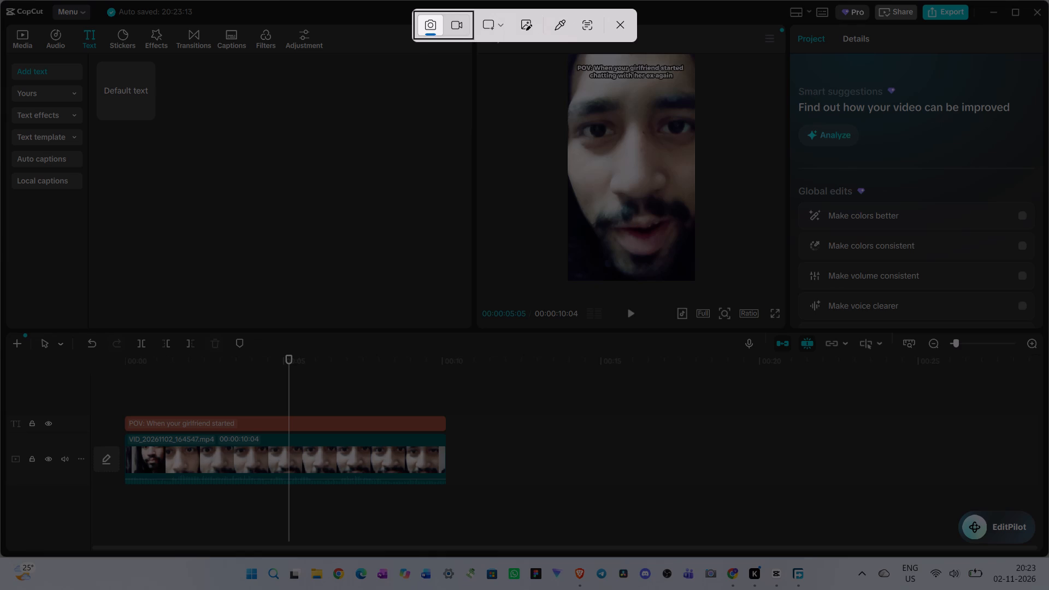
pyautogui.moveTo(568, 55); pyautogui.dragTo(676, 213)
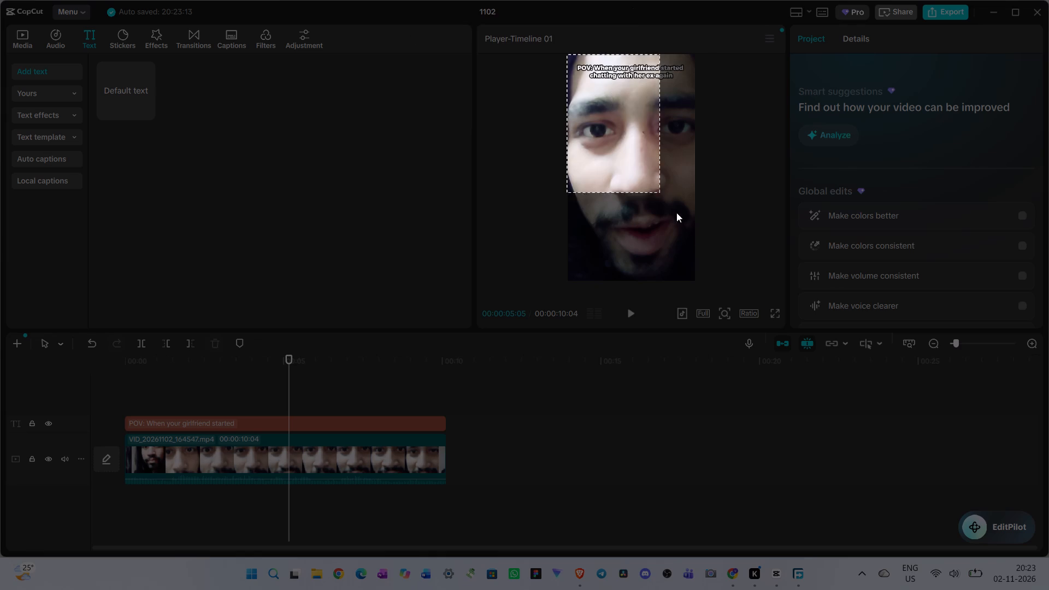
pyautogui.moveTo(676, 213); pyautogui.dragTo(696, 284)
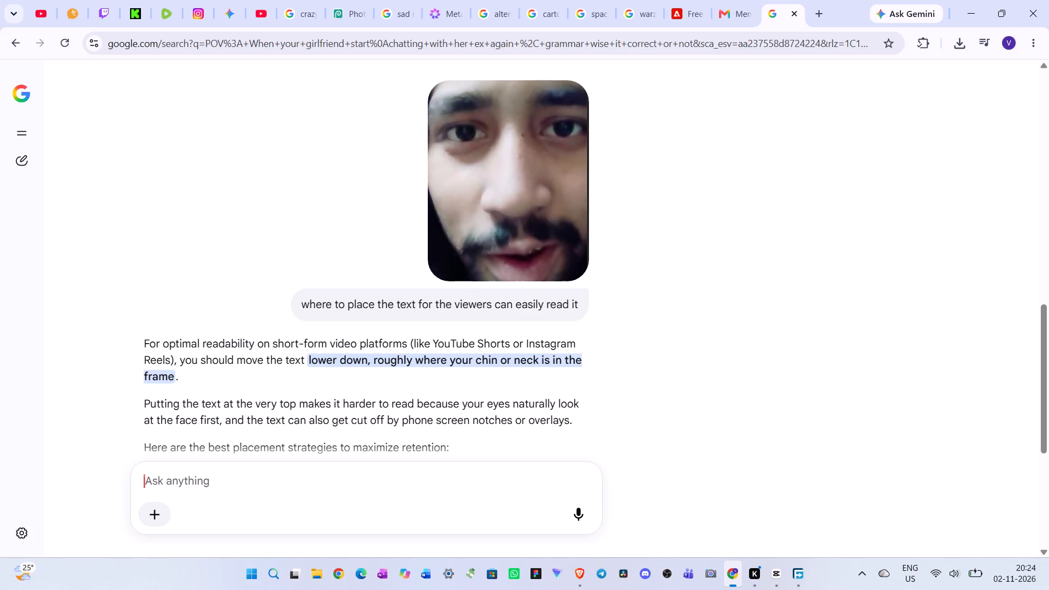
# Read the placement strategies in the AI answer, then return to the CapCut project.
pyautogui.scroll(-1, 310, 417)
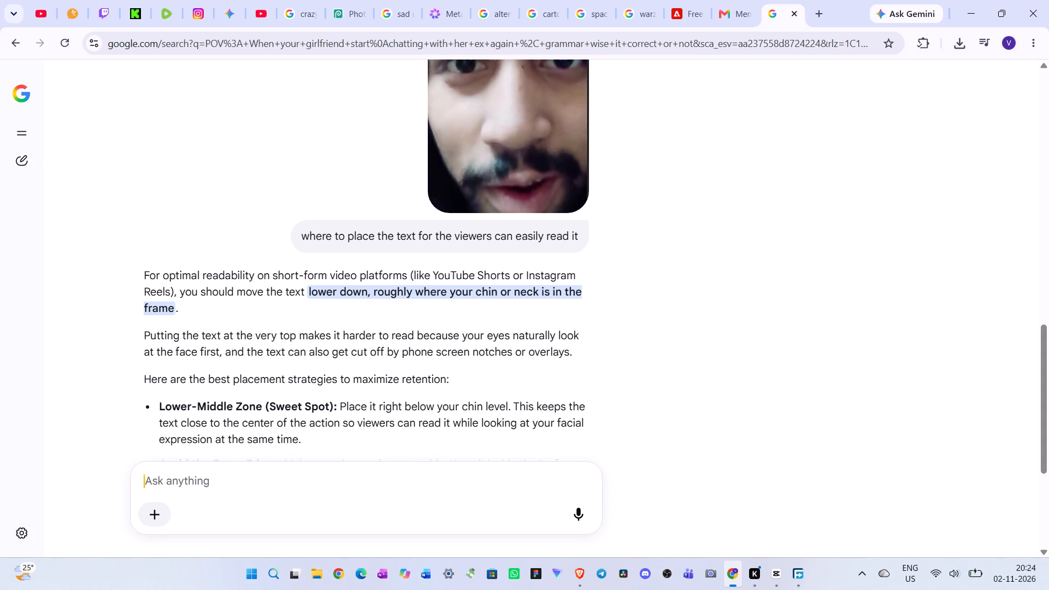
pyautogui.scroll(-1, 348, 386)
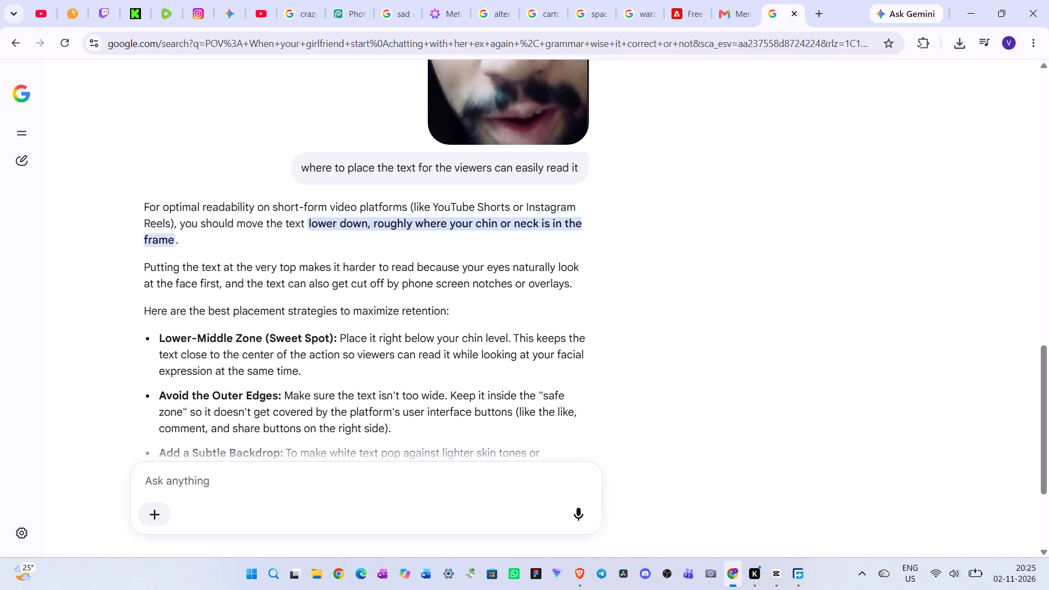
pyautogui.hotkey('alt', 'Tab')
pyautogui.hotkey('alt', 'Tab')
pyautogui.scroll(-2, 366, 400)
pyautogui.hotkey('alt', 'Tab')
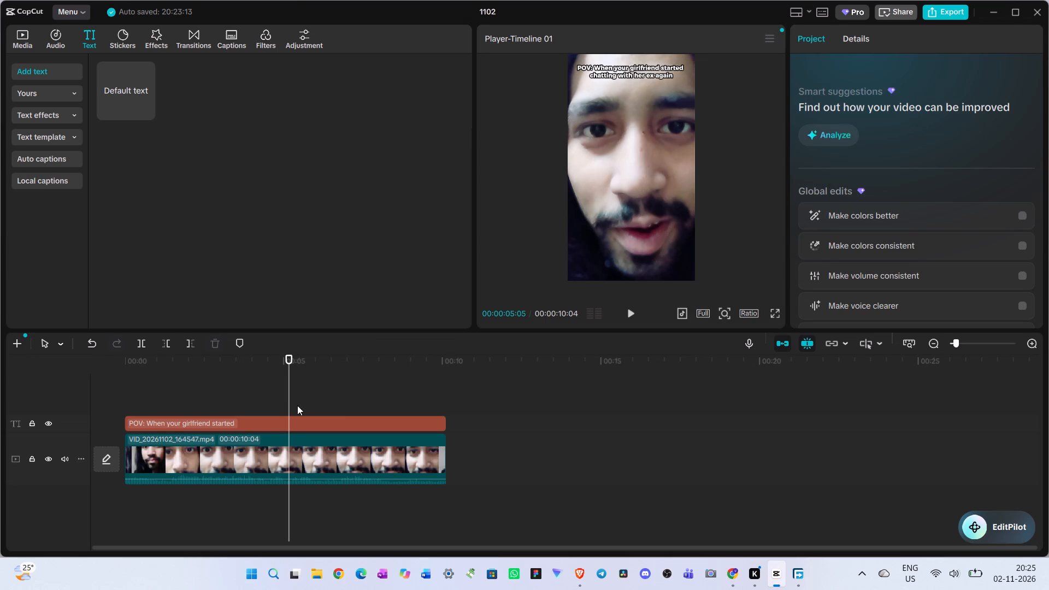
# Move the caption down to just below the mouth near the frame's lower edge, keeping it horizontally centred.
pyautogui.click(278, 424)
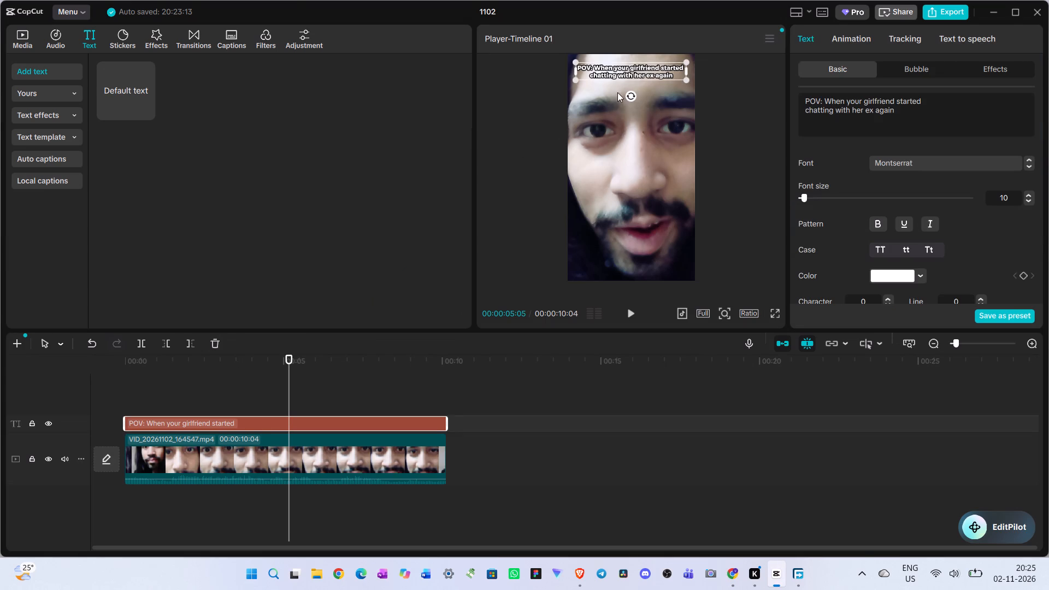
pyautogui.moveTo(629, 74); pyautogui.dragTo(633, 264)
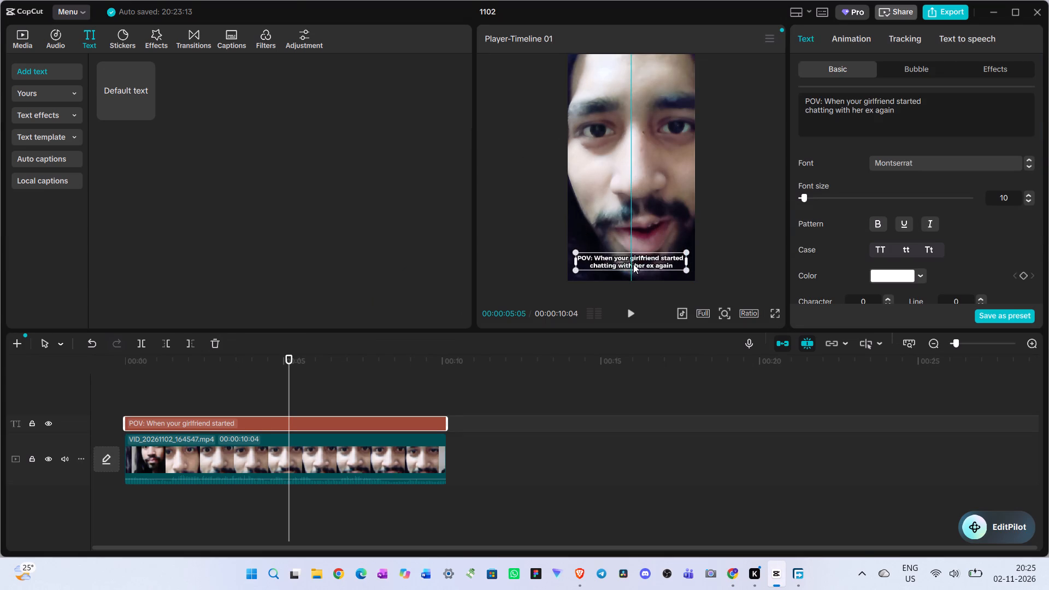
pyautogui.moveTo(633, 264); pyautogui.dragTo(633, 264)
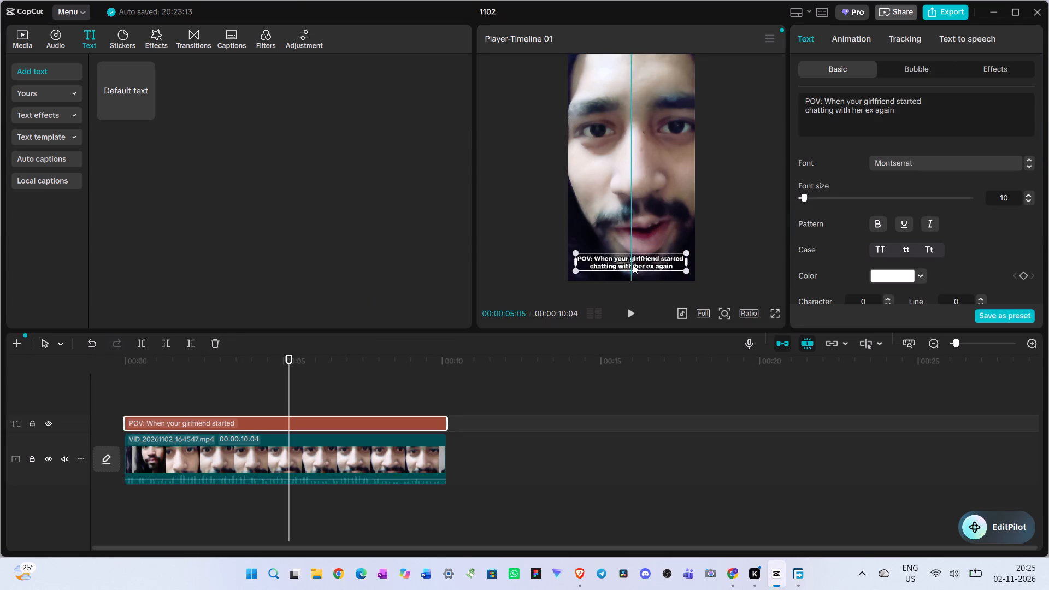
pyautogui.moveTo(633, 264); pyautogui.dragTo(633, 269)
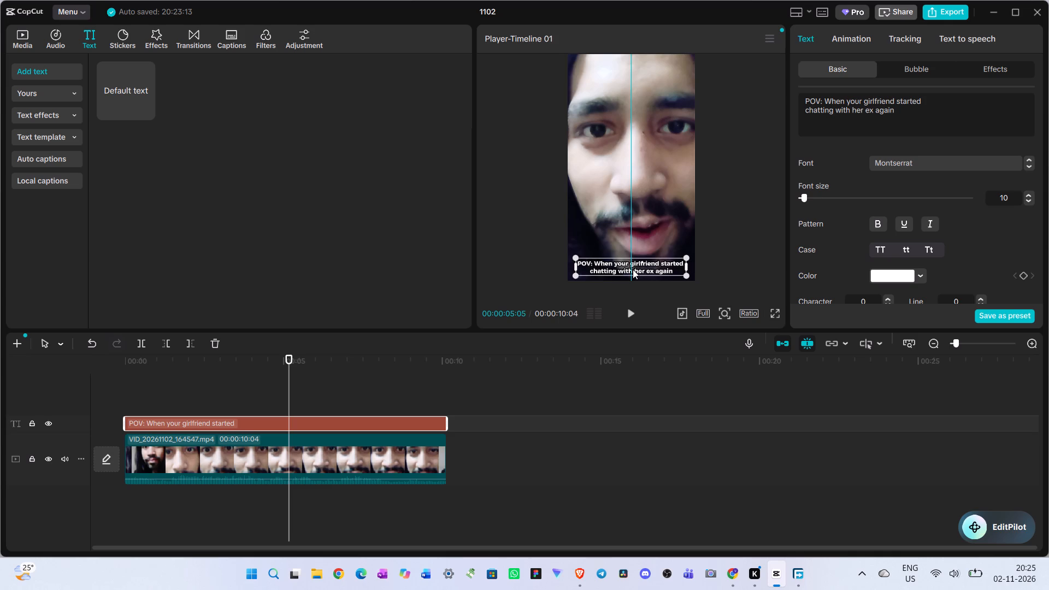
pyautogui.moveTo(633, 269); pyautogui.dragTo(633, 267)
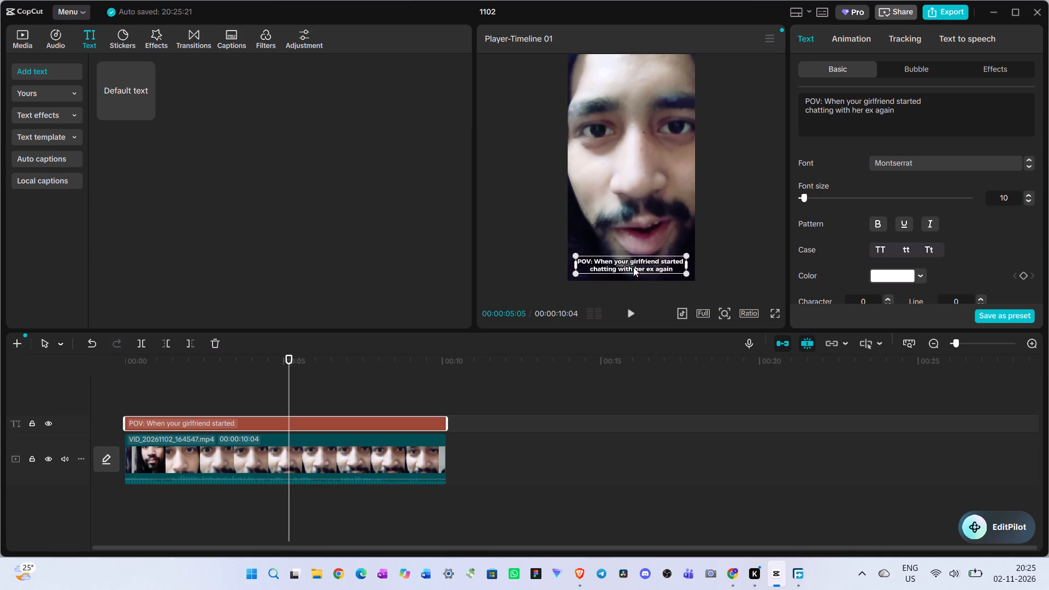
# Play the video from the start and check the lowered caption in the full-screen preview, then return to the editor.
pyautogui.click(225, 402)
pyautogui.moveTo(225, 402); pyautogui.dragTo(63, 371)
pyautogui.press('space')
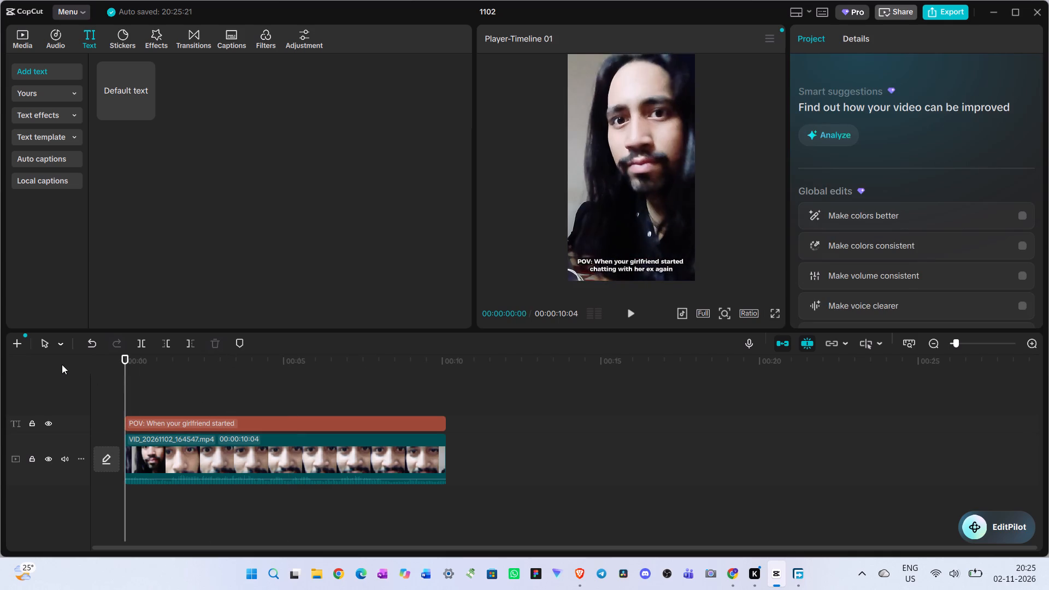
pyautogui.press('space')
pyautogui.press('space')
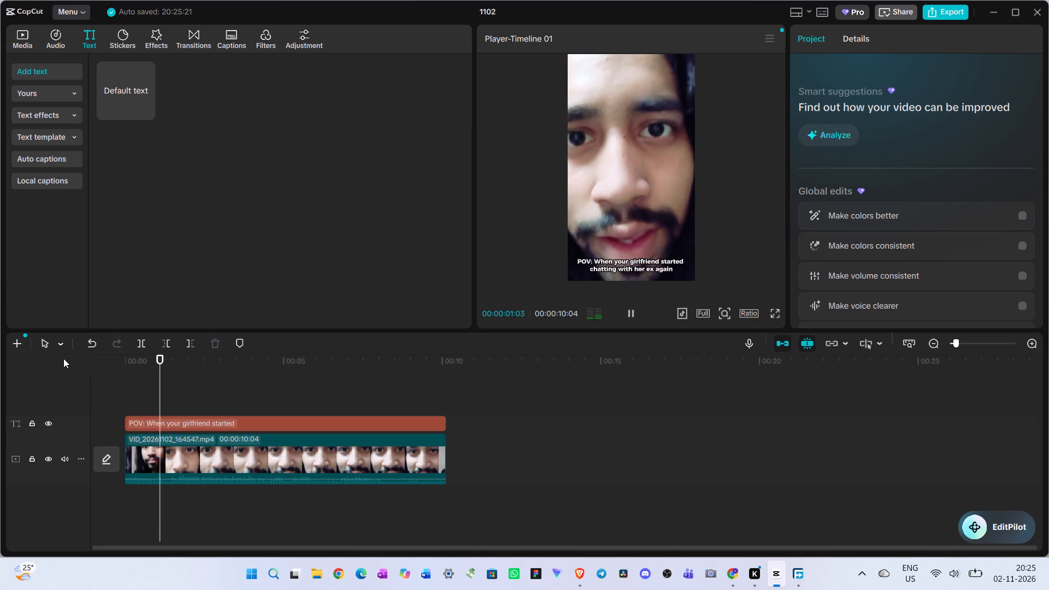
pyautogui.press('space')
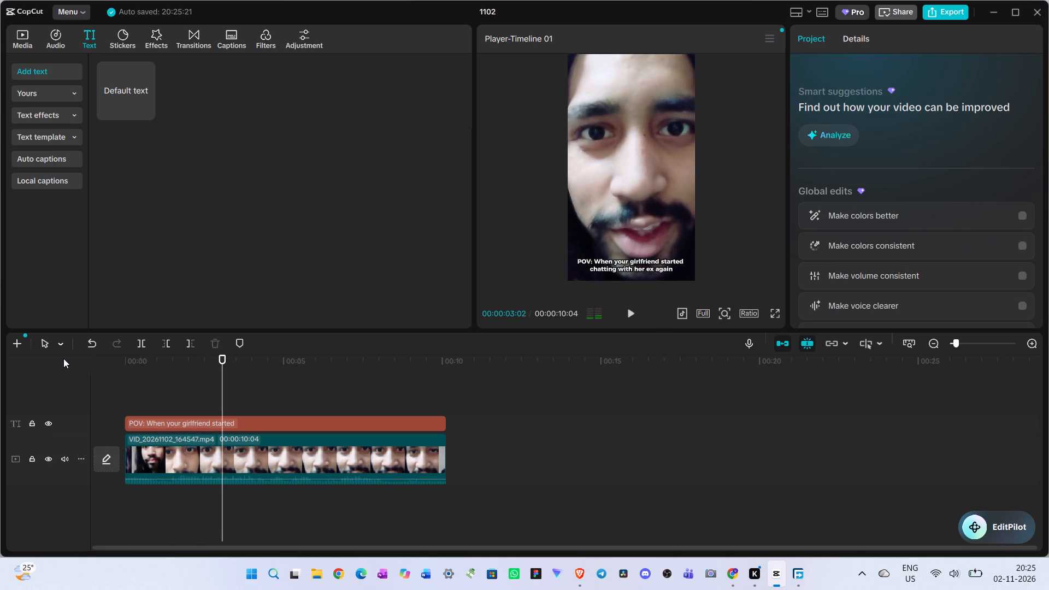
pyautogui.click(779, 315)
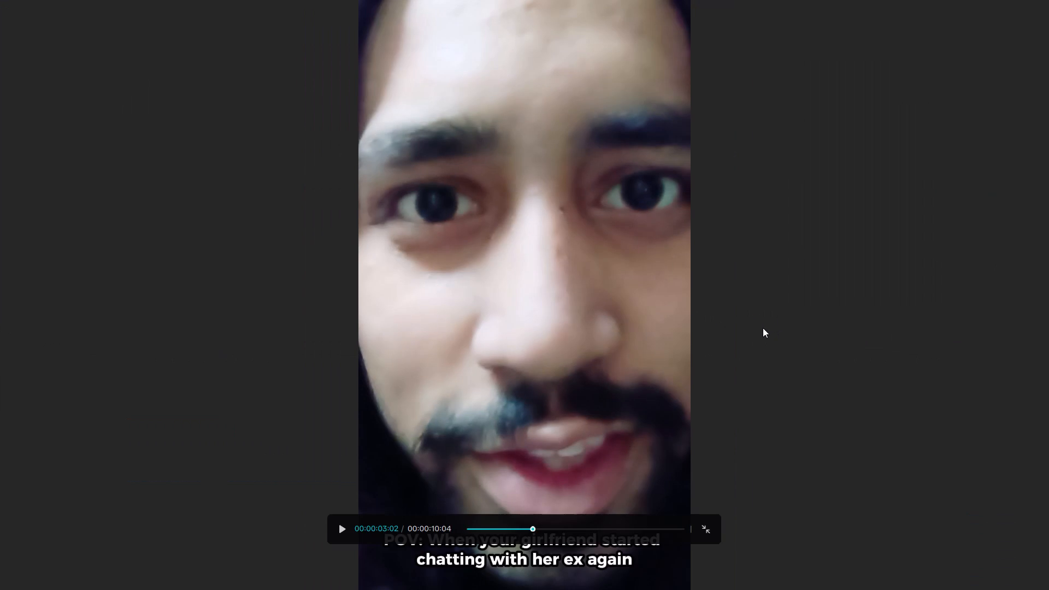
pyautogui.press('Escape')
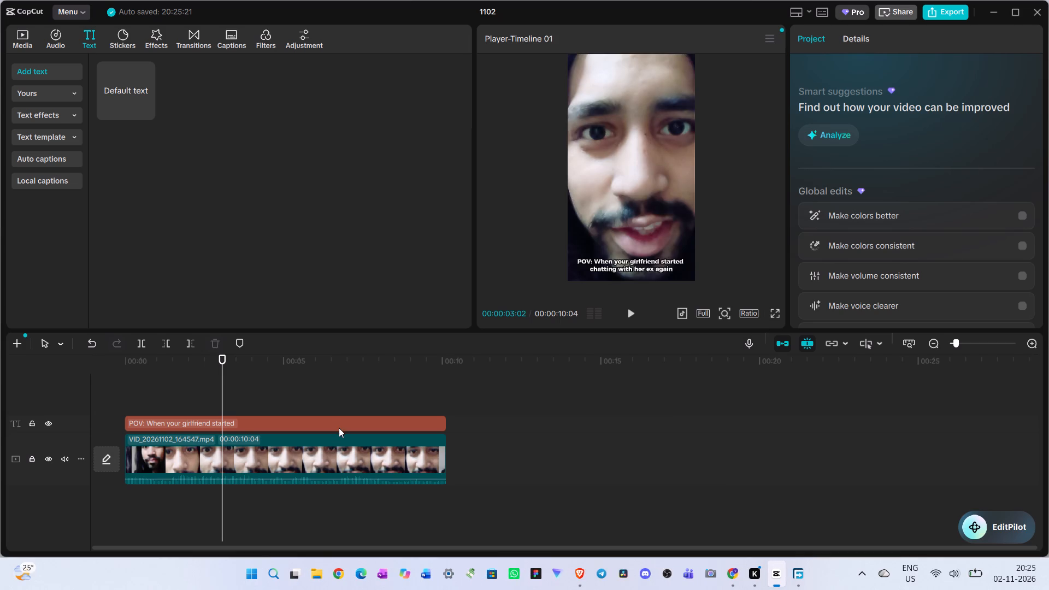
# Try the POV caption over the nose and forehead, then place it horizontally centred just below the lower lip.
pyautogui.click(340, 421)
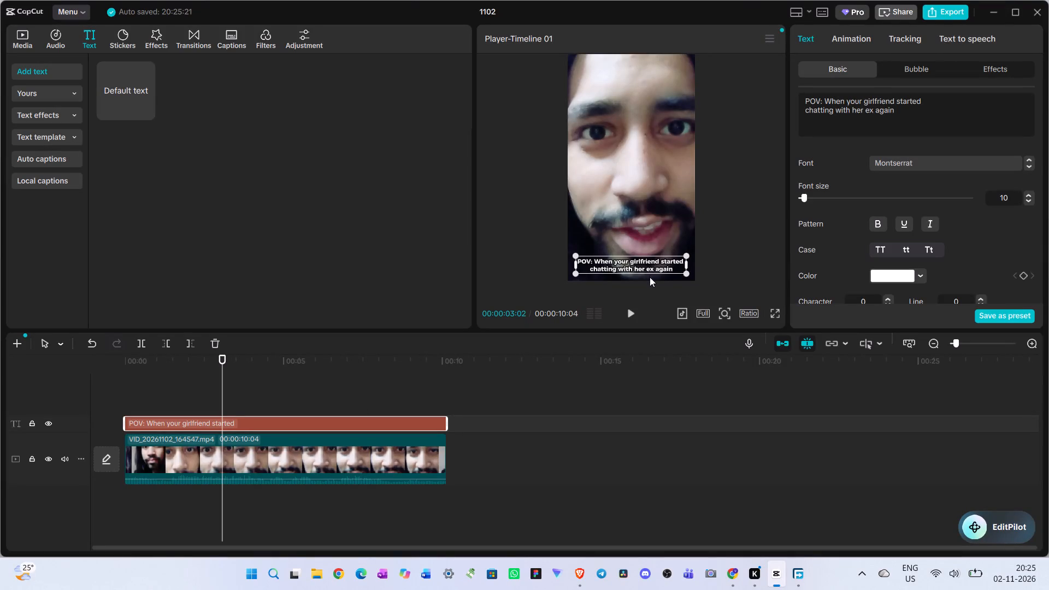
pyautogui.moveTo(639, 264); pyautogui.dragTo(643, 170)
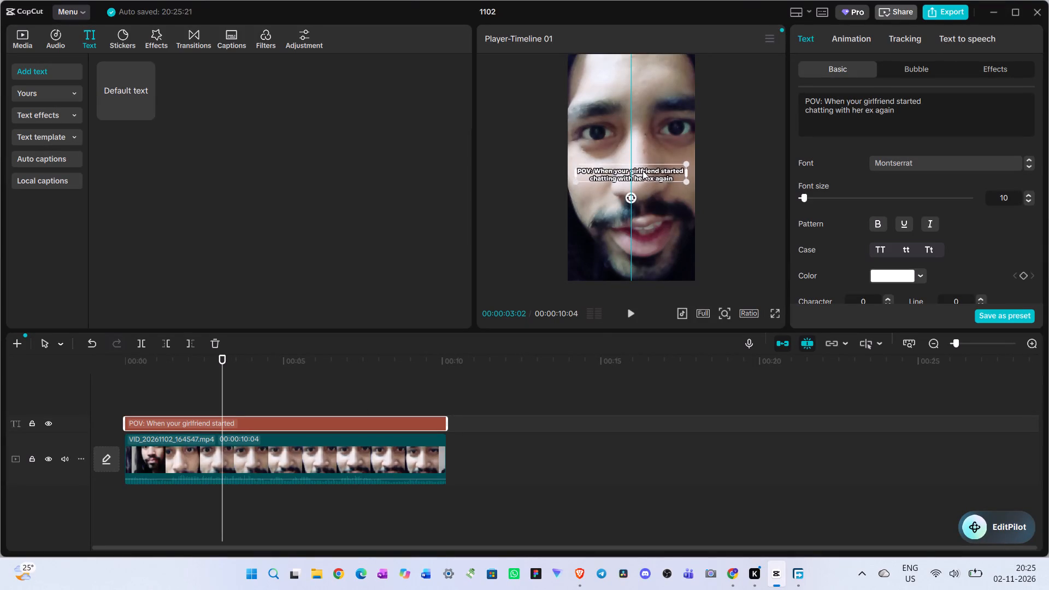
pyautogui.moveTo(643, 170); pyautogui.dragTo(642, 175)
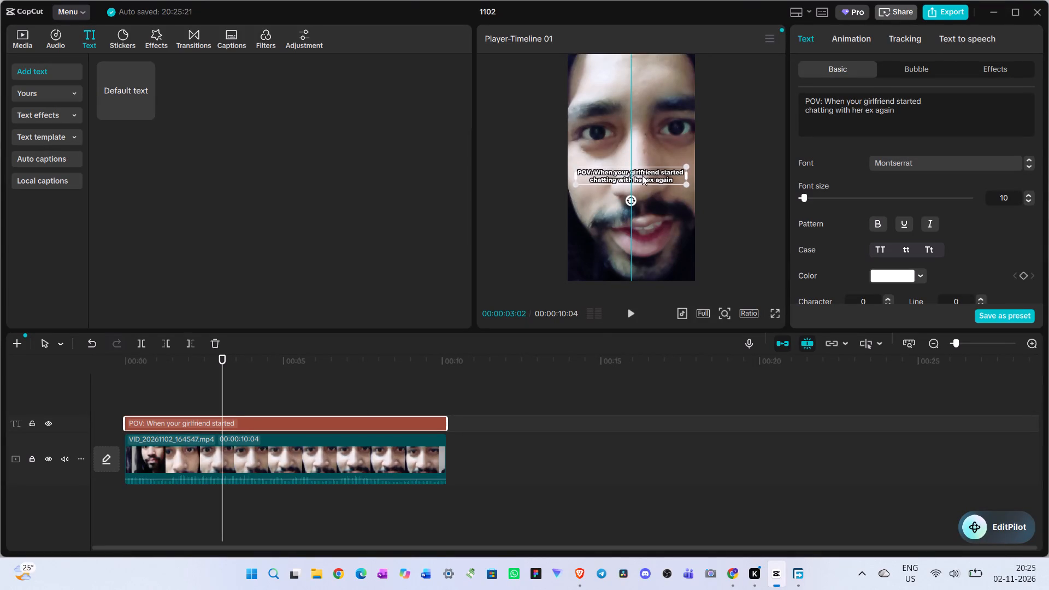
pyautogui.moveTo(642, 175); pyautogui.dragTo(639, 255)
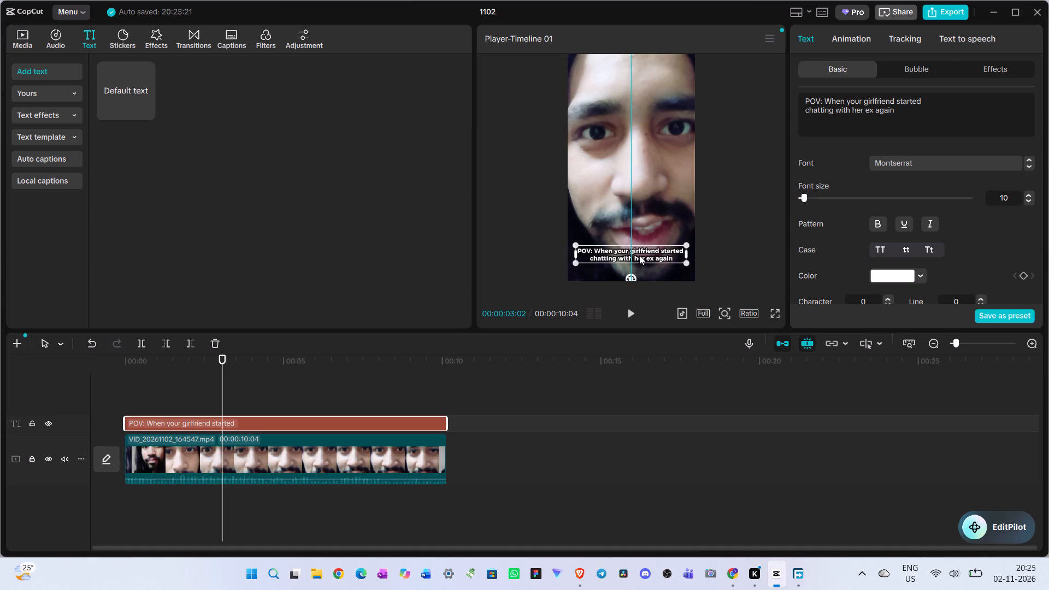
pyautogui.moveTo(639, 255); pyautogui.dragTo(629, 160)
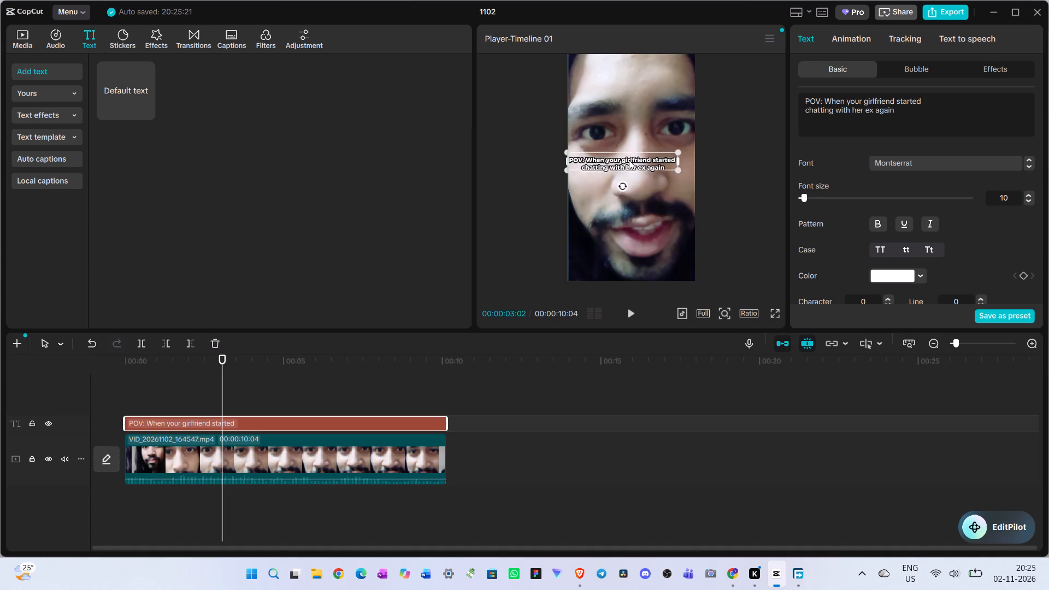
pyautogui.moveTo(629, 160); pyautogui.dragTo(640, 85)
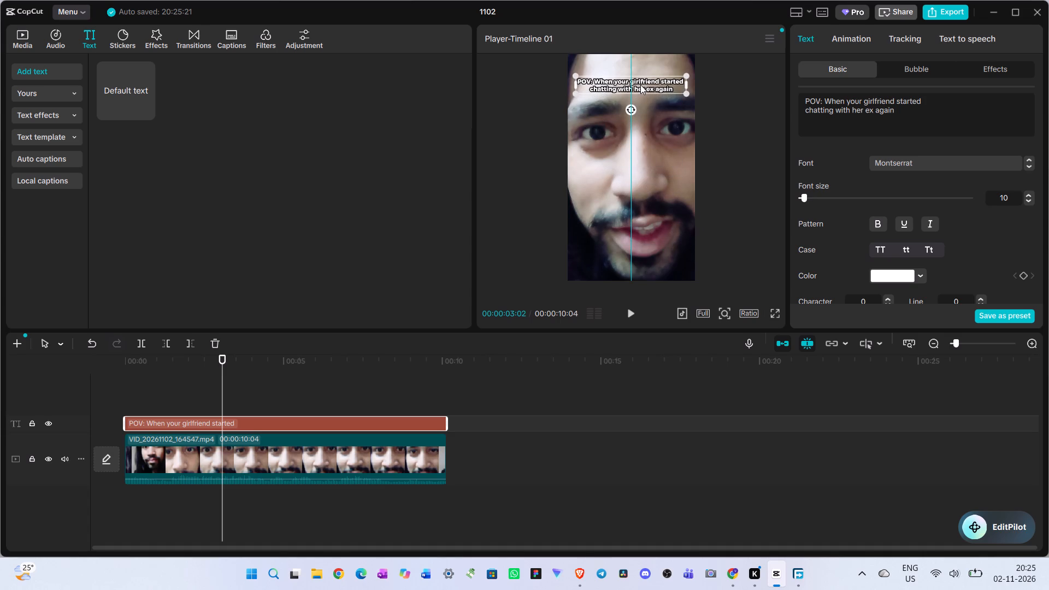
pyautogui.moveTo(640, 85); pyautogui.dragTo(641, 76)
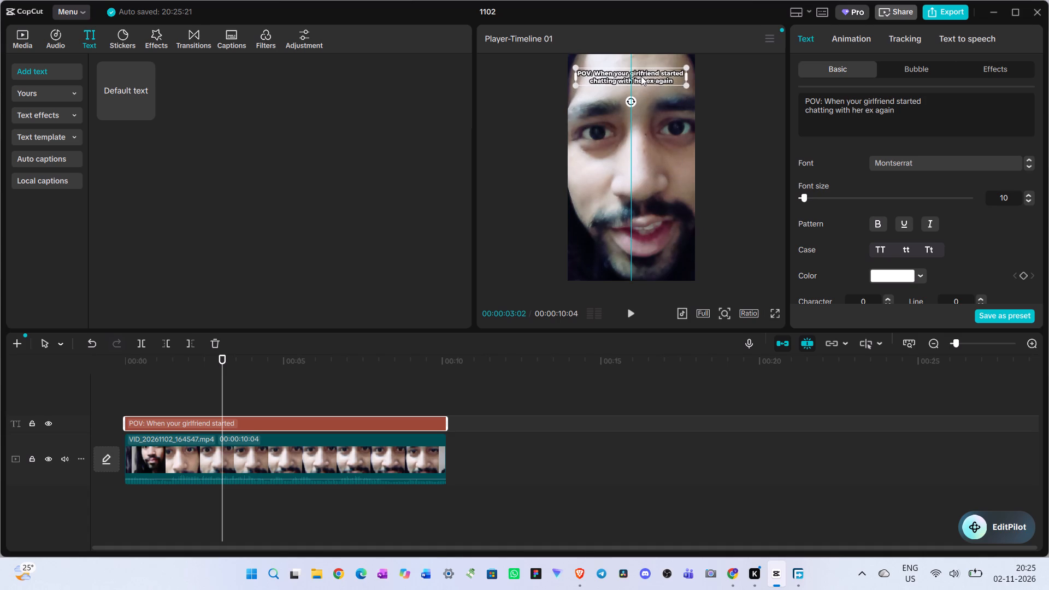
pyautogui.moveTo(641, 76); pyautogui.dragTo(641, 88)
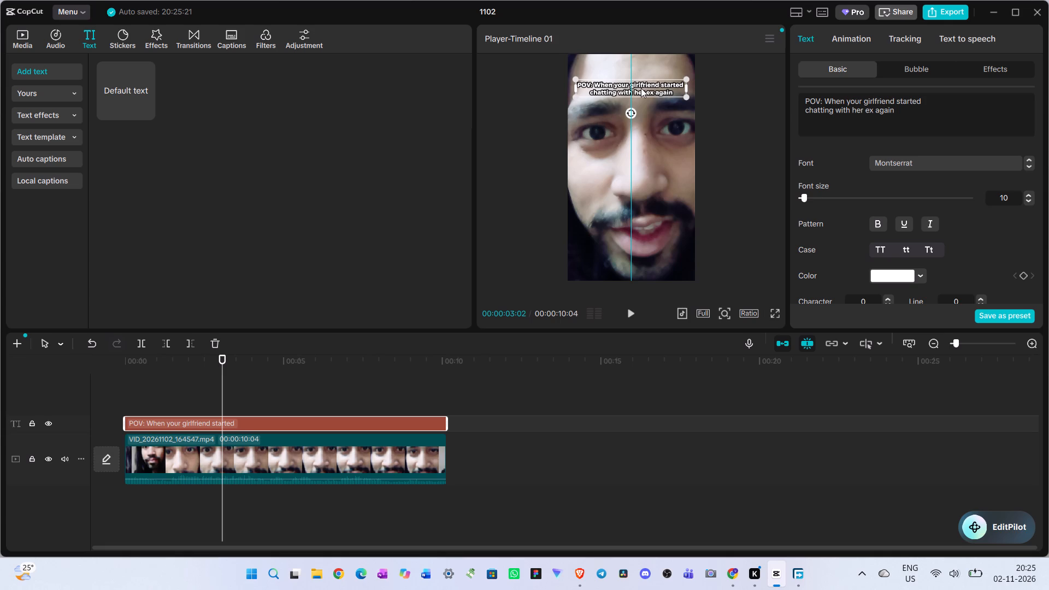
pyautogui.moveTo(641, 88); pyautogui.dragTo(644, 171)
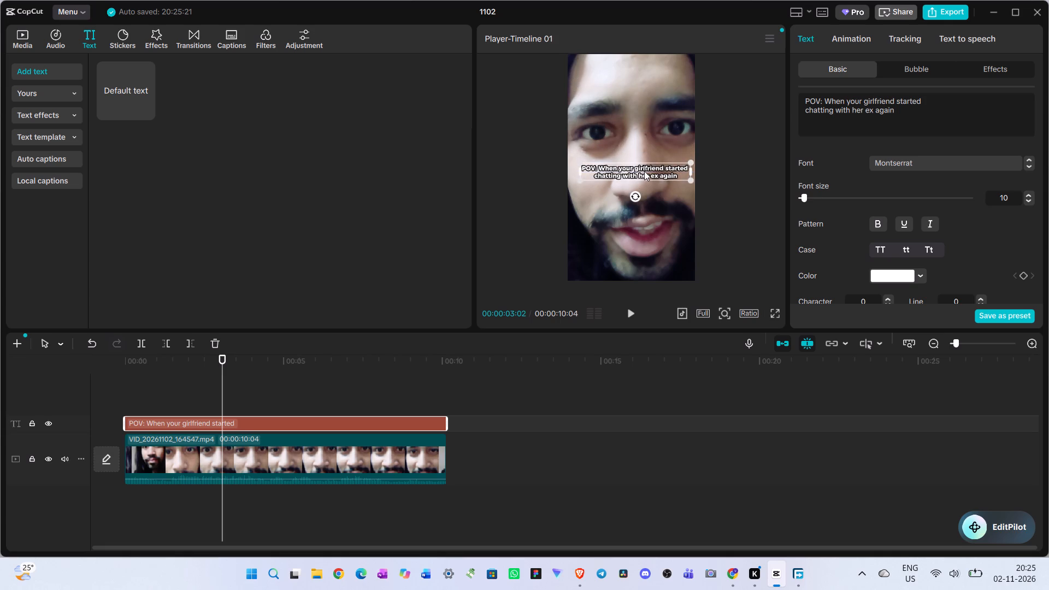
pyautogui.moveTo(644, 171); pyautogui.dragTo(643, 258)
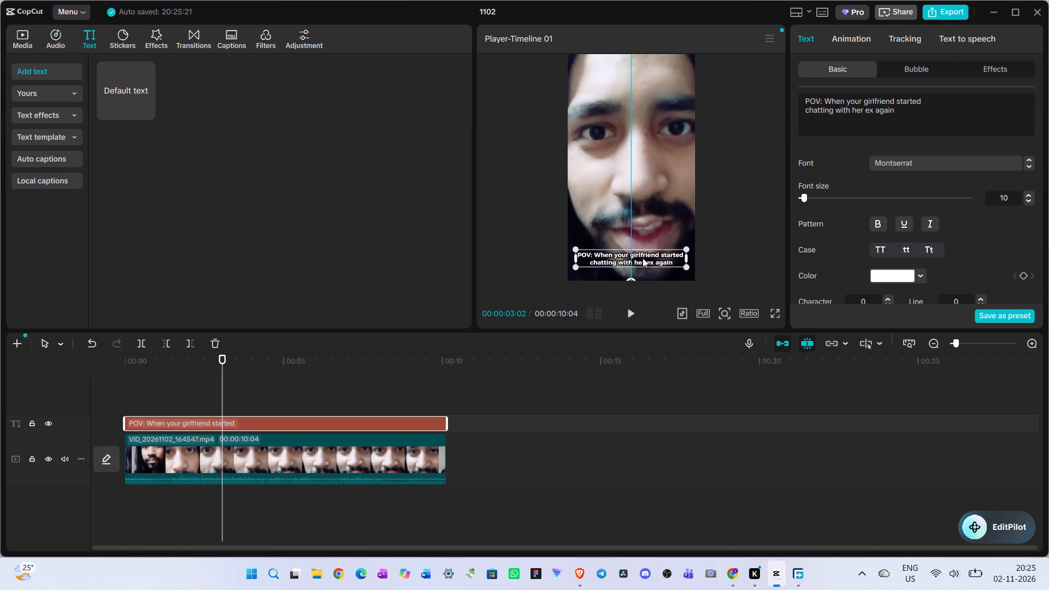
pyautogui.moveTo(643, 258); pyautogui.dragTo(641, 246)
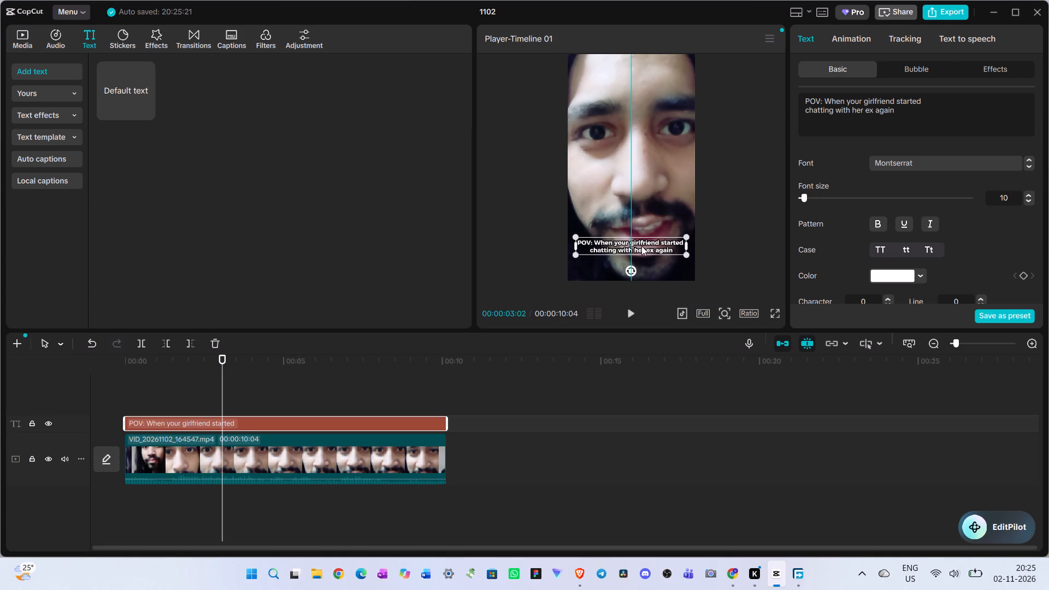
pyautogui.moveTo(641, 246); pyautogui.dragTo(640, 251)
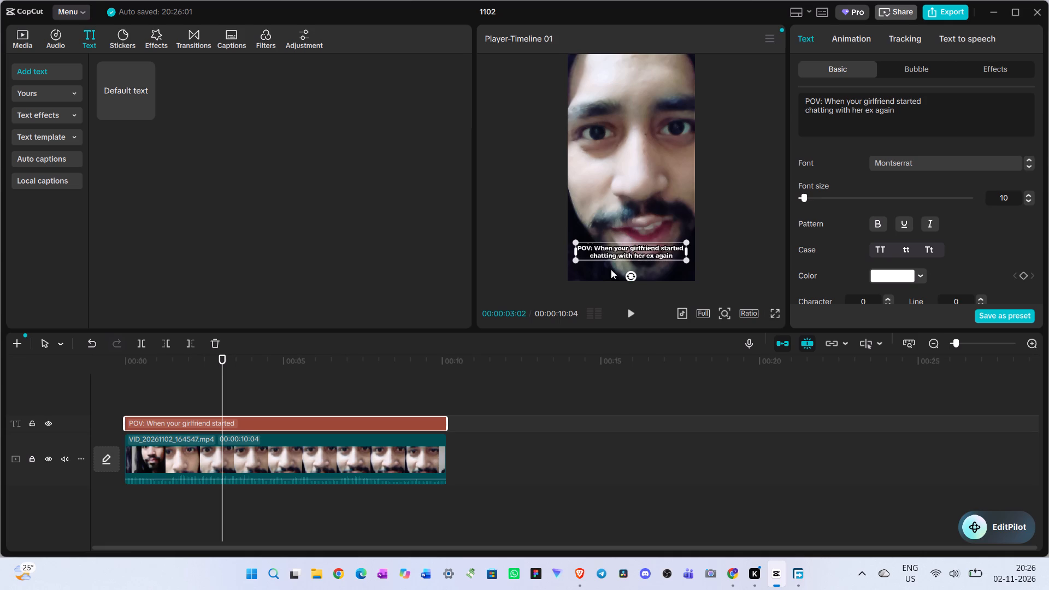
# Reframe the selfie clip by scaling it to 113% and positioning it at X 136, Y 237 so it fills the frame.
pyautogui.click(352, 454)
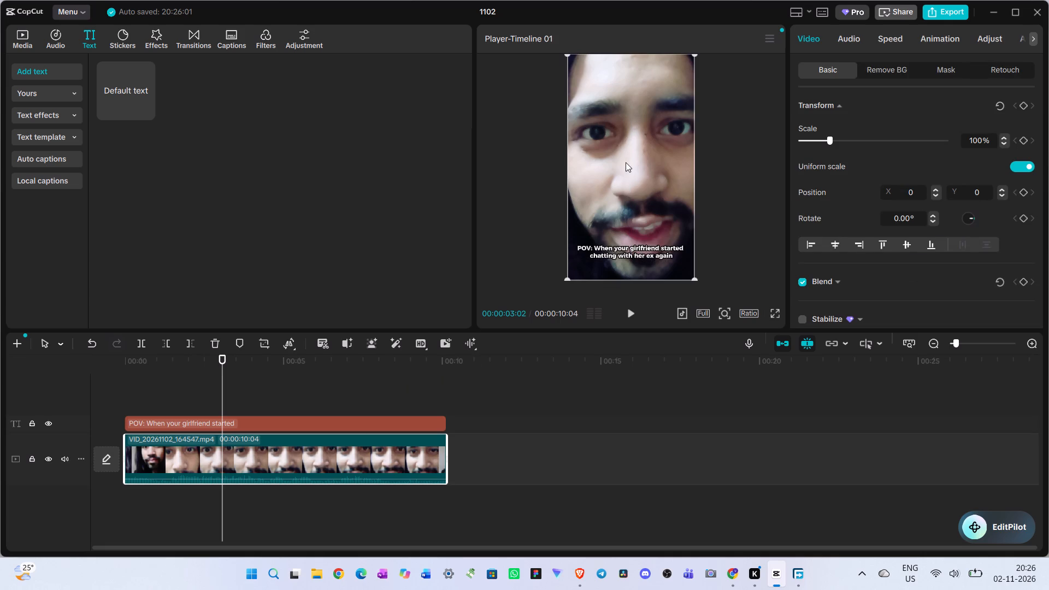
pyautogui.moveTo(635, 163); pyautogui.dragTo(637, 150)
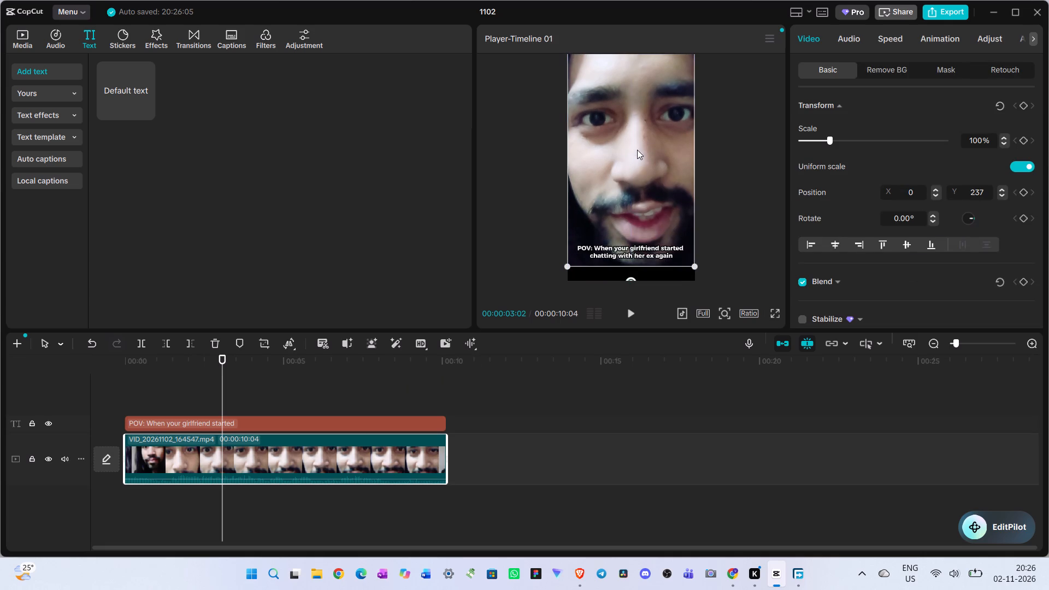
pyautogui.moveTo(694, 263); pyautogui.dragTo(702, 272)
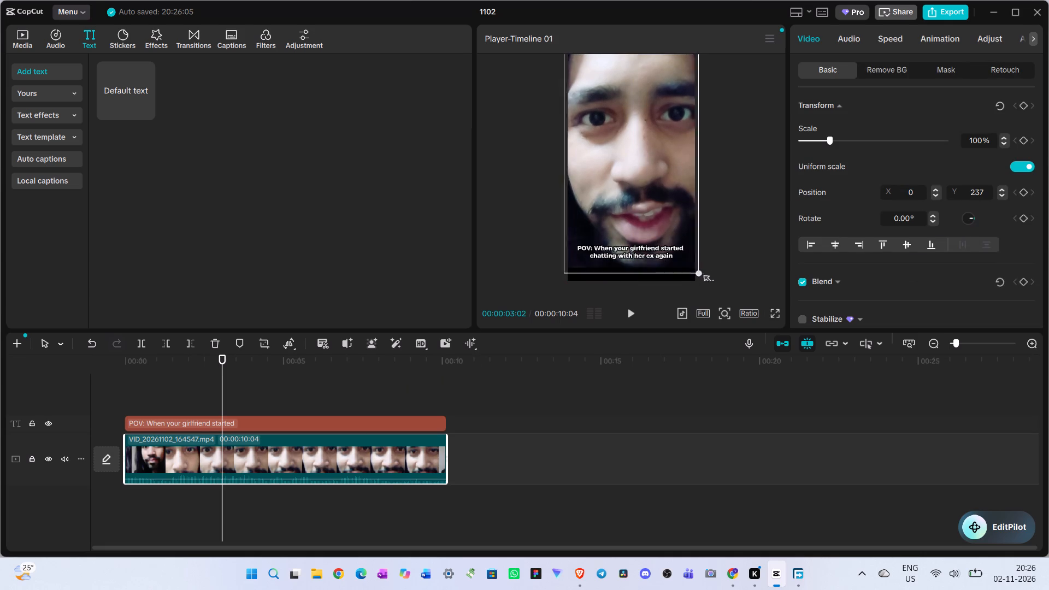
pyautogui.moveTo(702, 272); pyautogui.dragTo(706, 281)
pyautogui.moveTo(667, 196); pyautogui.dragTo(673, 190)
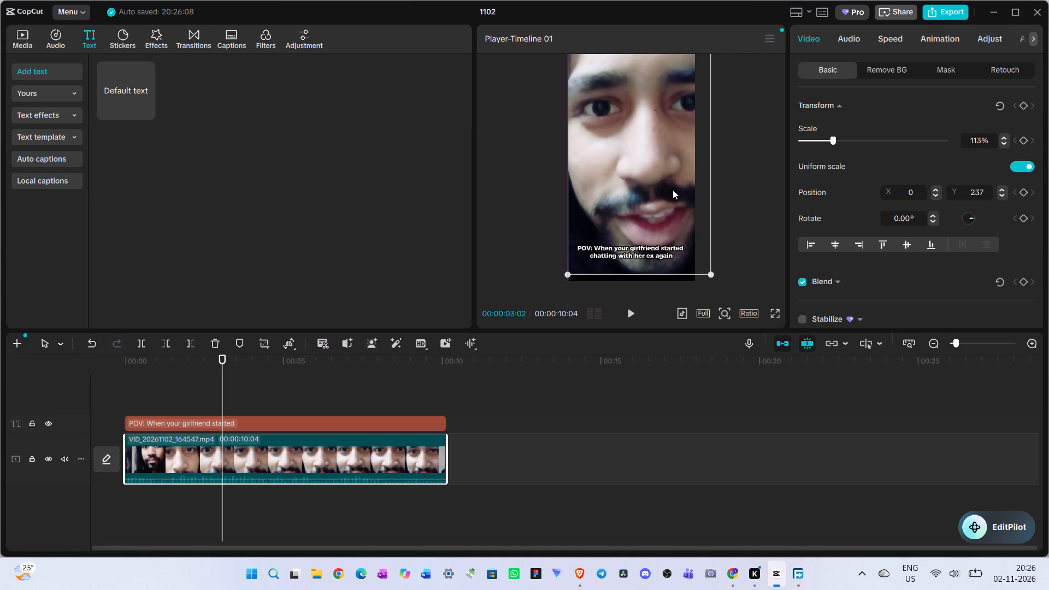
pyautogui.moveTo(673, 190); pyautogui.dragTo(673, 194)
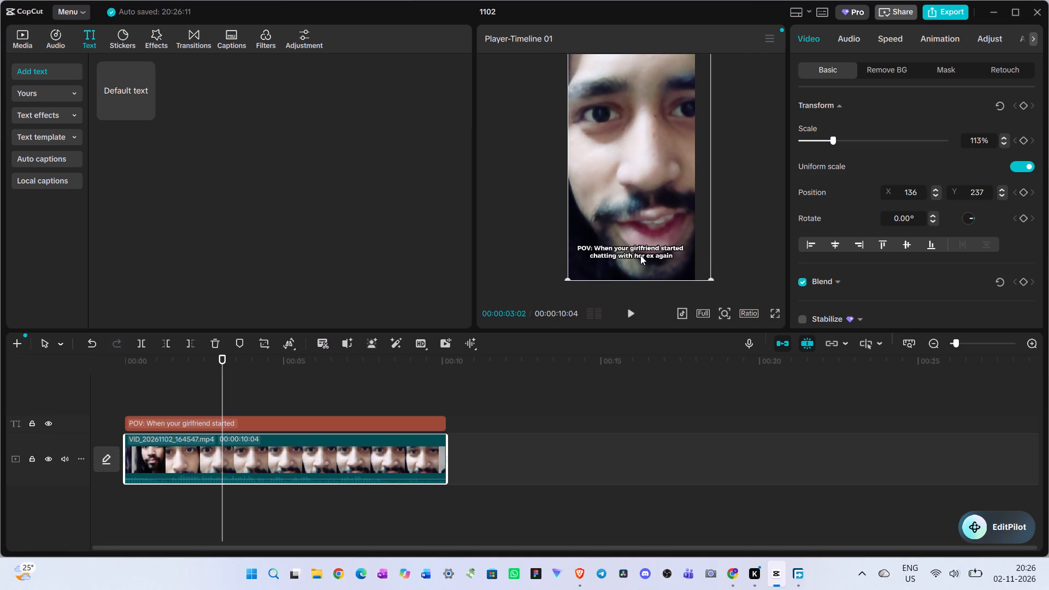
# Nudge the caption slightly upward at about 00:00:05:22, keeping it horizontally centred beneath the open mouth.
pyautogui.doubleClick(306, 387)
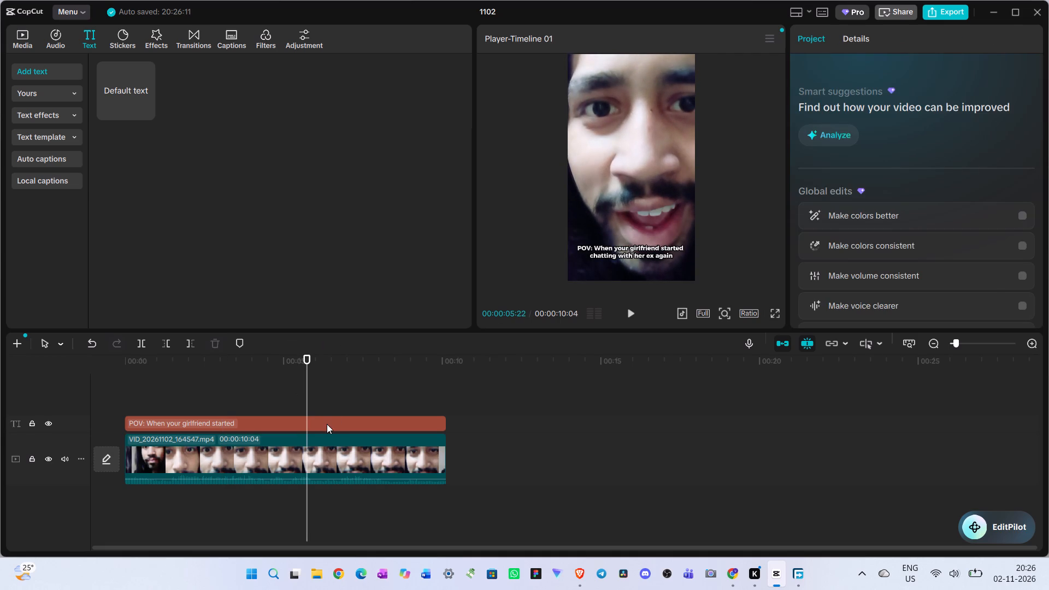
pyautogui.click(327, 425)
pyautogui.click(637, 256)
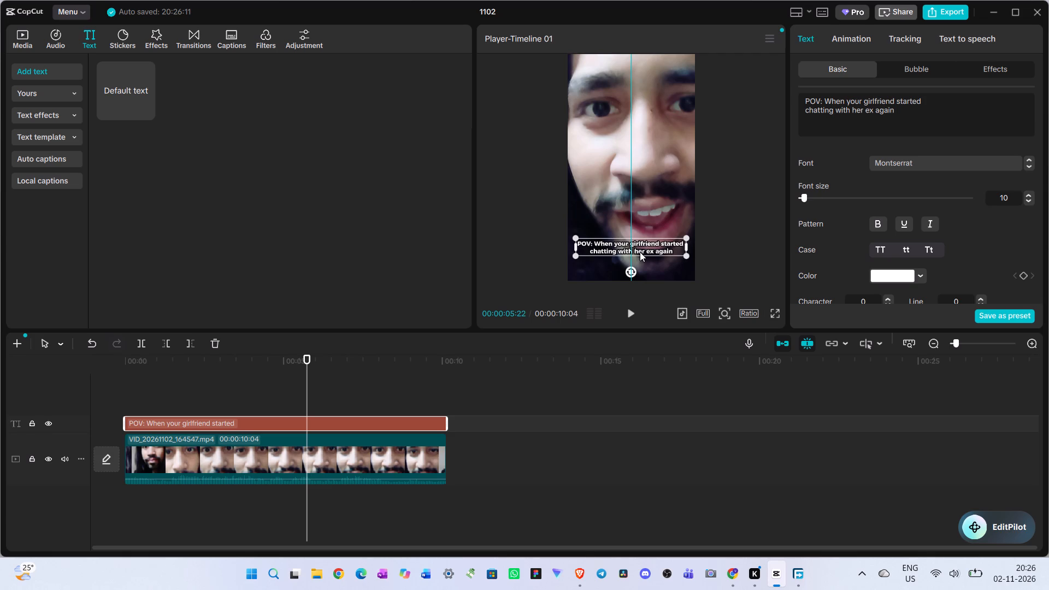
# Check the caption on the enlarged clip in the full-screen preview, then play the opening seconds from the start.
pyautogui.click(779, 311)
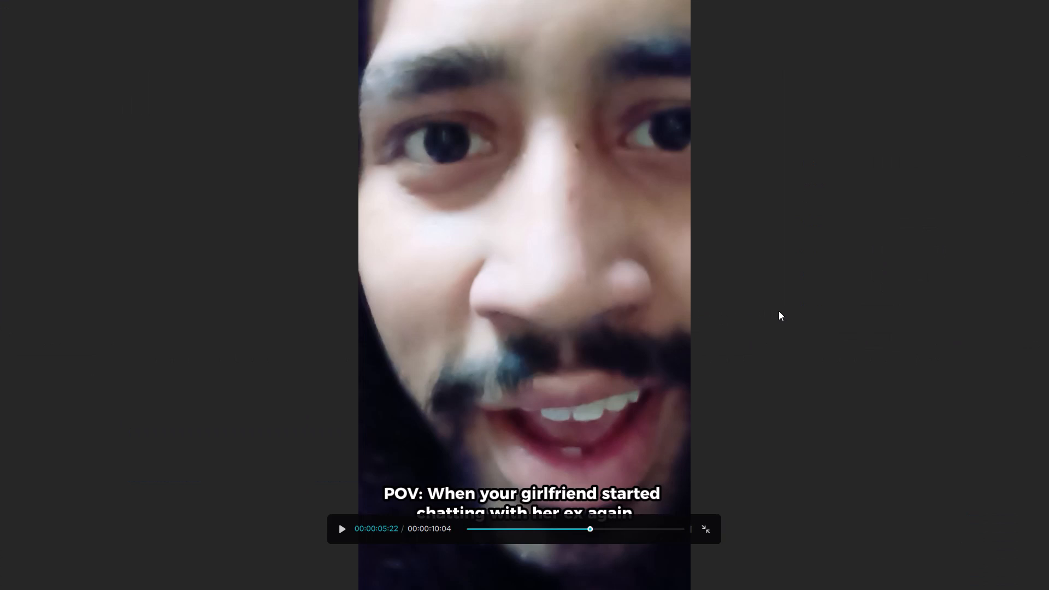
pyautogui.press('Escape')
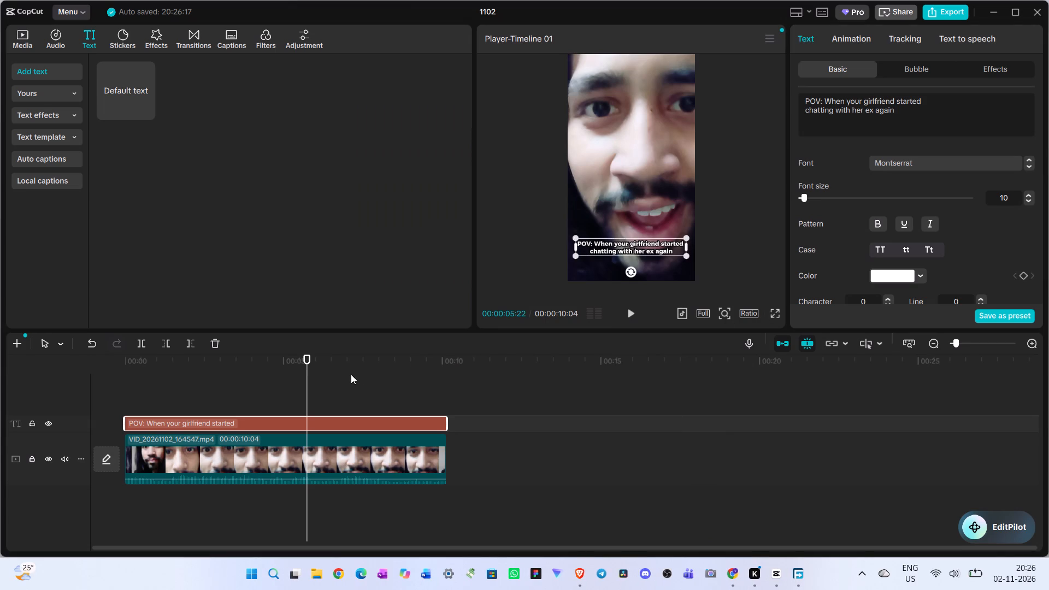
pyautogui.click(356, 386)
pyautogui.moveTo(357, 386); pyautogui.dragTo(2, 349)
pyautogui.press('space')
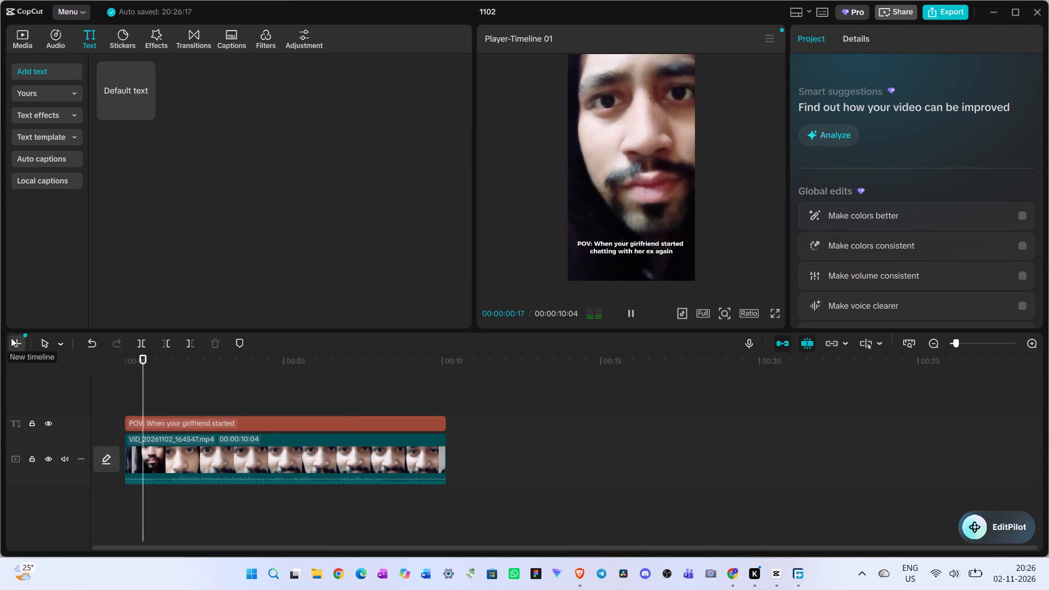
pyautogui.click(238, 390)
pyautogui.moveTo(238, 390); pyautogui.dragTo(0, 402)
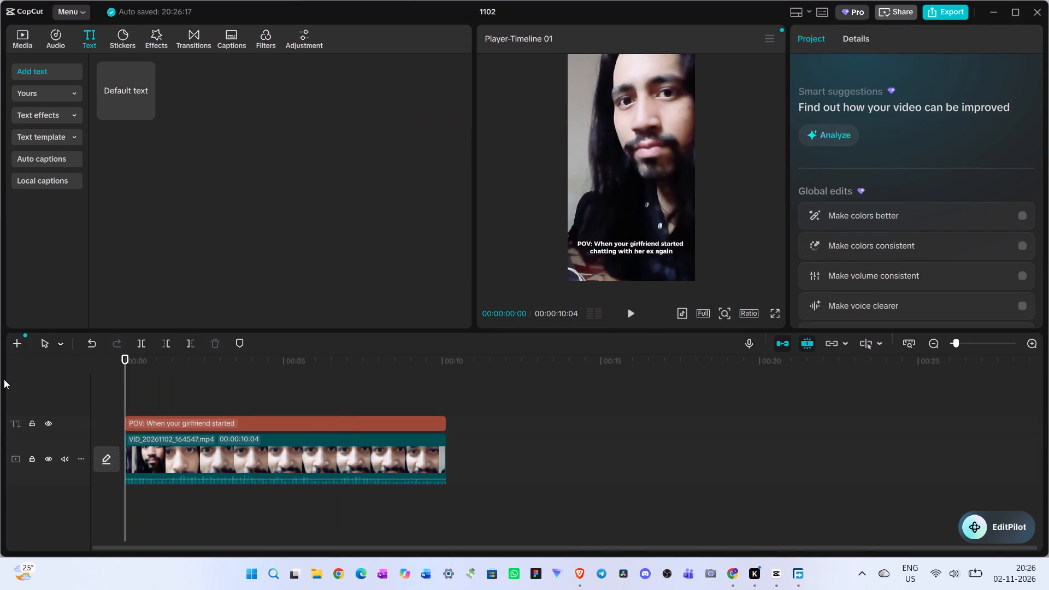
pyautogui.press('space')
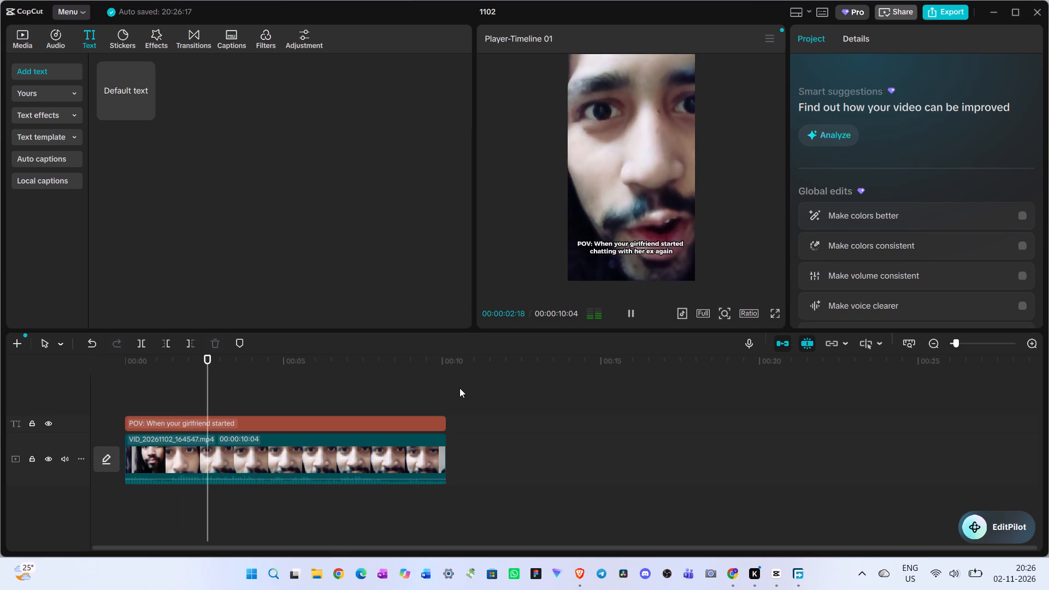
pyautogui.press('space')
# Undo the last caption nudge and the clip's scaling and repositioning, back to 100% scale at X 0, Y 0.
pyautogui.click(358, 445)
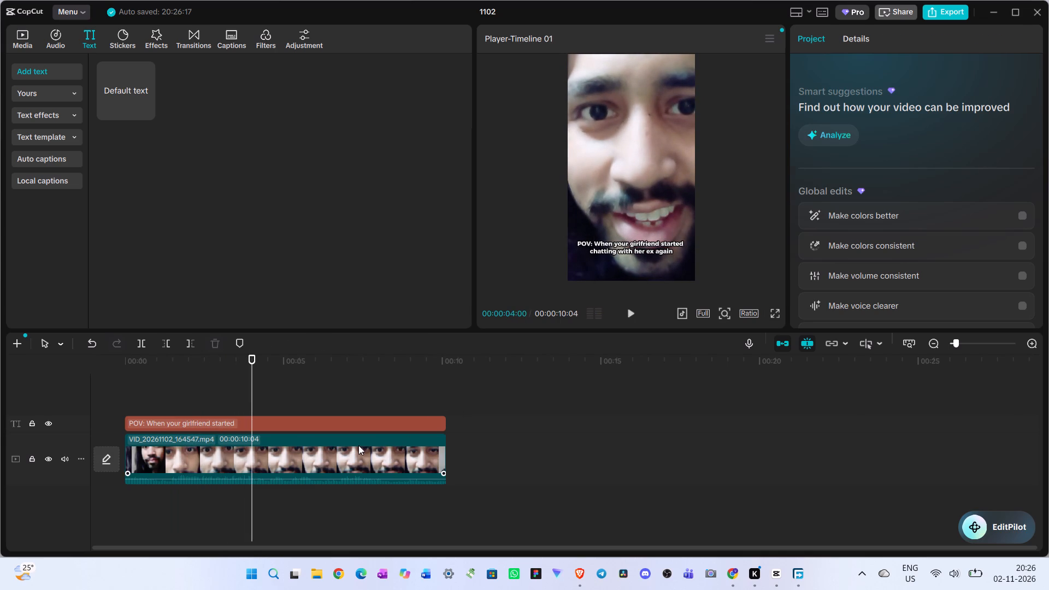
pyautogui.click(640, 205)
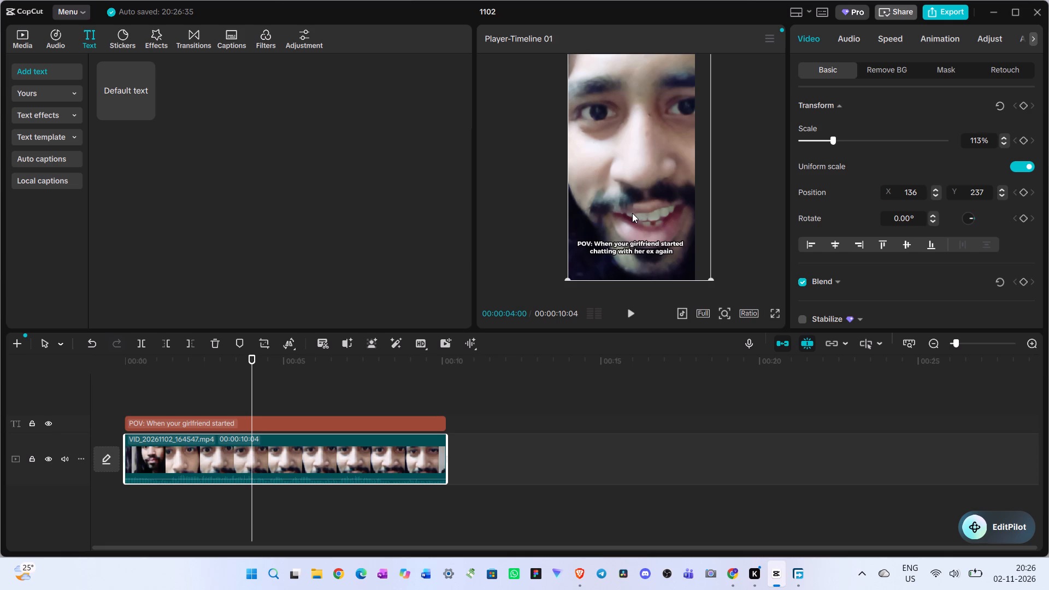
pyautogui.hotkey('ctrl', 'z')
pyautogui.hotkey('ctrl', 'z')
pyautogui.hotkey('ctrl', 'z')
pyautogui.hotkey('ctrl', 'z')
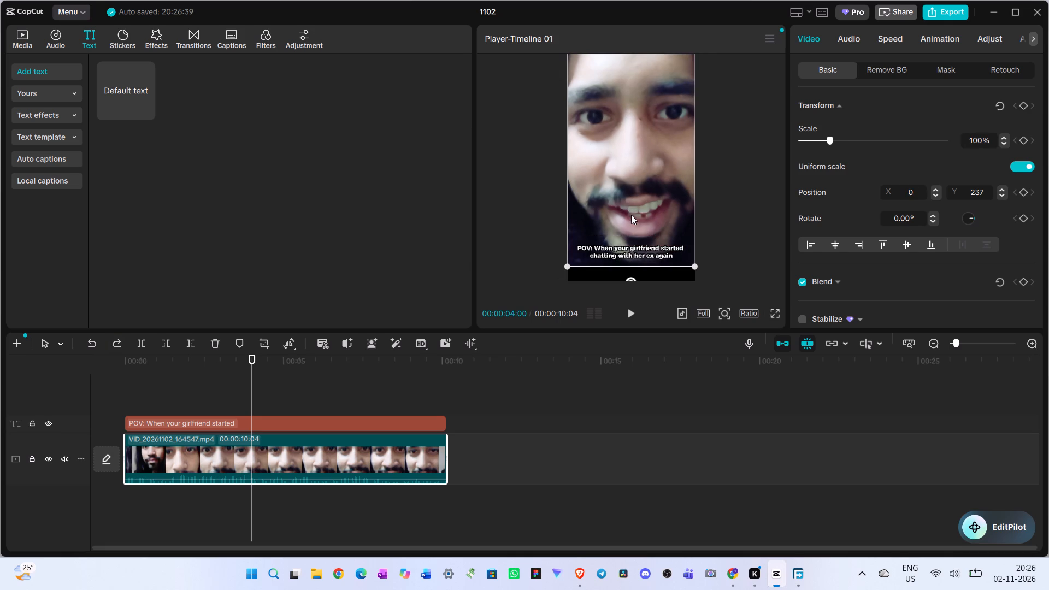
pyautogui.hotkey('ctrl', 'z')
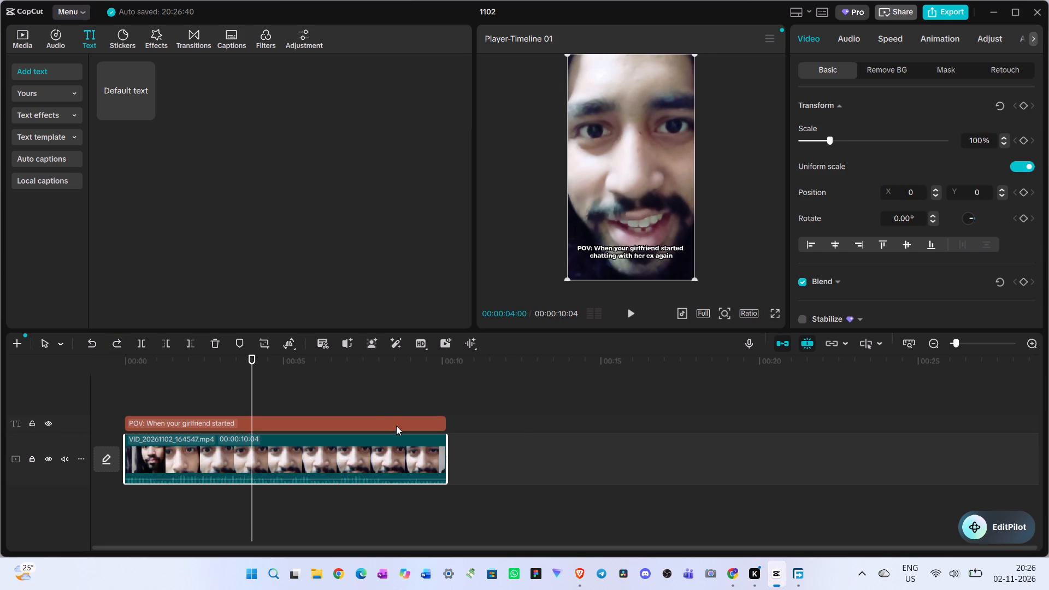
# Play the whole video from the start to review the original framing with the caption.
pyautogui.click(375, 393)
pyautogui.moveTo(375, 393); pyautogui.dragTo(7, 367)
pyautogui.press('space')
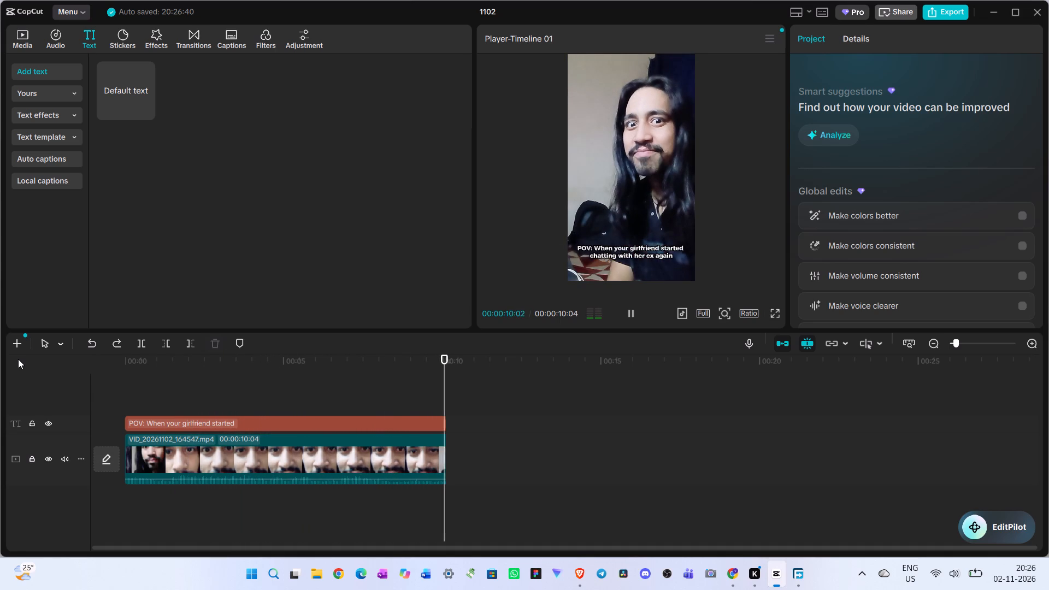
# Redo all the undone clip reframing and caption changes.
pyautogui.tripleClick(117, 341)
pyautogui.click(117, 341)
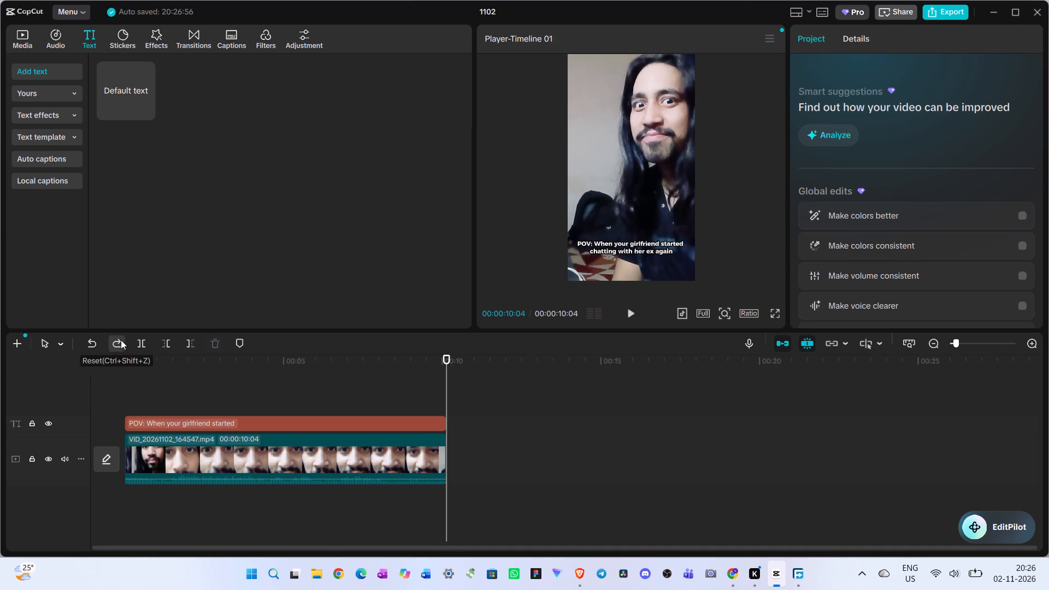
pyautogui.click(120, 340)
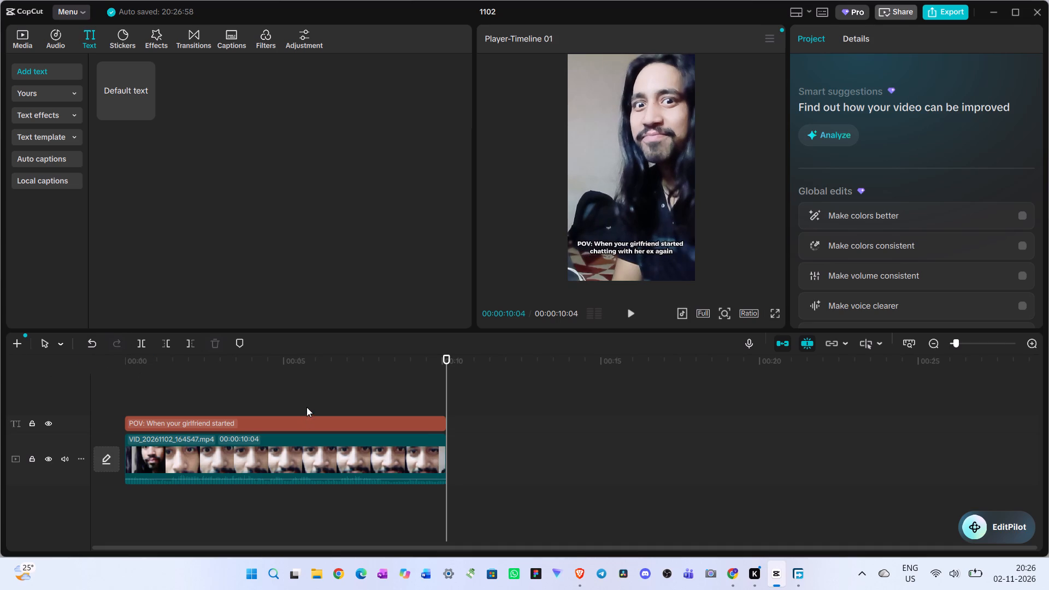
# Scrub through the clip's close-up section, then play the whole video from the start to review the enlarged framing and caption.
pyautogui.click(307, 407)
pyautogui.moveTo(307, 407); pyautogui.dragTo(285, 439)
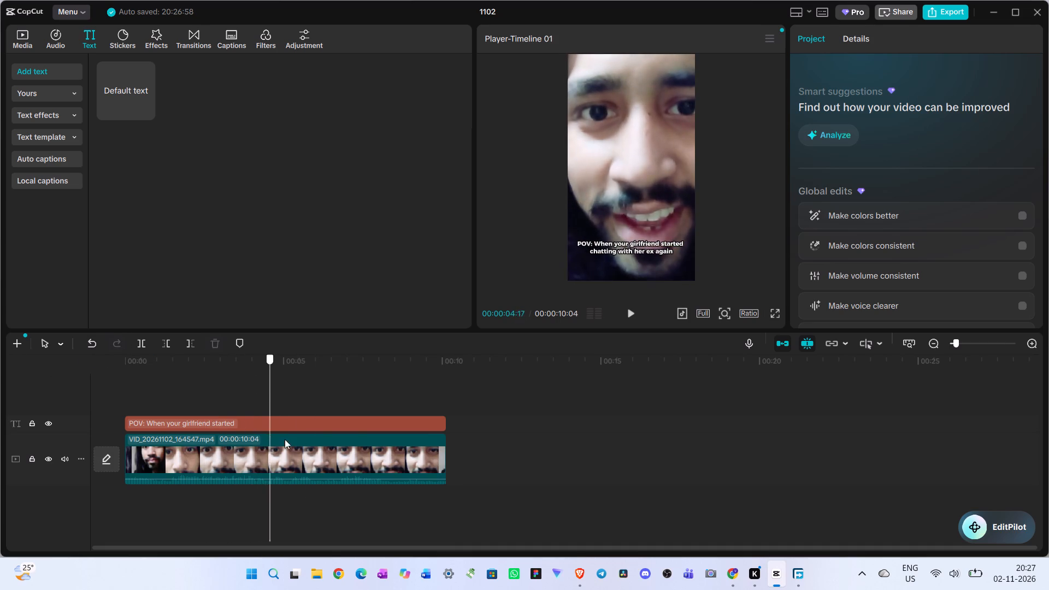
pyautogui.moveTo(285, 439); pyautogui.dragTo(178, 455)
pyautogui.click(266, 460)
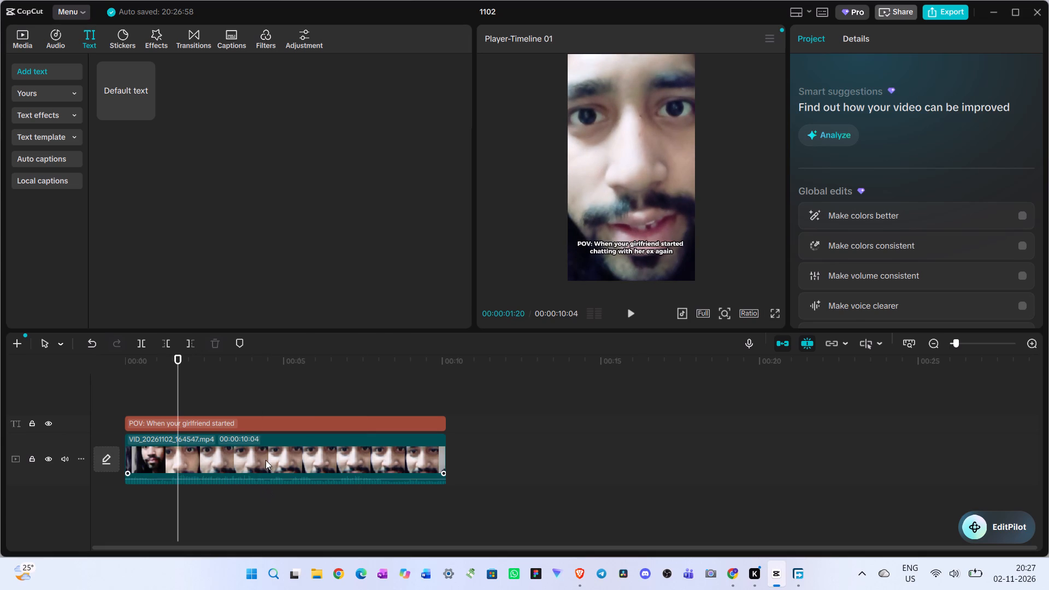
pyautogui.click(263, 397)
pyautogui.moveTo(263, 397); pyautogui.dragTo(7, 404)
pyautogui.press('space')
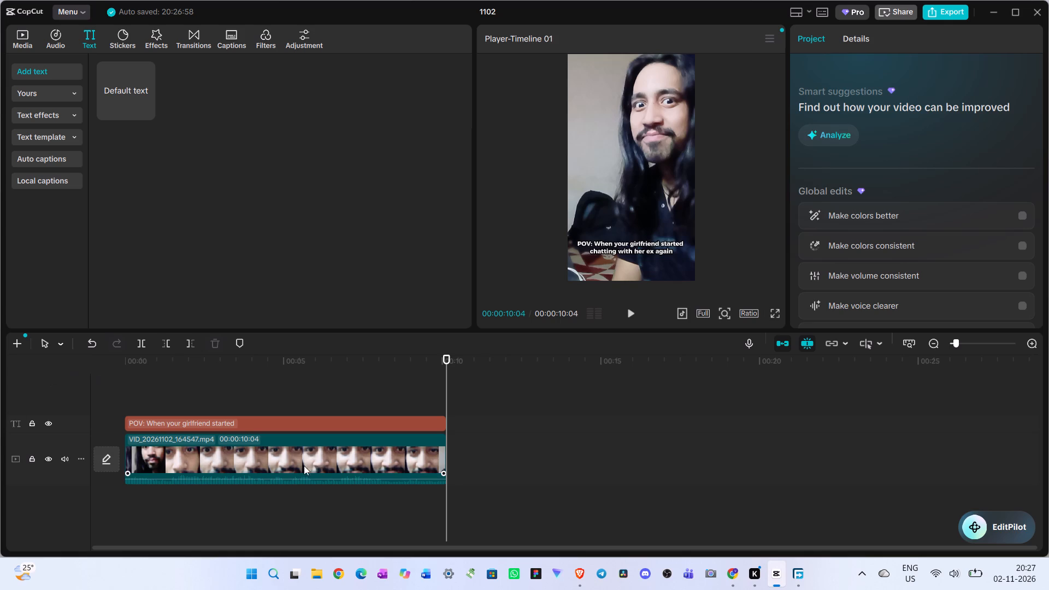
# Capture a screenshot of the player preview showing the close-up frame at 00:00:04:15 with its caption.
pyautogui.click(295, 418)
pyautogui.click(289, 396)
pyautogui.moveTo(289, 396); pyautogui.dragTo(280, 399)
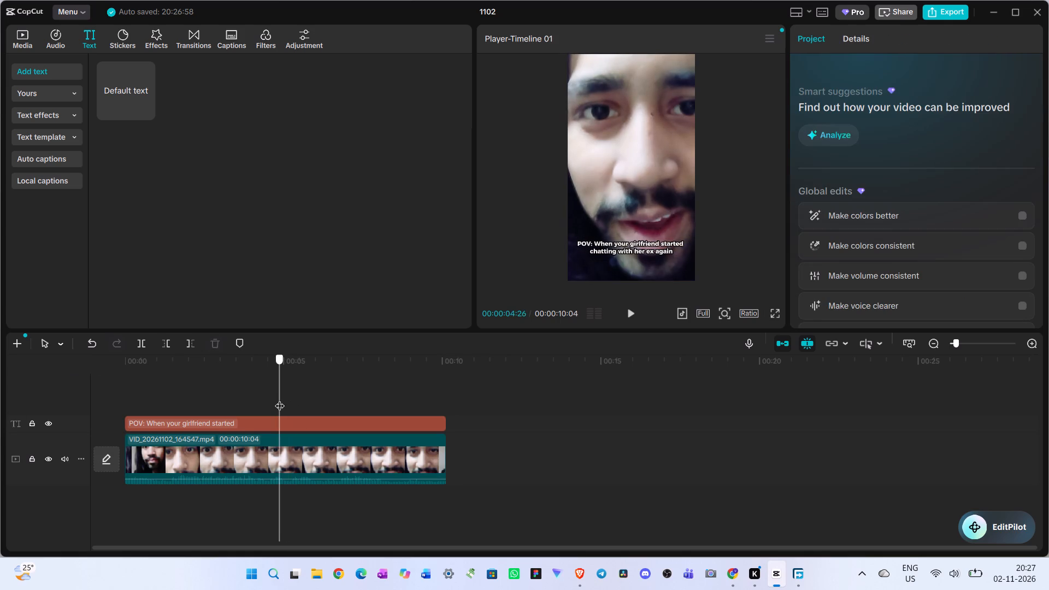
pyautogui.moveTo(280, 399); pyautogui.dragTo(268, 400)
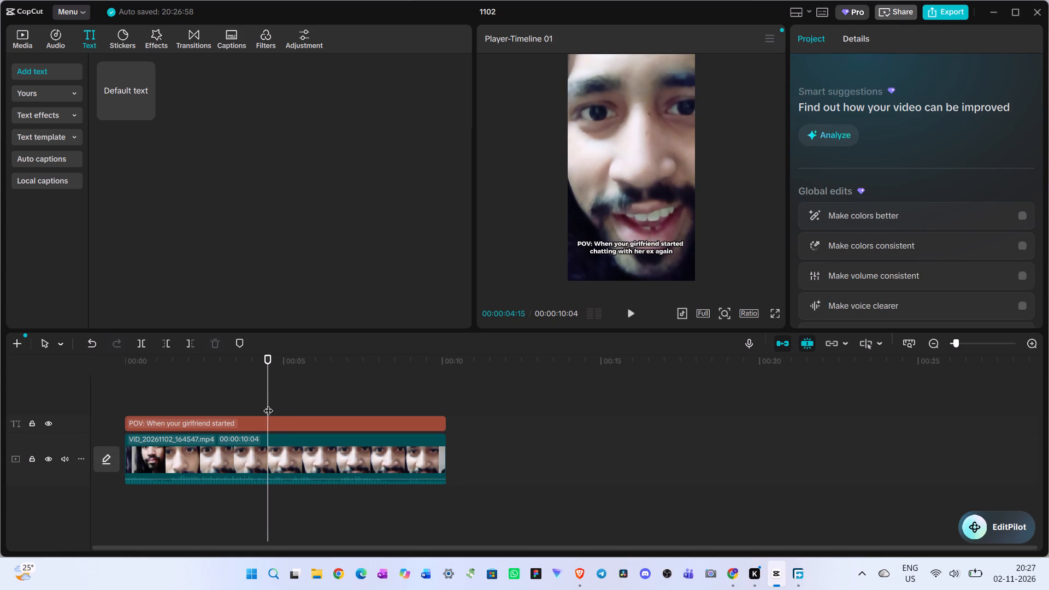
pyautogui.press('Print')
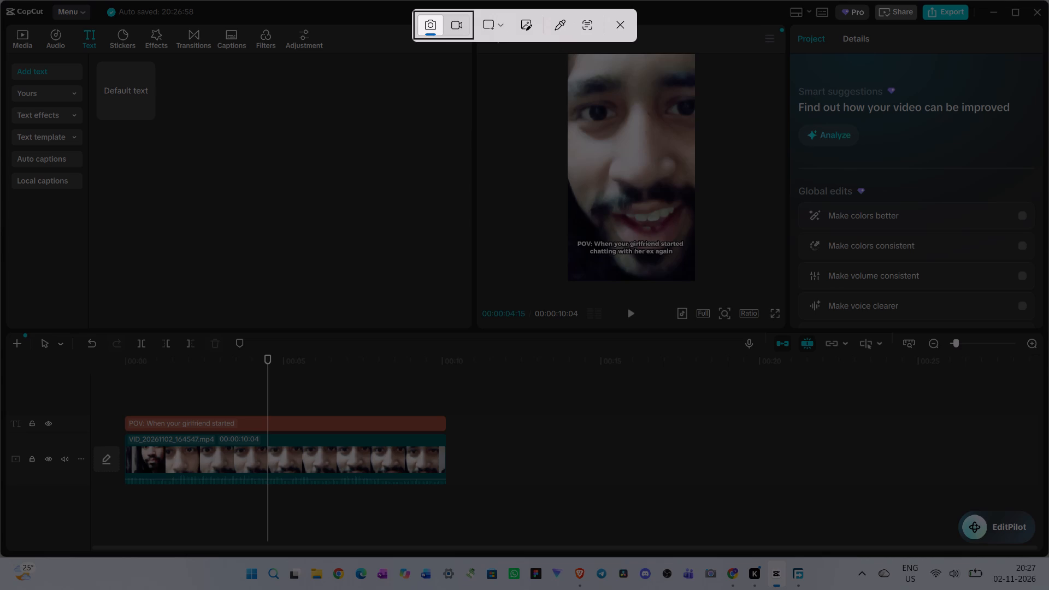
pyautogui.moveTo(547, 55); pyautogui.dragTo(718, 286)
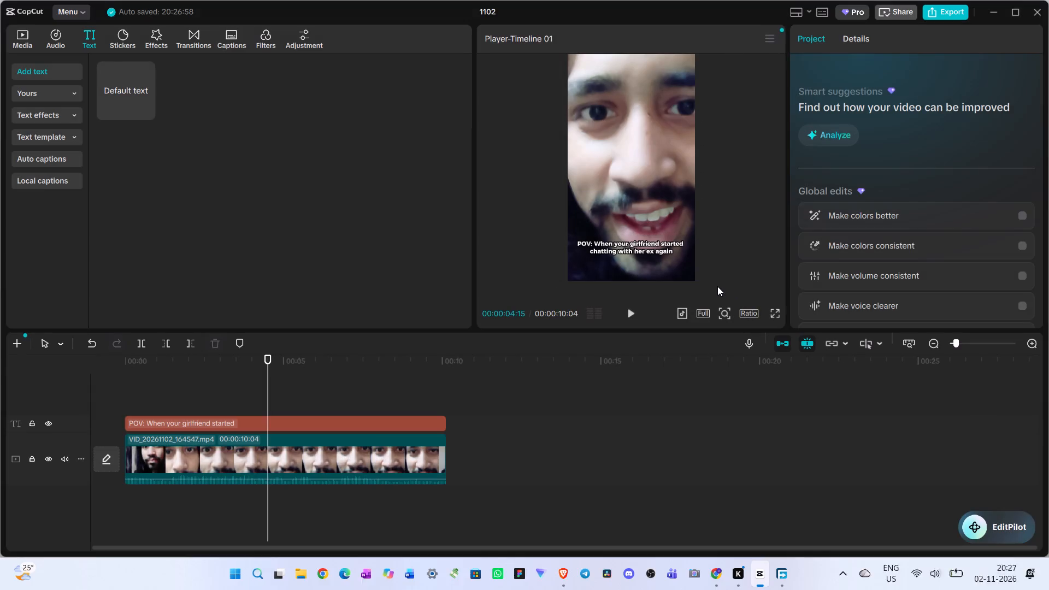
# Switch to Chrome, send the captured frame to the Google AI chat with "tell me nwo", and read its feedback on the caption placement.
pyautogui.hotkey('alt', 'Tab')
pyautogui.click(467, 470)
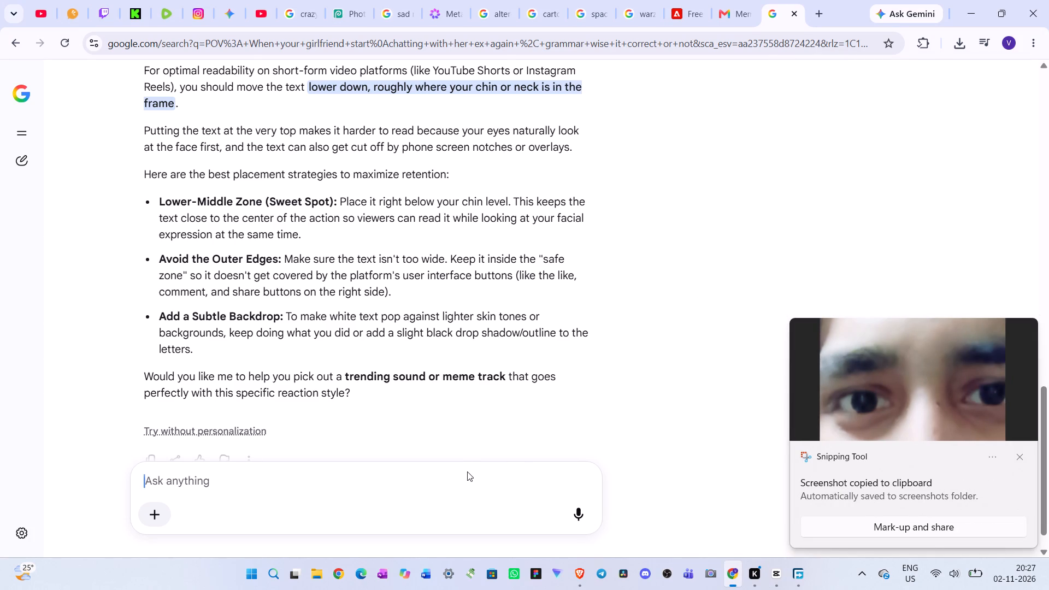
pyautogui.hotkey('ctrl', 'v')
pyautogui.write('che')
pyautogui.press('BackSpace')
pyautogui.press('BackSpace')
pyautogui.press('BackSpace')
pyautogui.write('tell me nwo')
pyautogui.press('space')
pyautogui.press('Return')
pyautogui.press('BackSpace')
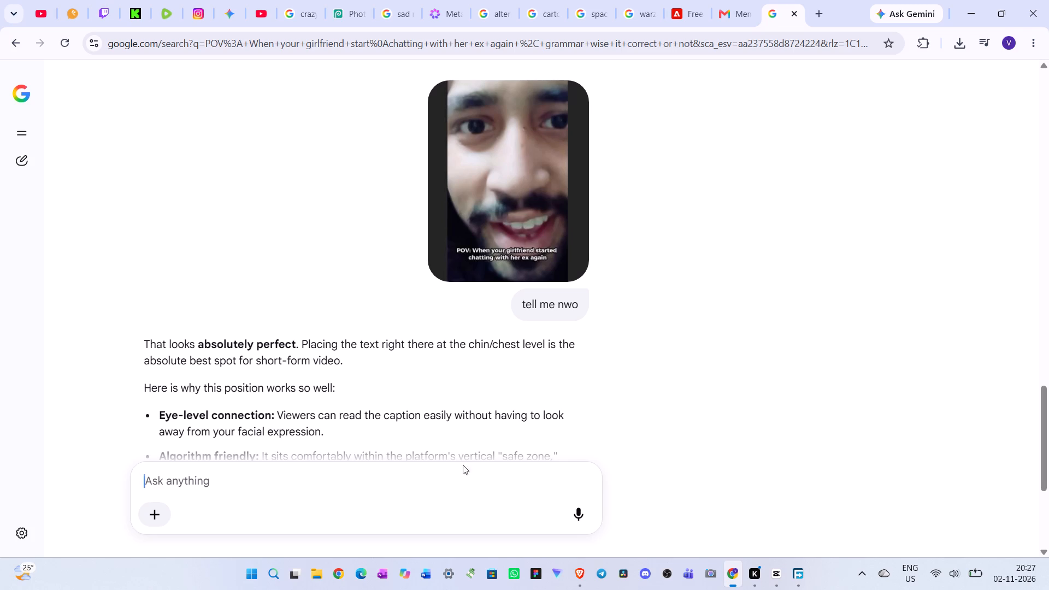
pyautogui.scroll(-1, 410, 343)
pyautogui.scroll(2, 429, 397)
pyautogui.scroll(-2, 429, 396)
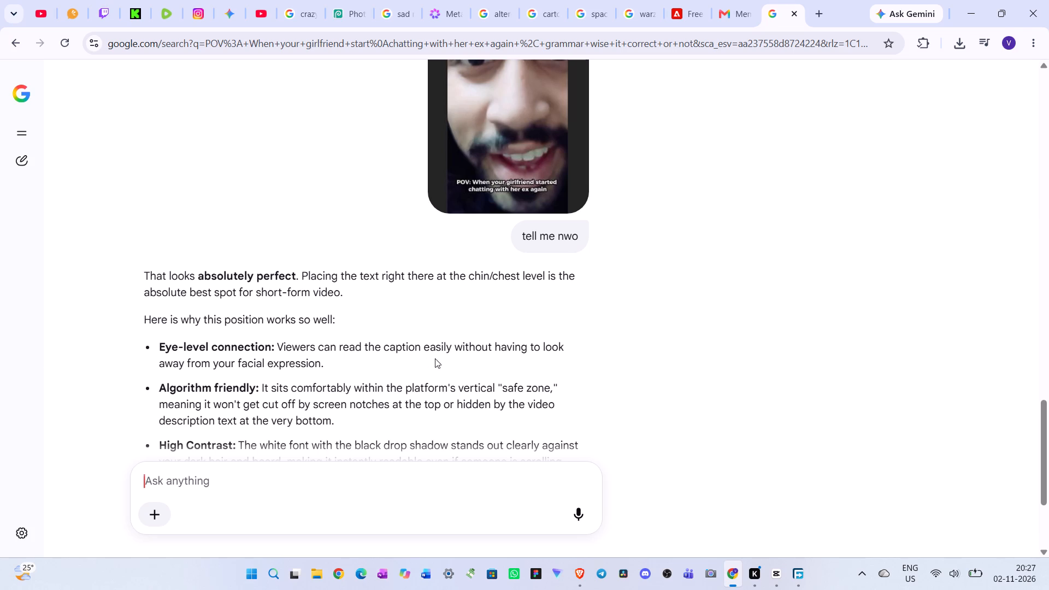
pyautogui.scroll(-1, 419, 373)
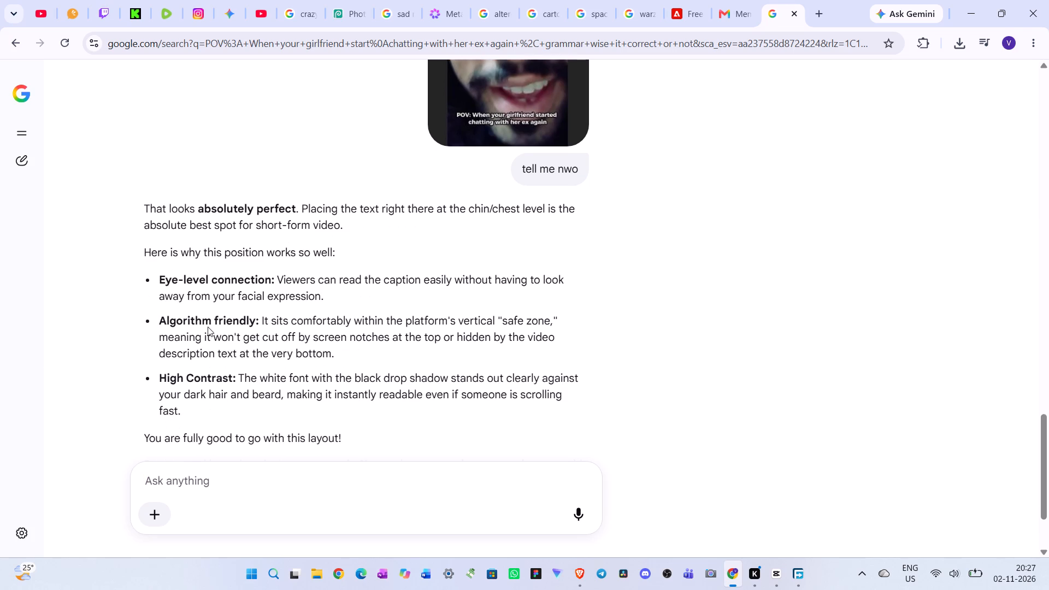
pyautogui.scroll(-2, 315, 330)
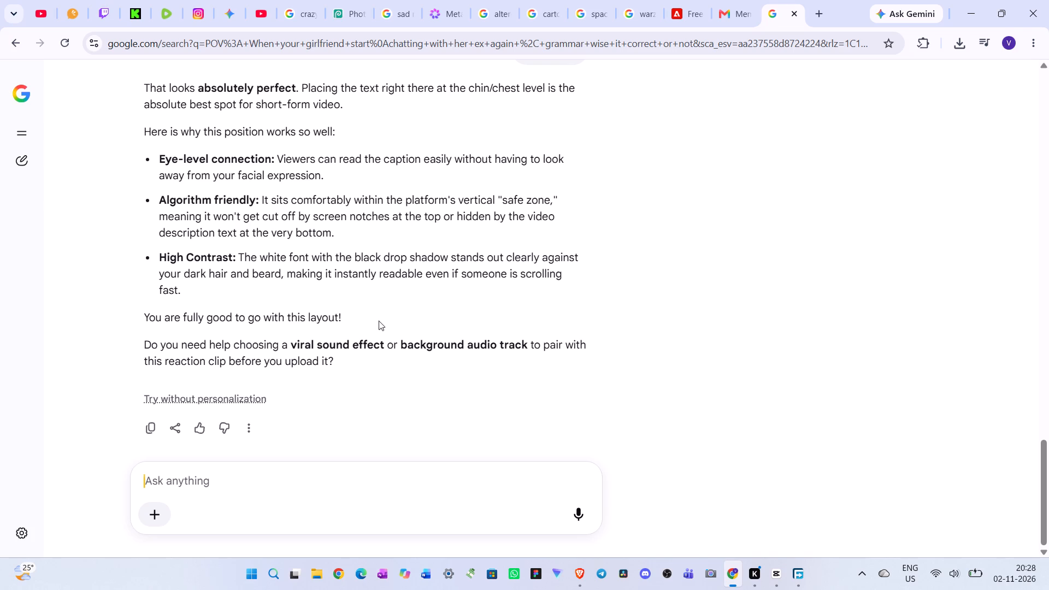
# Return to CapCut and replay the captioned video from the start of the timeline.
pyautogui.hotkey('alt', 'Tab')
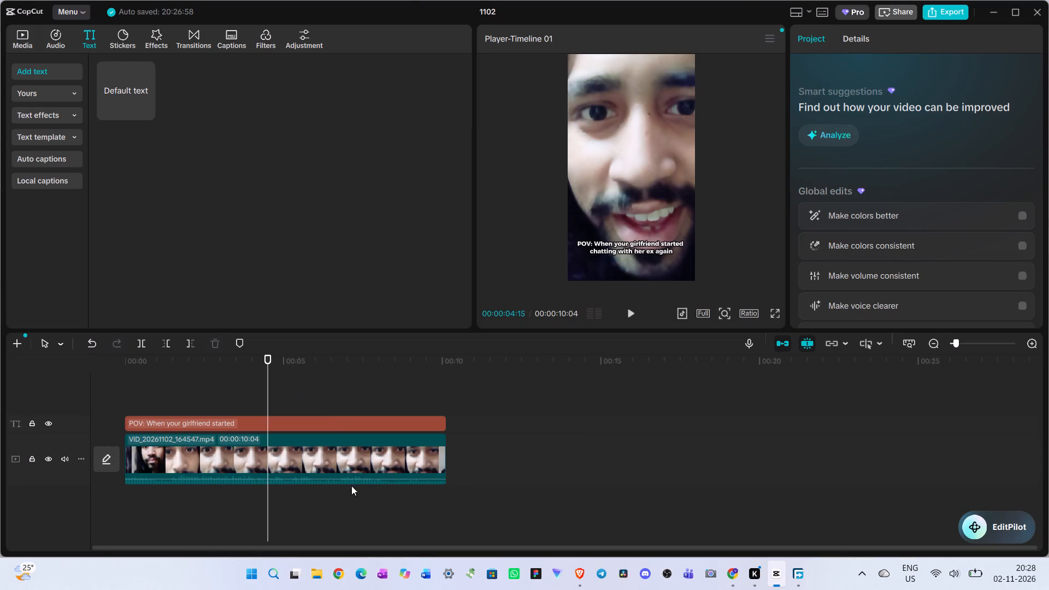
pyautogui.click(359, 493)
pyautogui.moveTo(359, 493); pyautogui.dragTo(1, 345)
pyautogui.press('space')
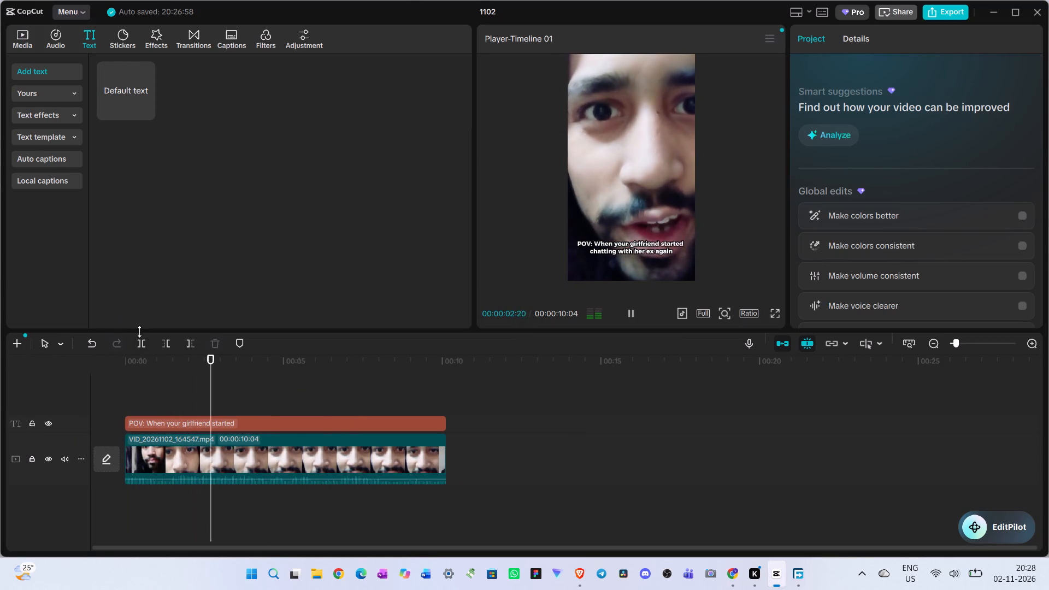
pyautogui.click(252, 387)
pyautogui.moveTo(252, 387); pyautogui.dragTo(0, 370)
# Switch to Chrome and search Google in a new tab for "villan dark background music".
pyautogui.hotkey('alt', 'Tab')
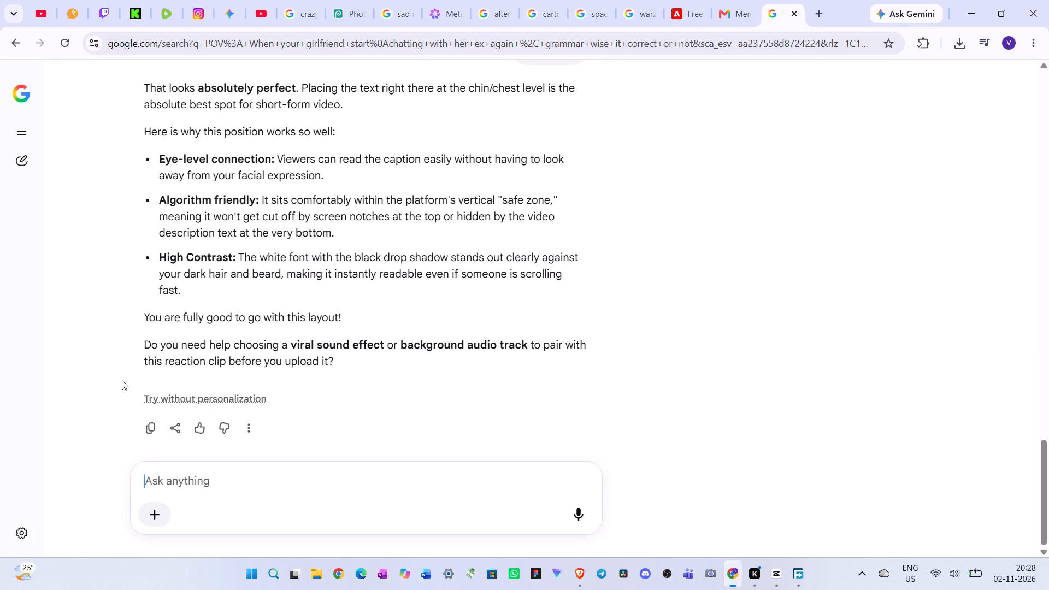
pyautogui.click(823, 9)
pyautogui.click(580, 284)
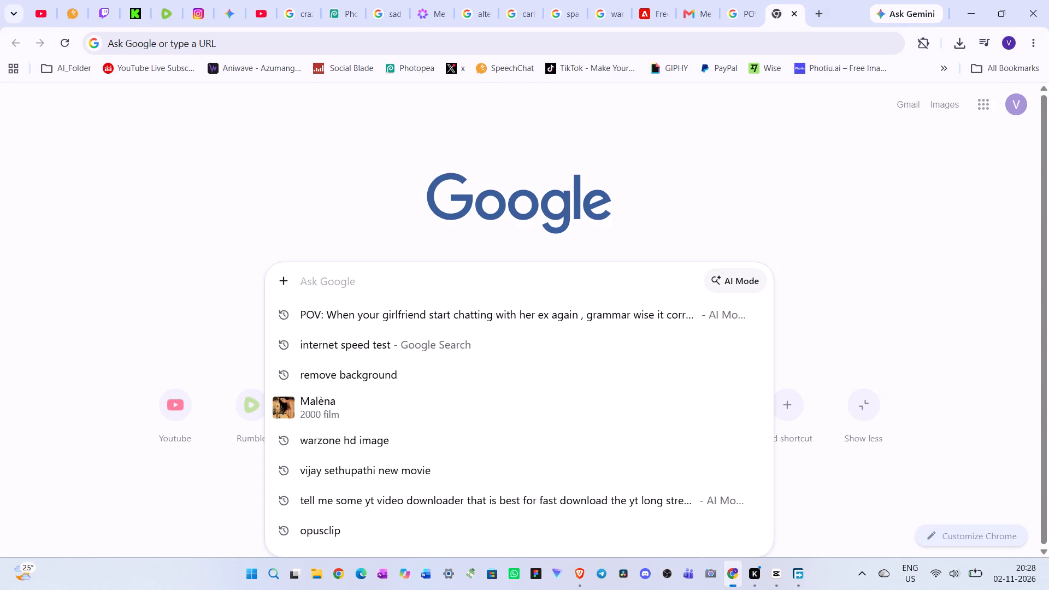
pyautogui.write('villan backgroudn')
pyautogui.press('space')
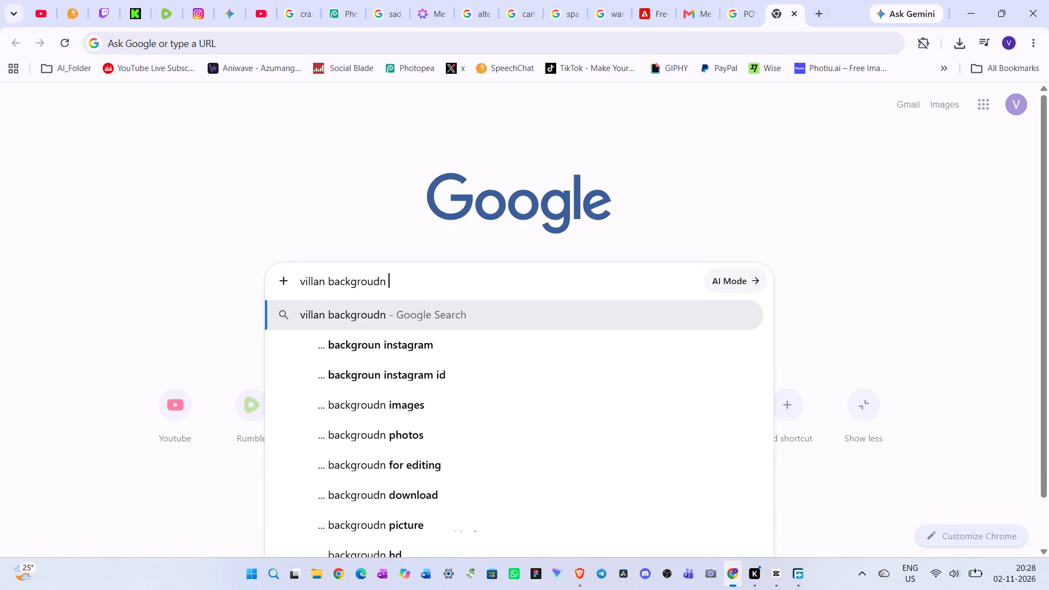
pyautogui.press('BackSpace')
pyautogui.press('BackSpace')
pyautogui.press('BackSpace')
pyautogui.press('BackSpace')
pyautogui.press('BackSpace')
pyautogui.press('BackSpace')
pyautogui.press('BackSpace')
pyautogui.press('BackSpace')
pyautogui.press('BackSpace')
pyautogui.press('BackSpace')
pyautogui.press('BackSpace')
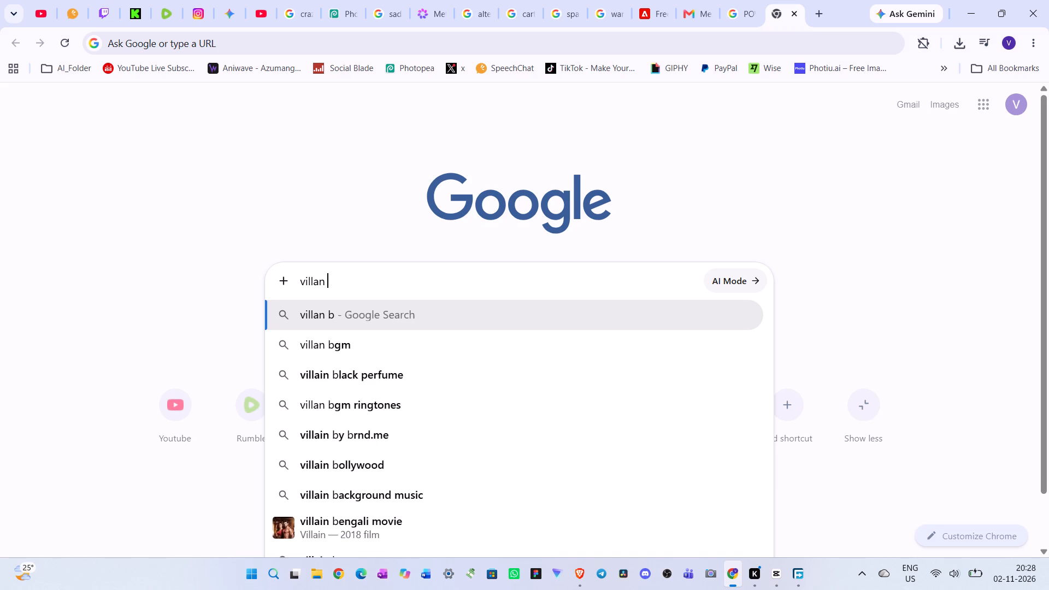
pyautogui.write('r0oa')
pyautogui.press('BackSpace')
pyautogui.press('BackSpace')
pyautogui.press('BackSpace')
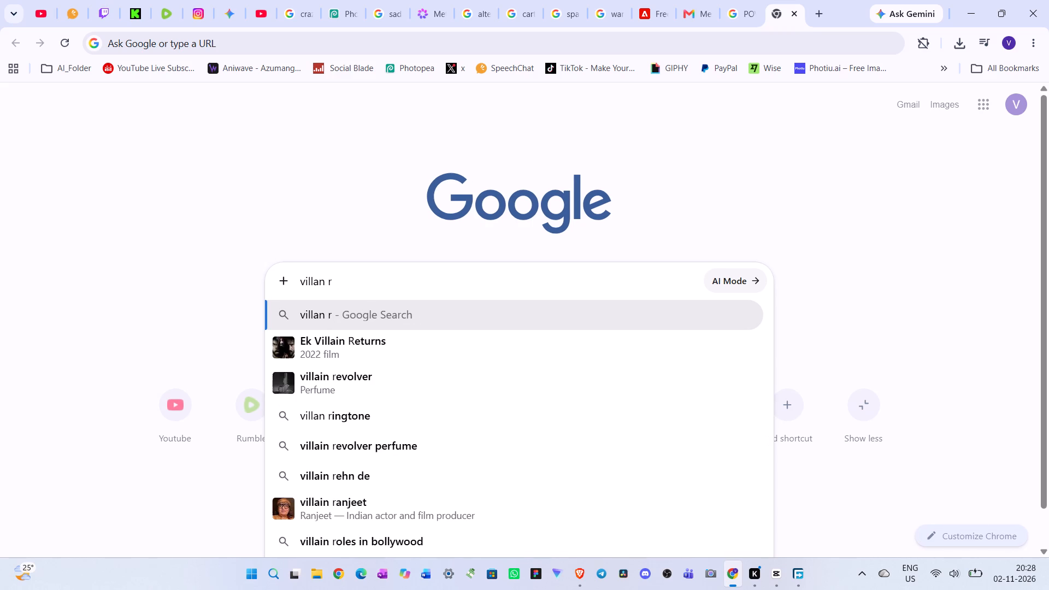
pyautogui.press('BackSpace')
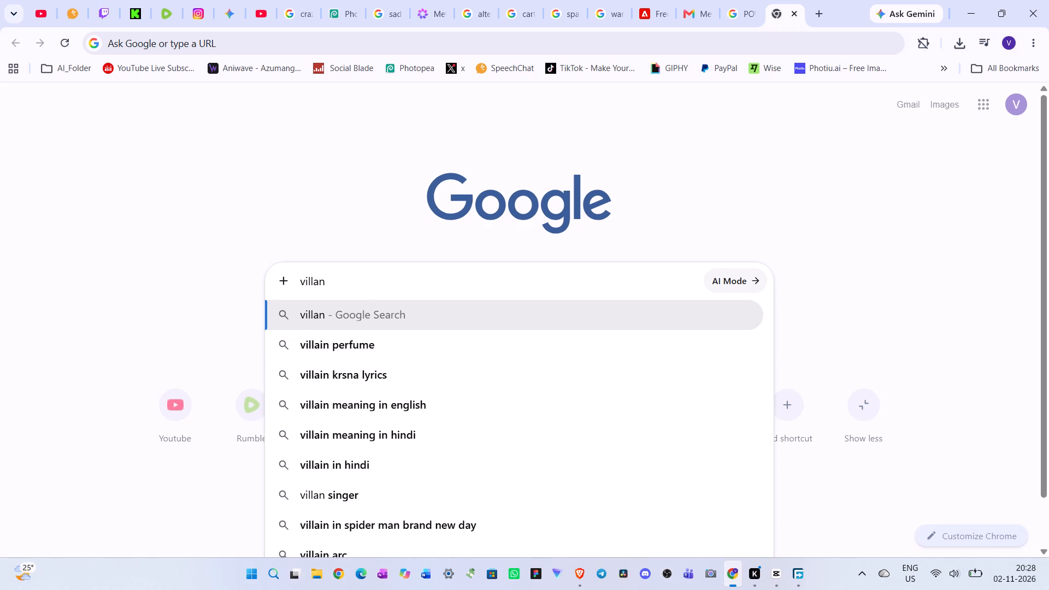
pyautogui.write('dark background music')
pyautogui.press('space')
pyautogui.press('Delete')
pyautogui.press('Return')
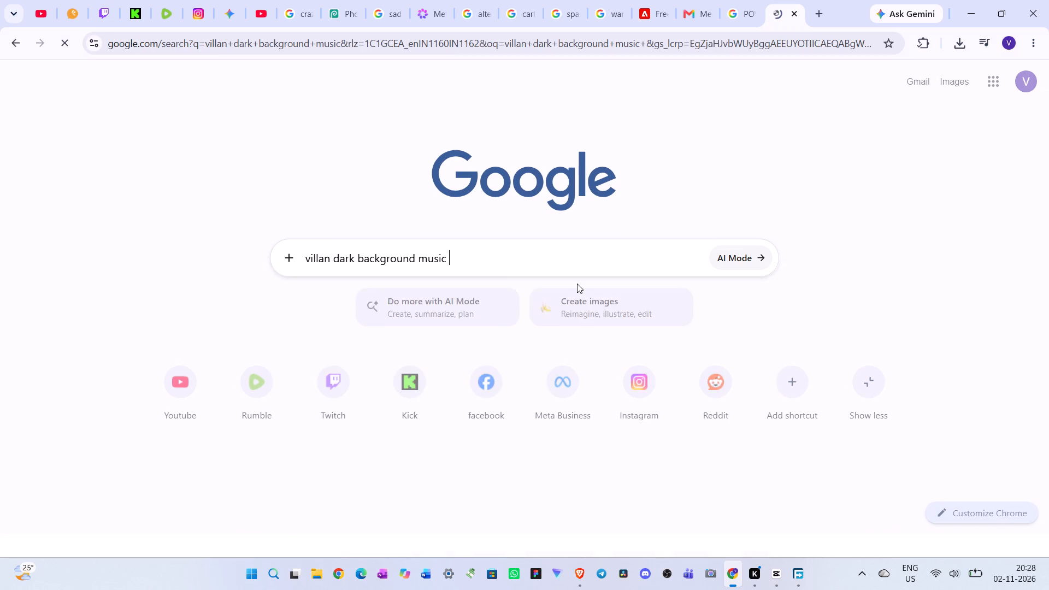
# Open Pixabay's villain music results and audition the tracks from Dark Villain down to Epic Sci-Fi Villain Theme.
pyautogui.click(368, 253)
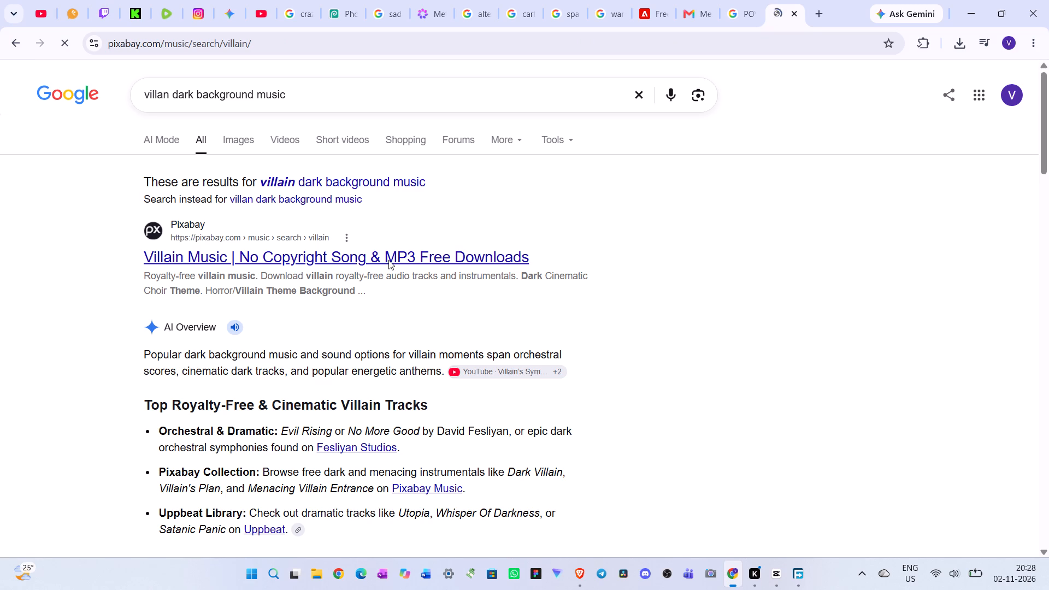
pyautogui.scroll(-4, 93, 401)
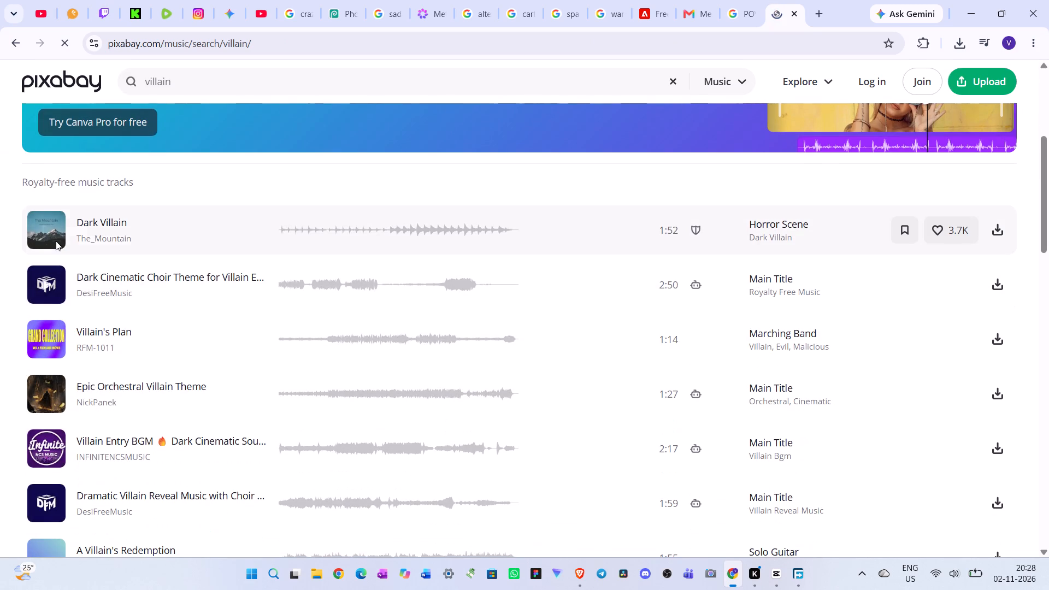
pyautogui.click(42, 226)
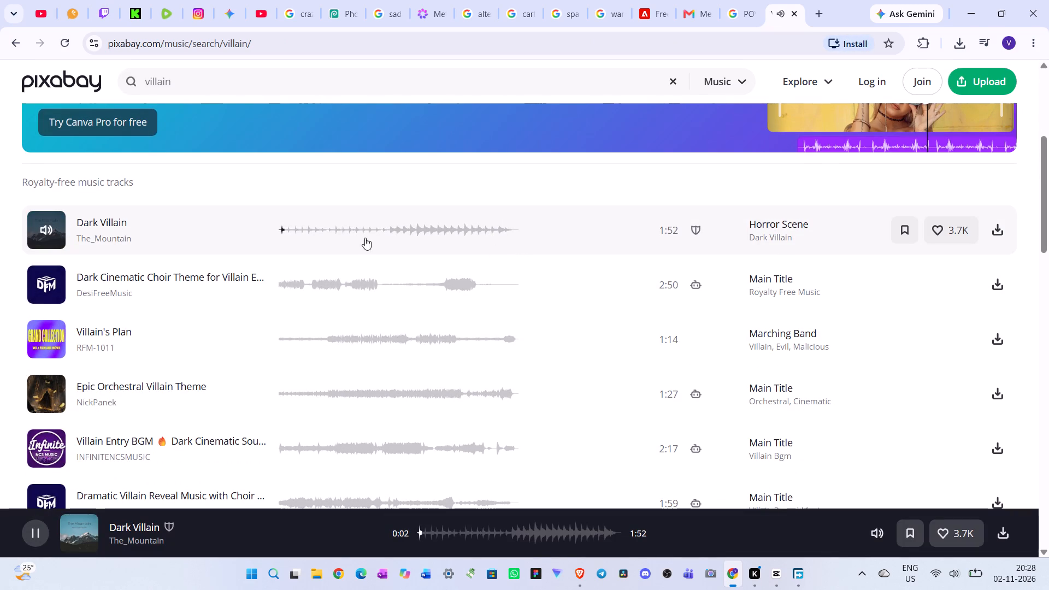
pyautogui.click(46, 280)
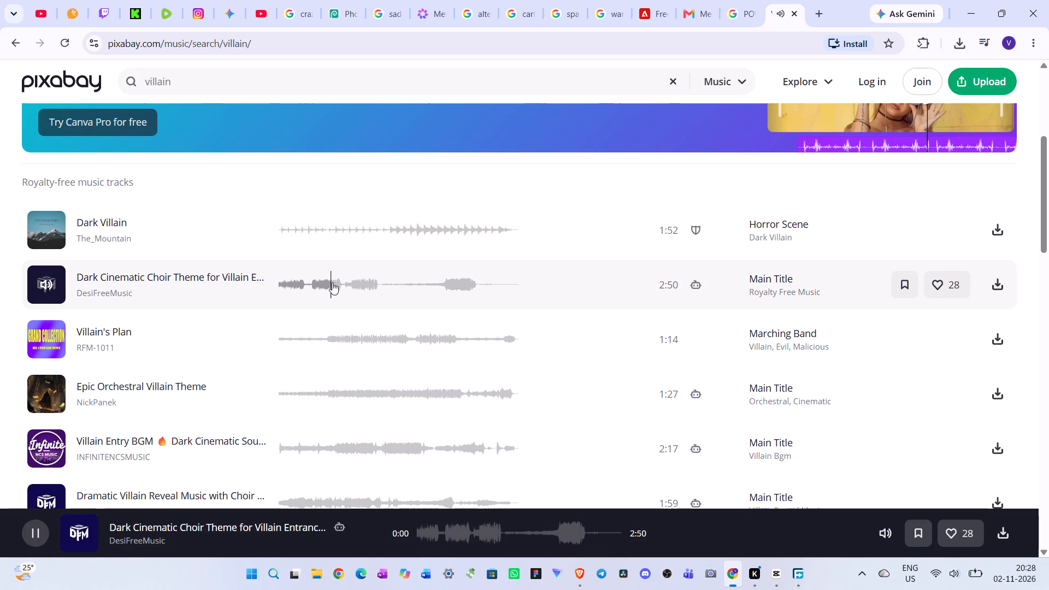
pyautogui.click(39, 339)
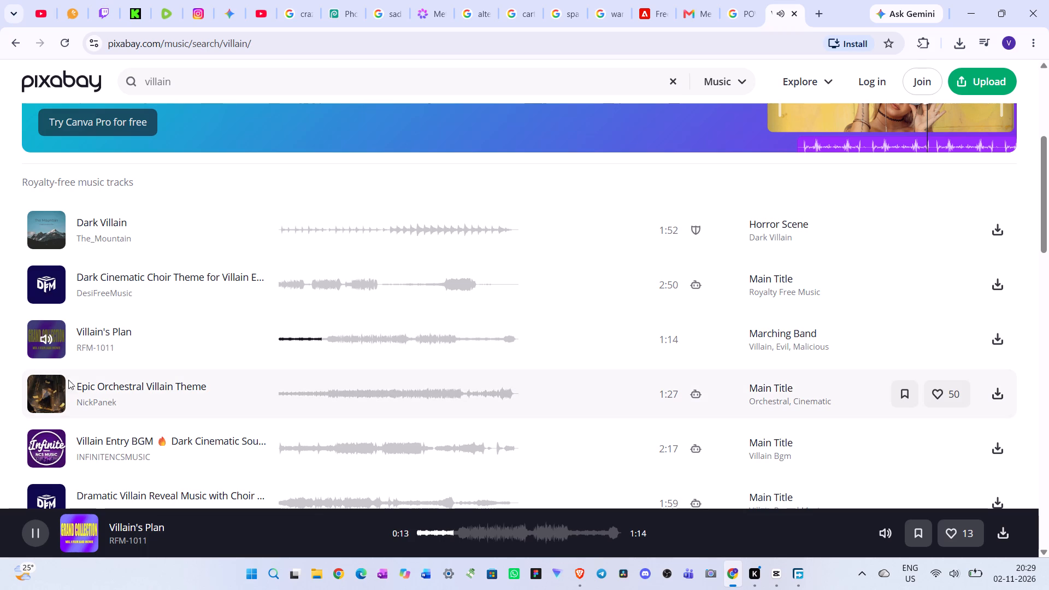
pyautogui.click(44, 392)
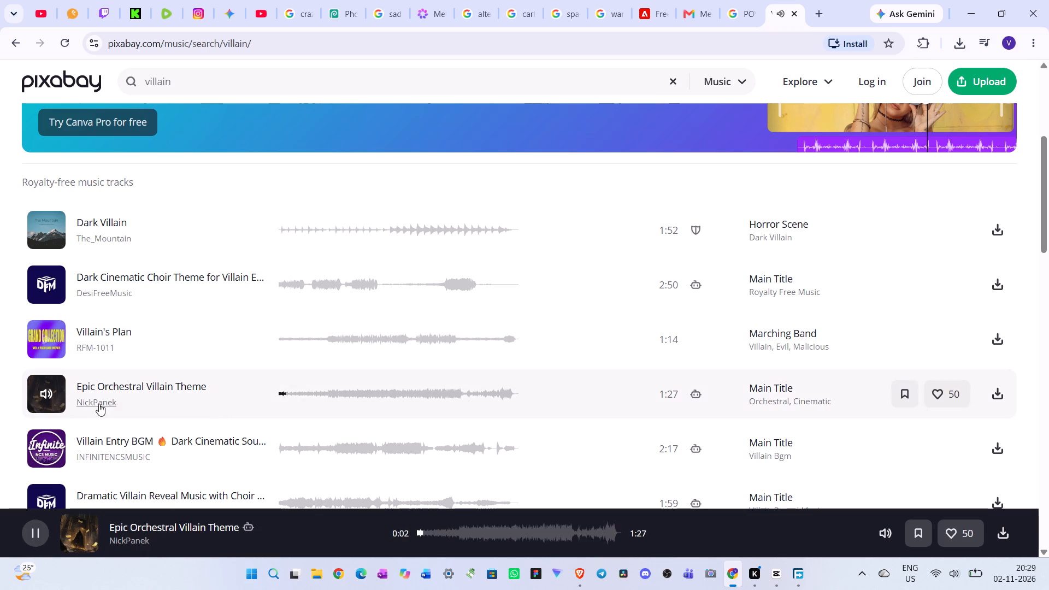
pyautogui.click(41, 447)
pyautogui.scroll(-3, 323, 324)
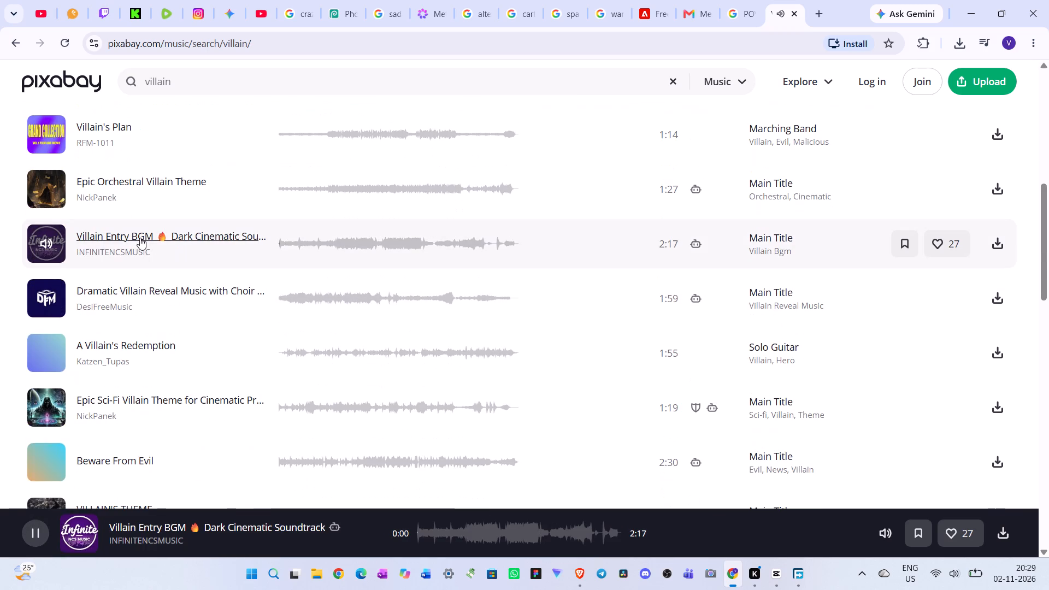
pyautogui.click(45, 361)
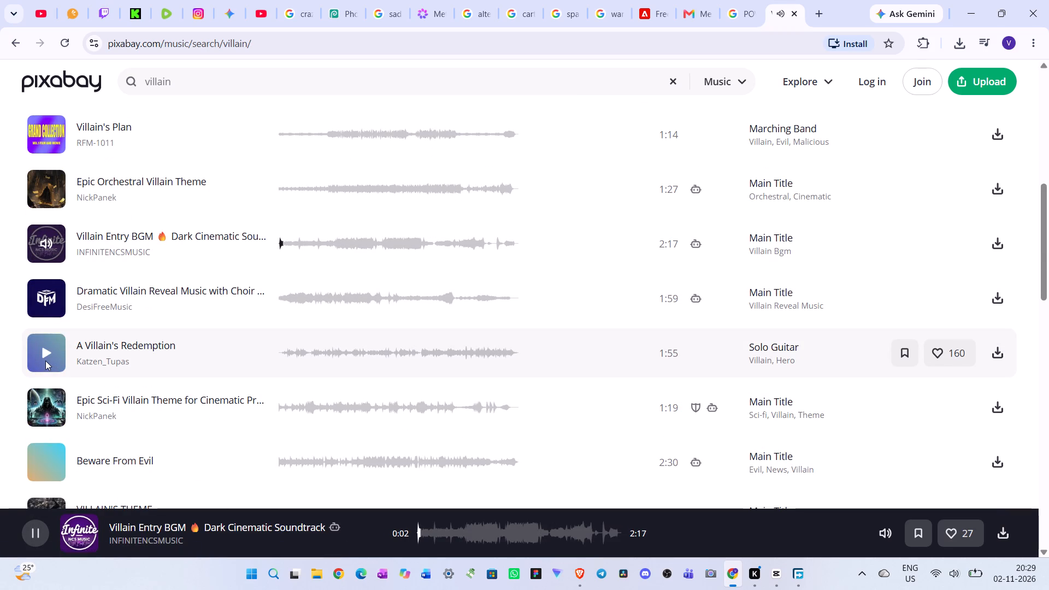
pyautogui.click(45, 298)
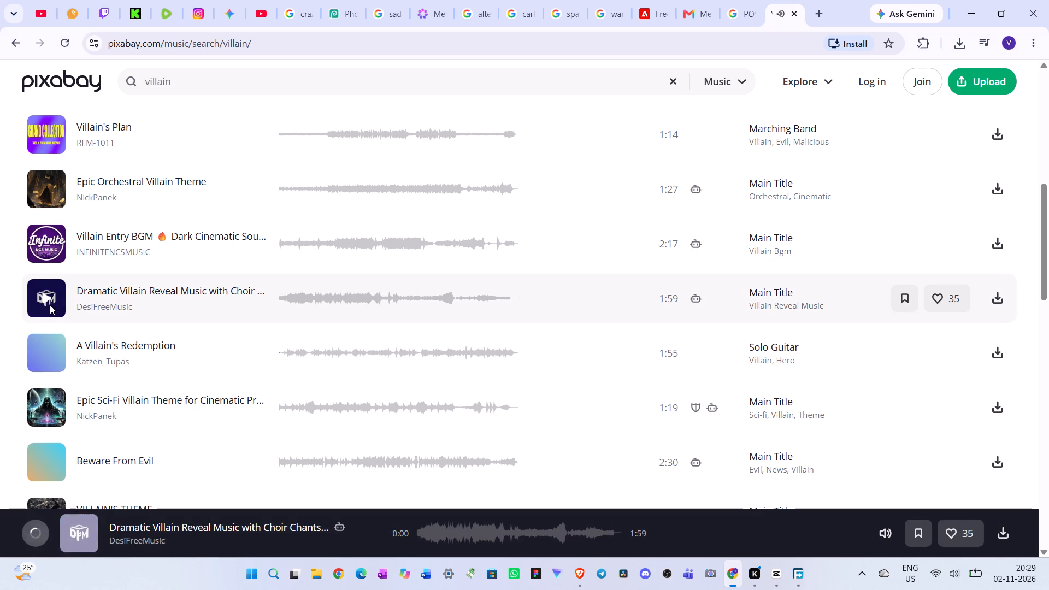
pyautogui.scroll(-1, 103, 346)
pyautogui.click(44, 334)
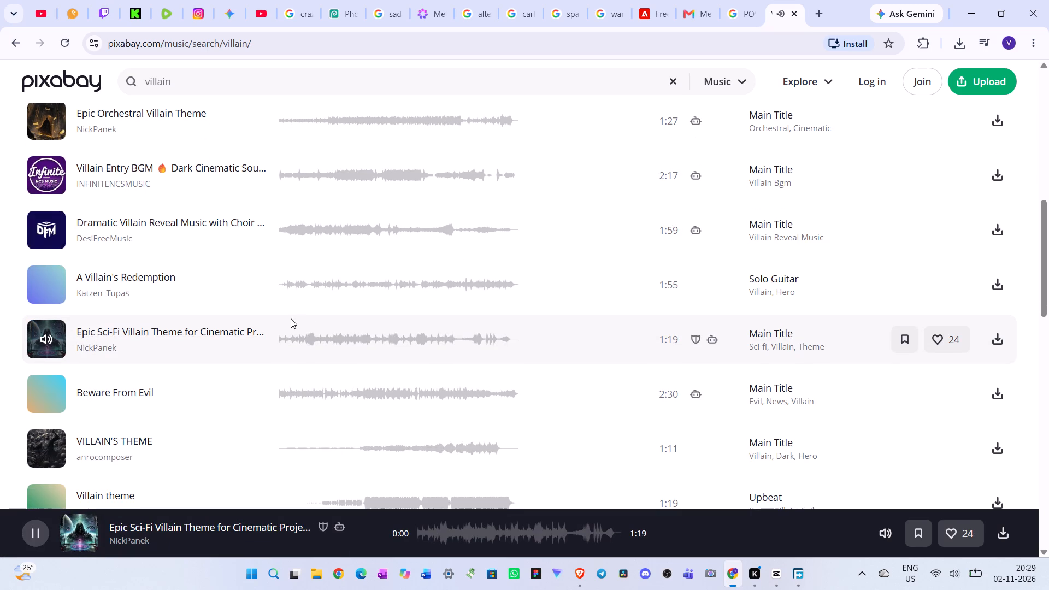
# Play the Beware From Evil track, sample several points along its waveform, and pause it.
pyautogui.click(42, 394)
pyautogui.moveTo(219, 82); pyautogui.dragTo(113, 92)
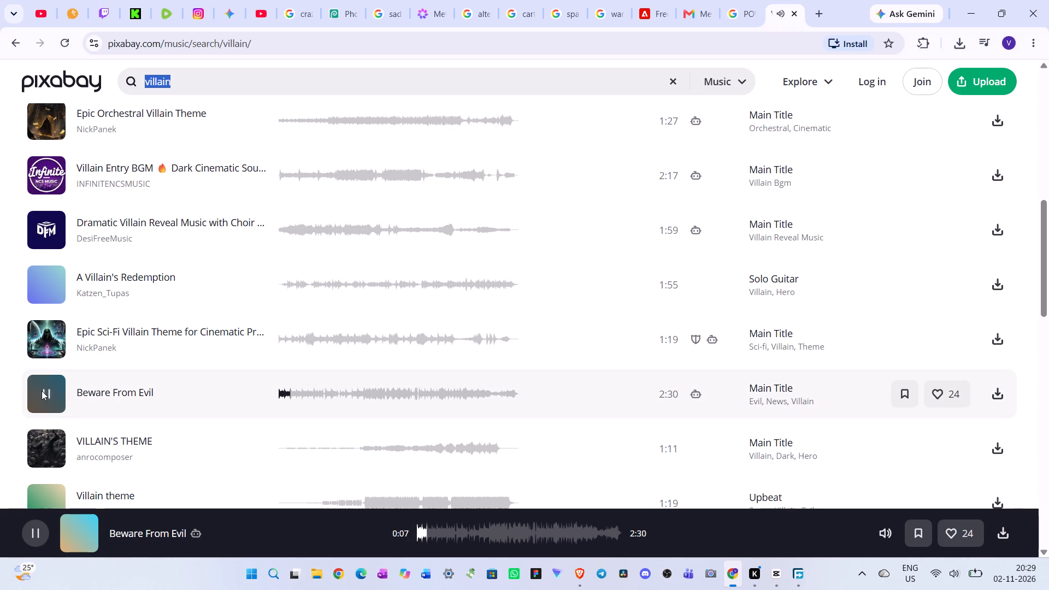
pyautogui.click(303, 397)
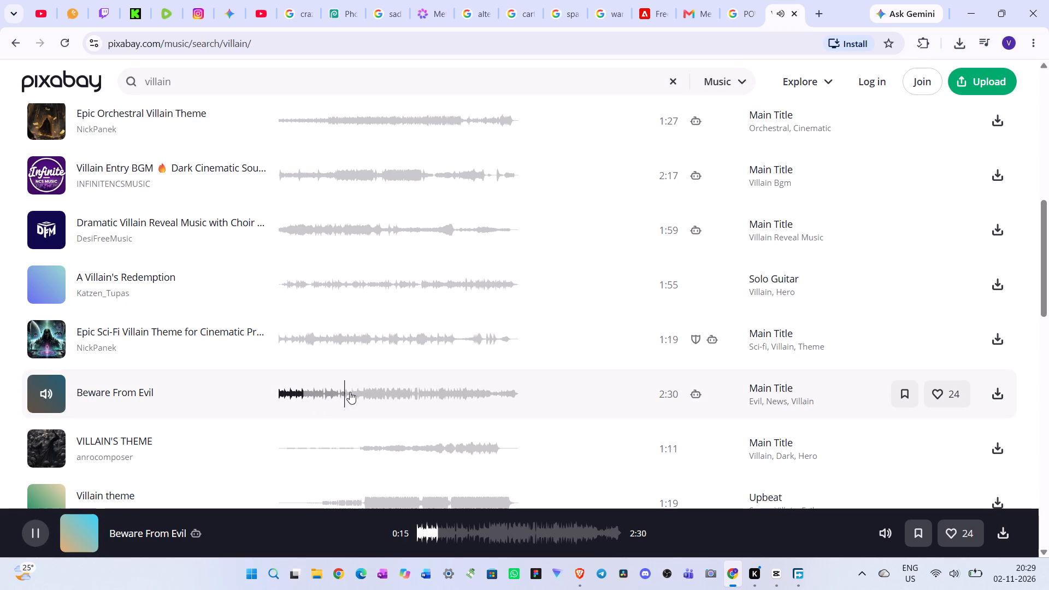
pyautogui.click(352, 392)
pyautogui.click(393, 391)
pyautogui.click(447, 394)
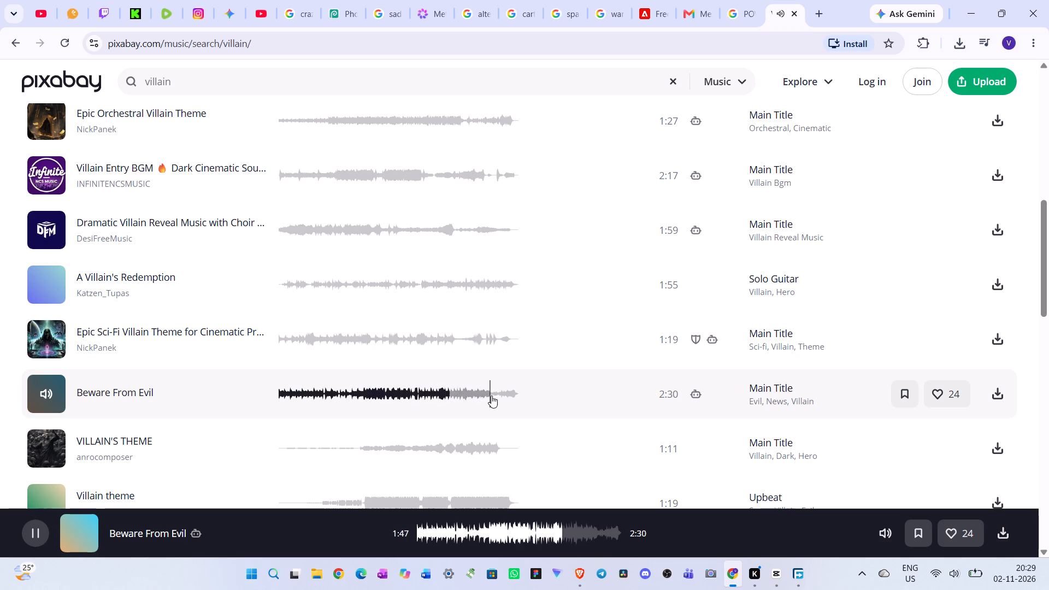
pyautogui.click(494, 396)
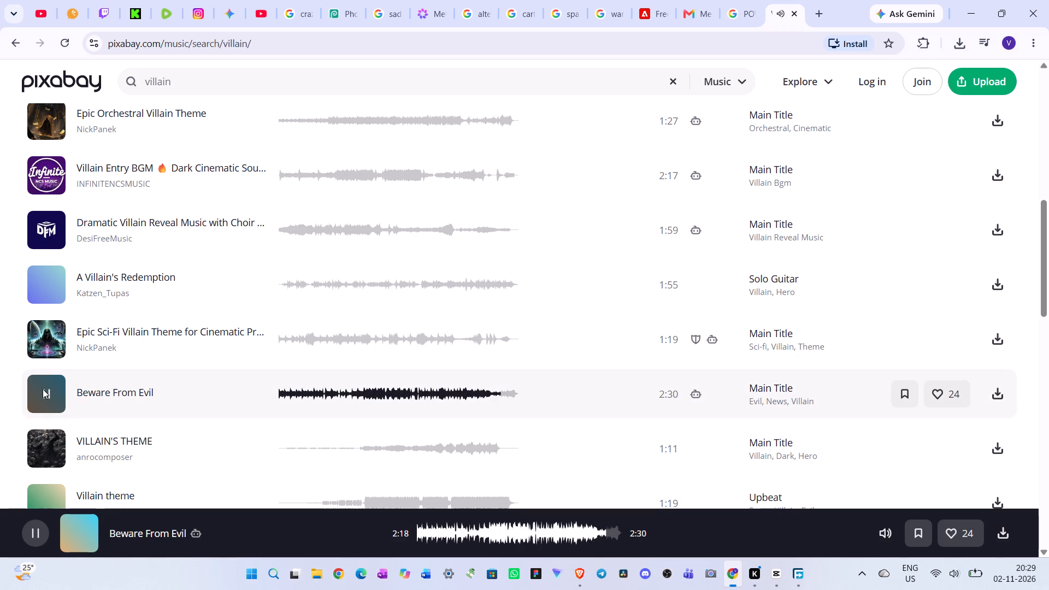
pyautogui.click(43, 389)
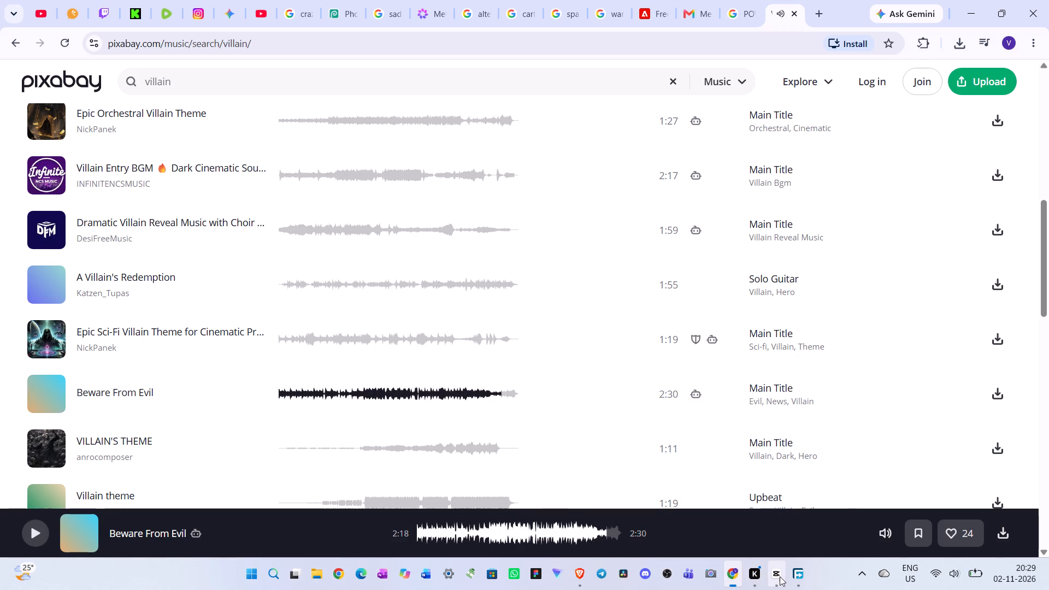
# Return to CapCut and replay the captioned video from the start of the timeline several times.
pyautogui.click(780, 571)
pyautogui.doubleClick(505, 486)
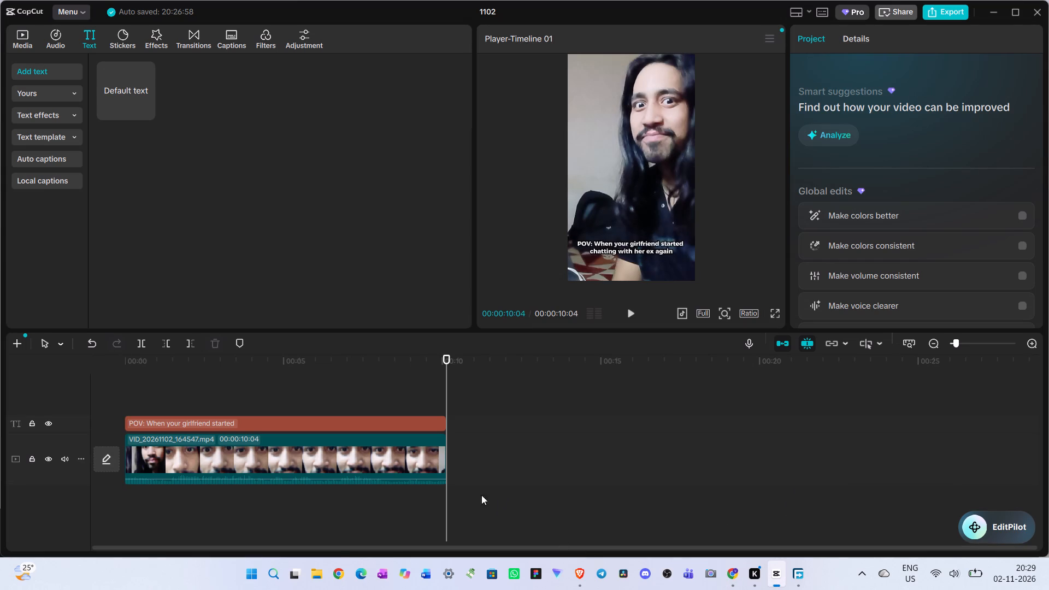
pyautogui.moveTo(445, 510); pyautogui.dragTo(0, 550)
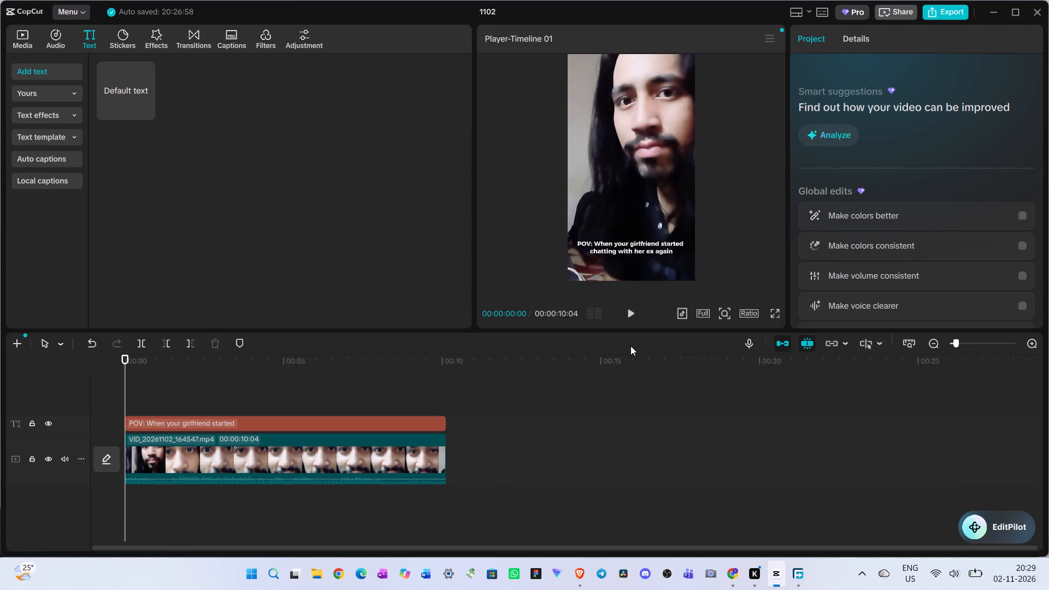
pyautogui.click(630, 310)
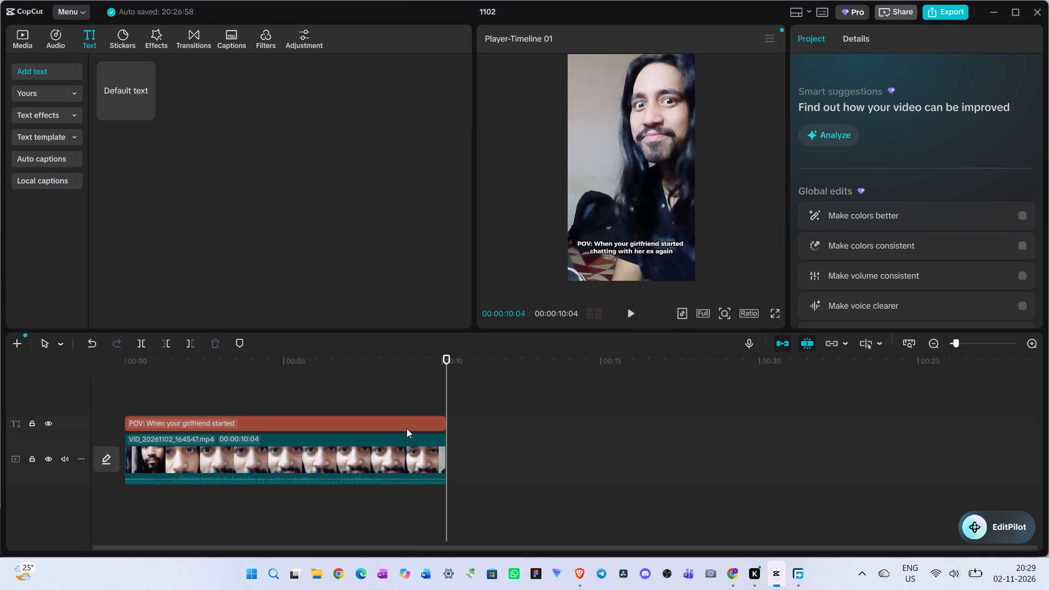
pyautogui.click(431, 386)
pyautogui.moveTo(431, 386); pyautogui.dragTo(0, 567)
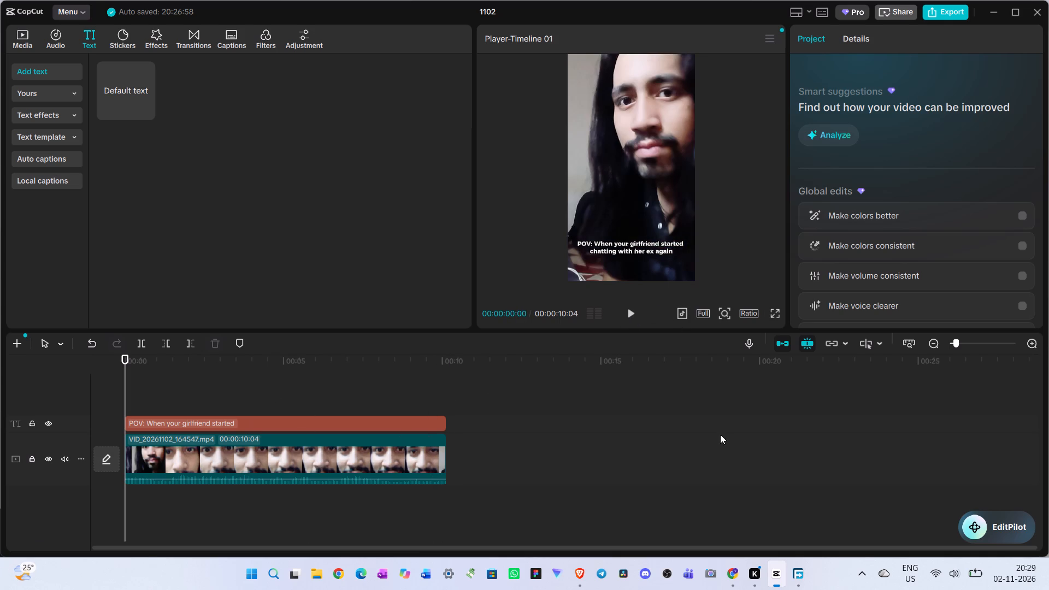
pyautogui.click(633, 316)
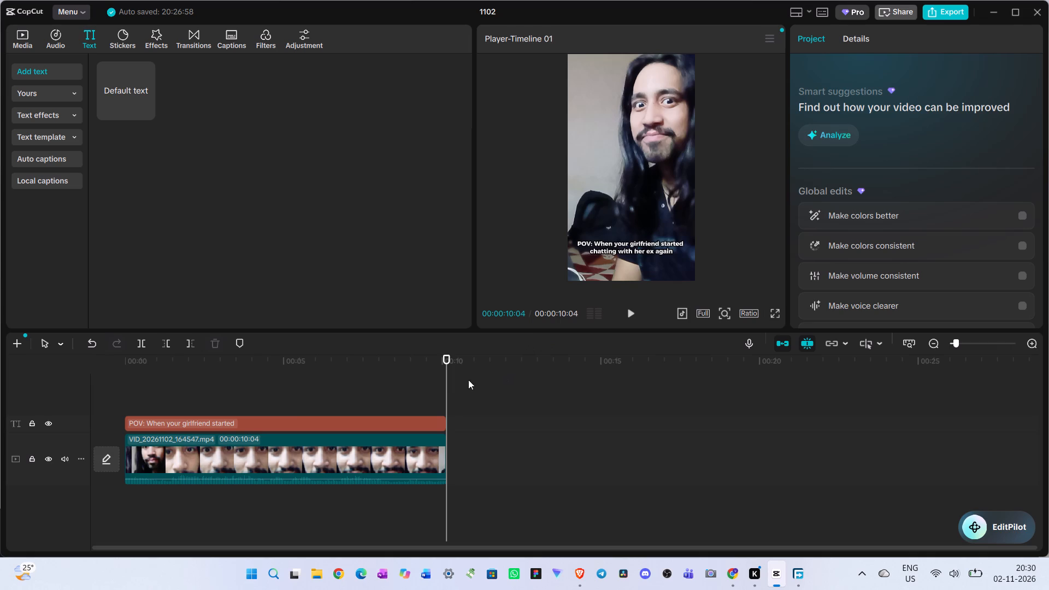
pyautogui.click(443, 385)
pyautogui.moveTo(443, 385); pyautogui.dragTo(0, 381)
pyautogui.click(630, 313)
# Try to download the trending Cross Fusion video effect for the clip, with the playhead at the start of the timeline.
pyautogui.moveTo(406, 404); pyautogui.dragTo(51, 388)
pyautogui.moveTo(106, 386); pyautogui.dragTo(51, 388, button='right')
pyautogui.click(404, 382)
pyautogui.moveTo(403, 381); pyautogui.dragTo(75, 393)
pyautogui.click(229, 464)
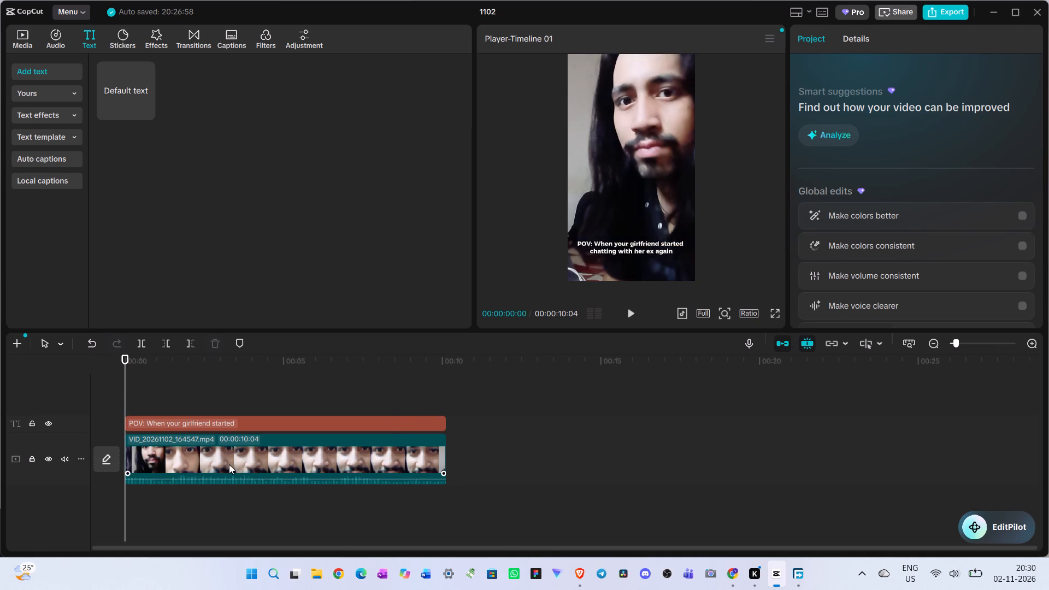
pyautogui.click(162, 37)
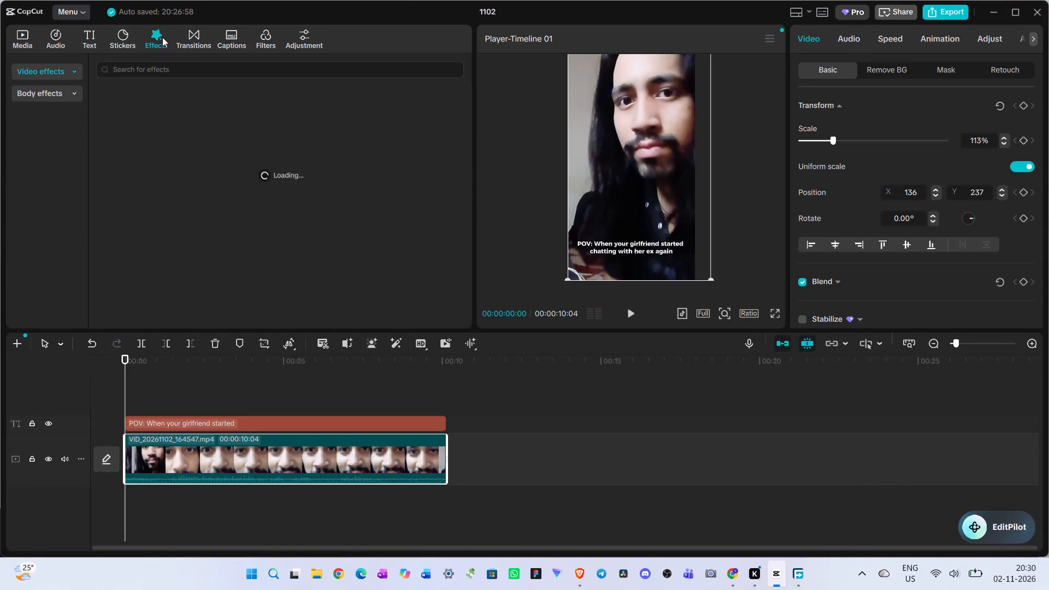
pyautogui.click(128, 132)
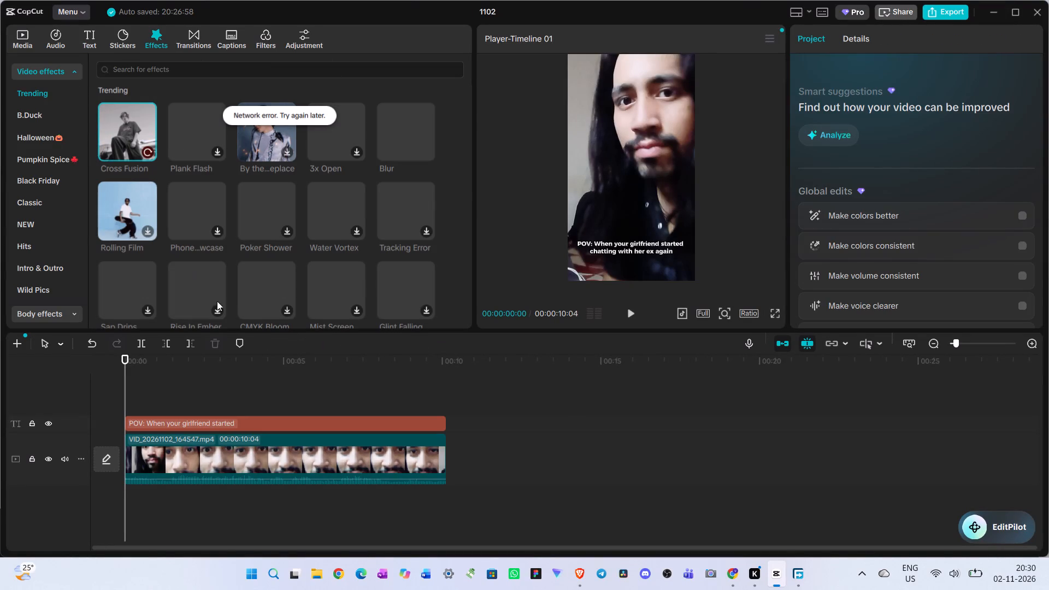
# Replay the captioned video from the start, bring up the imported media, and recheck the moment around 8 seconds.
pyautogui.click(338, 375)
pyautogui.moveTo(338, 375); pyautogui.dragTo(1, 362)
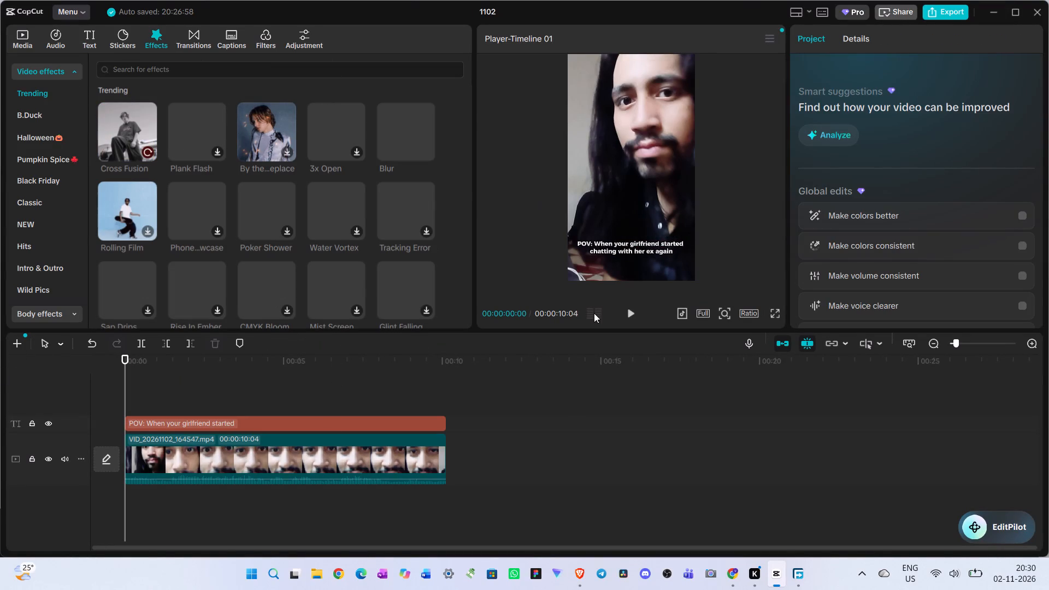
pyautogui.click(630, 319)
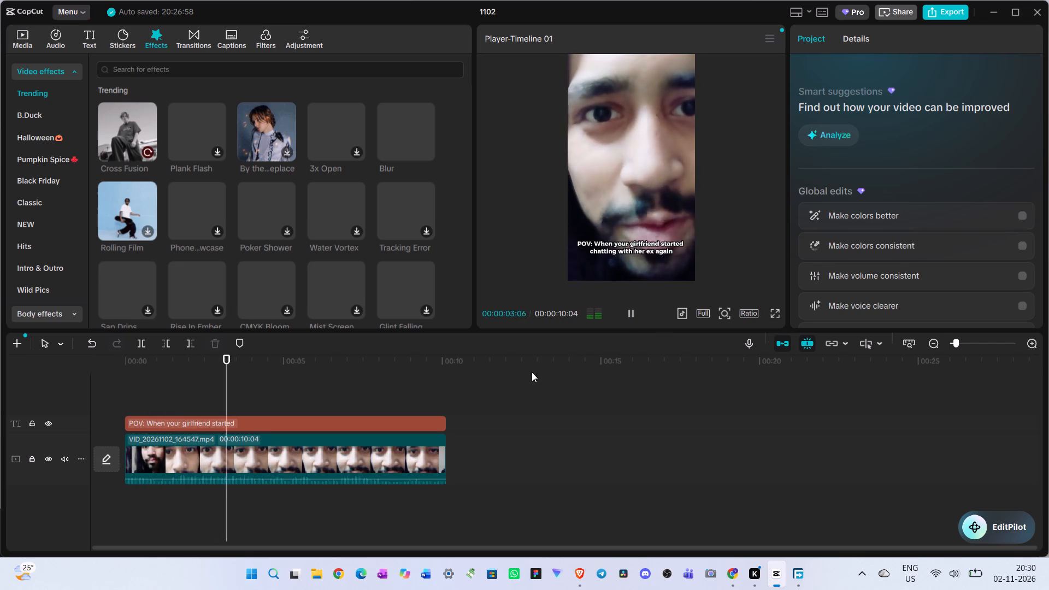
pyautogui.click(13, 37)
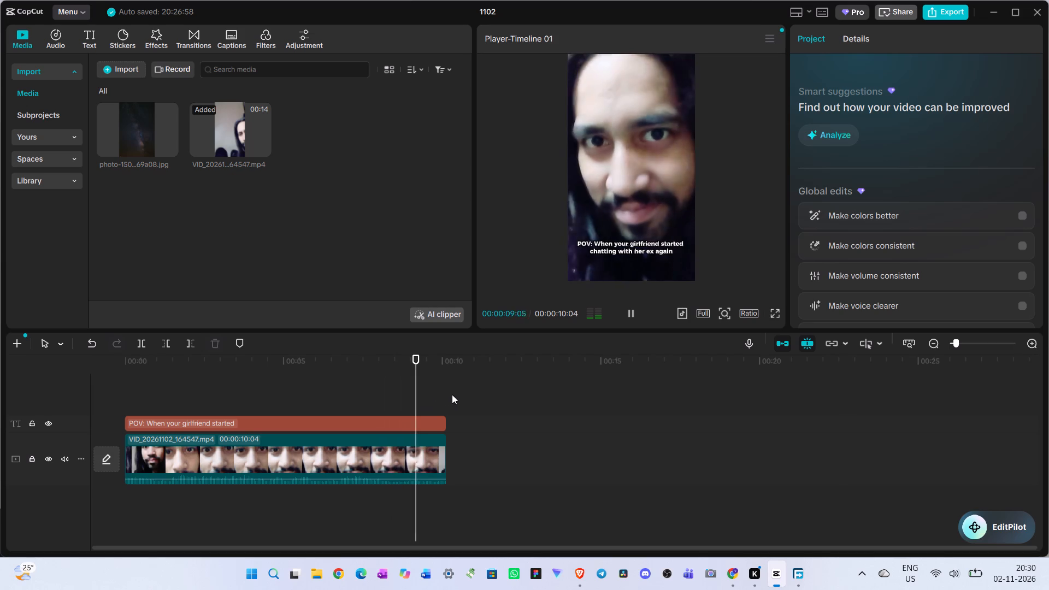
pyautogui.click(437, 394)
pyautogui.moveTo(437, 394); pyautogui.dragTo(359, 418)
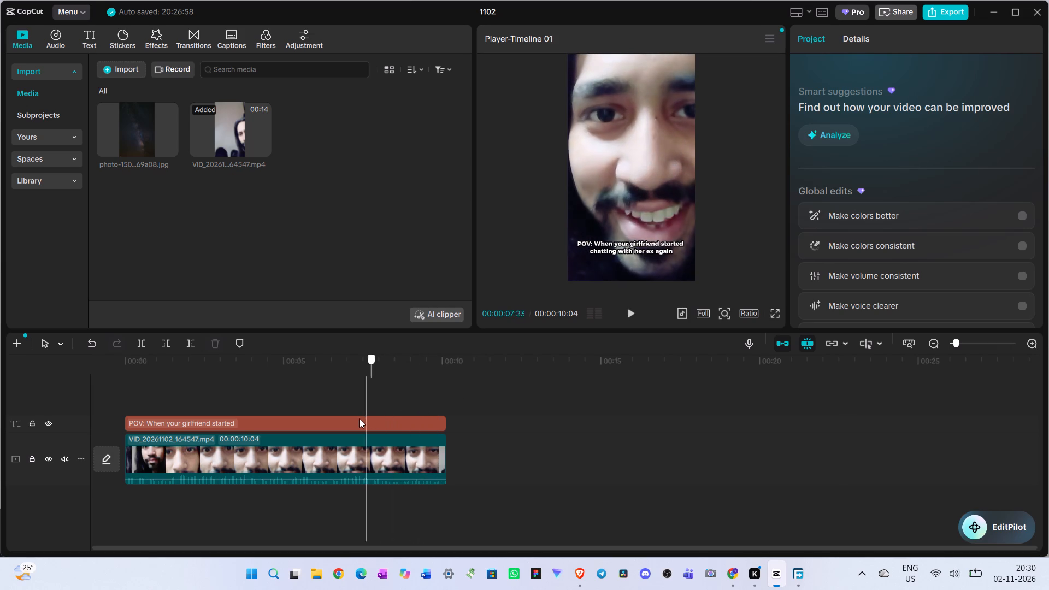
pyautogui.moveTo(359, 418); pyautogui.dragTo(356, 419)
pyautogui.press('space')
pyautogui.press('space')
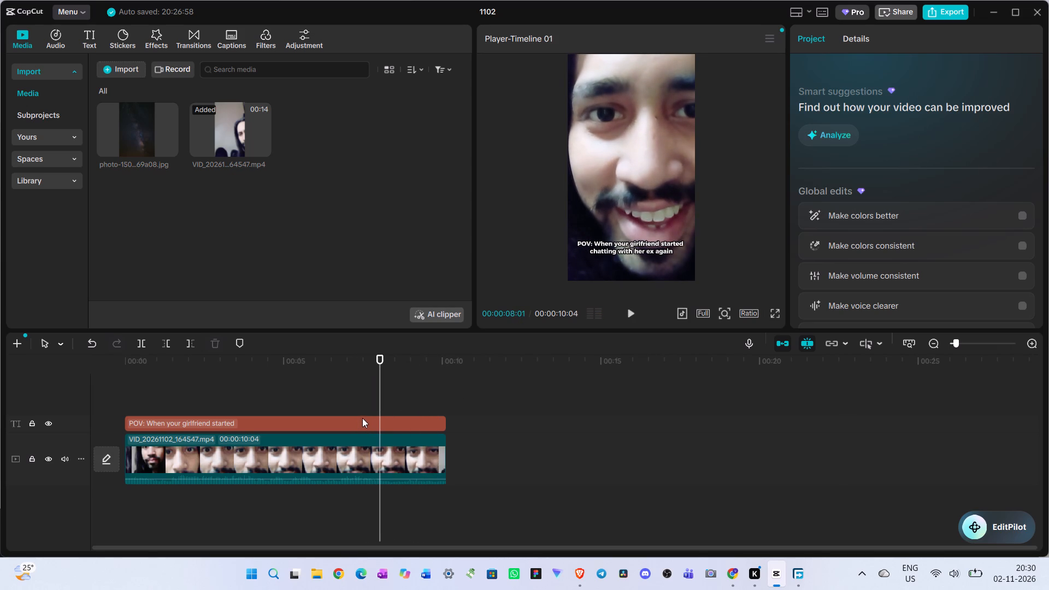
# Switch to Chrome, play A Villain's Redemption on Pixabay, sample several points along its waveform, and pause it.
pyautogui.hotkey('alt', 'Tab')
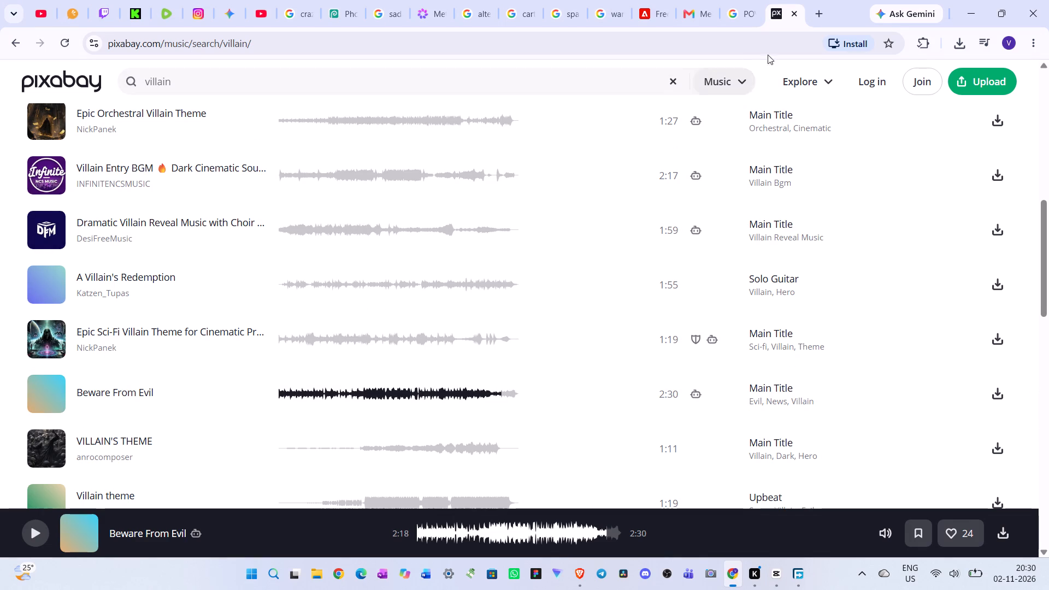
pyautogui.click(45, 286)
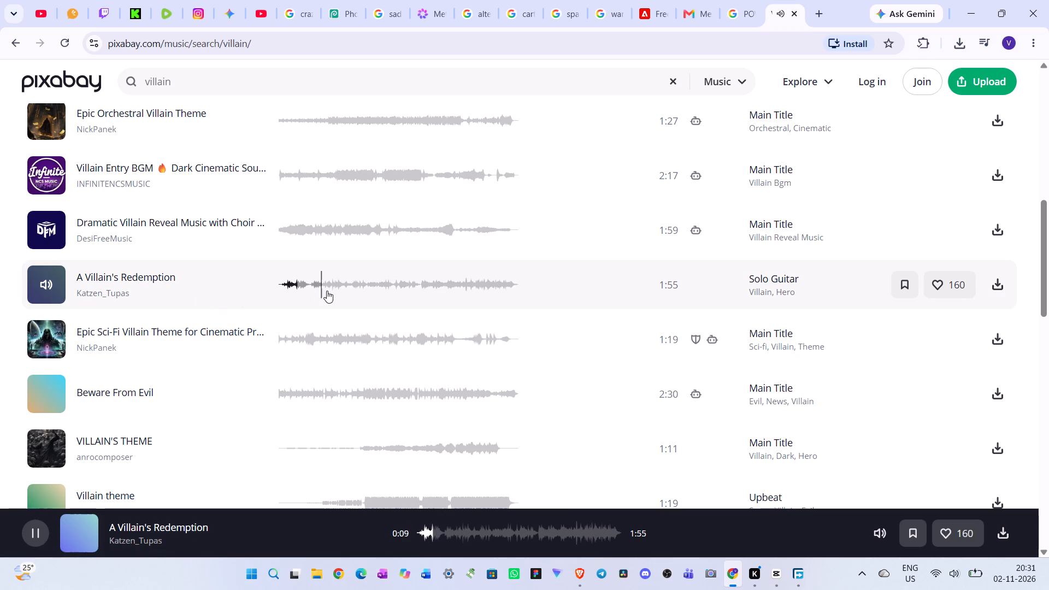
pyautogui.click(308, 289)
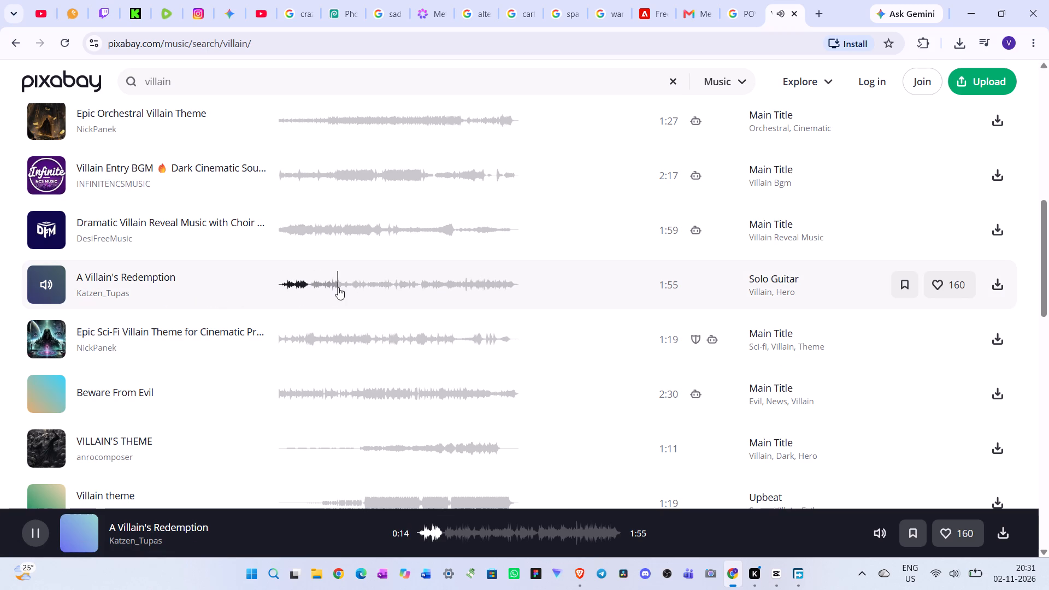
pyautogui.click(338, 287)
pyautogui.click(333, 296)
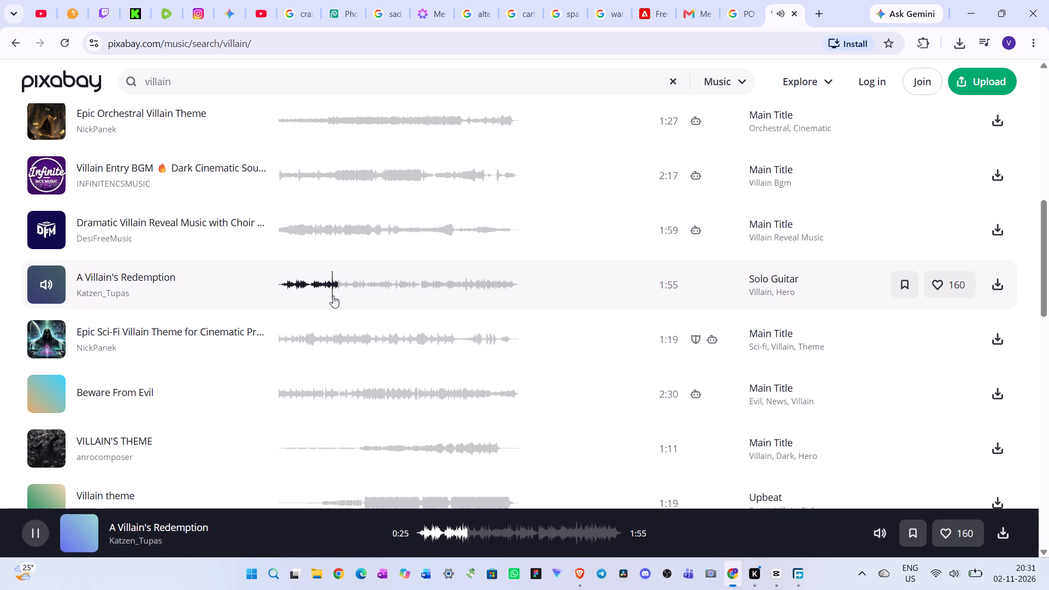
pyautogui.click(364, 296)
pyautogui.click(396, 292)
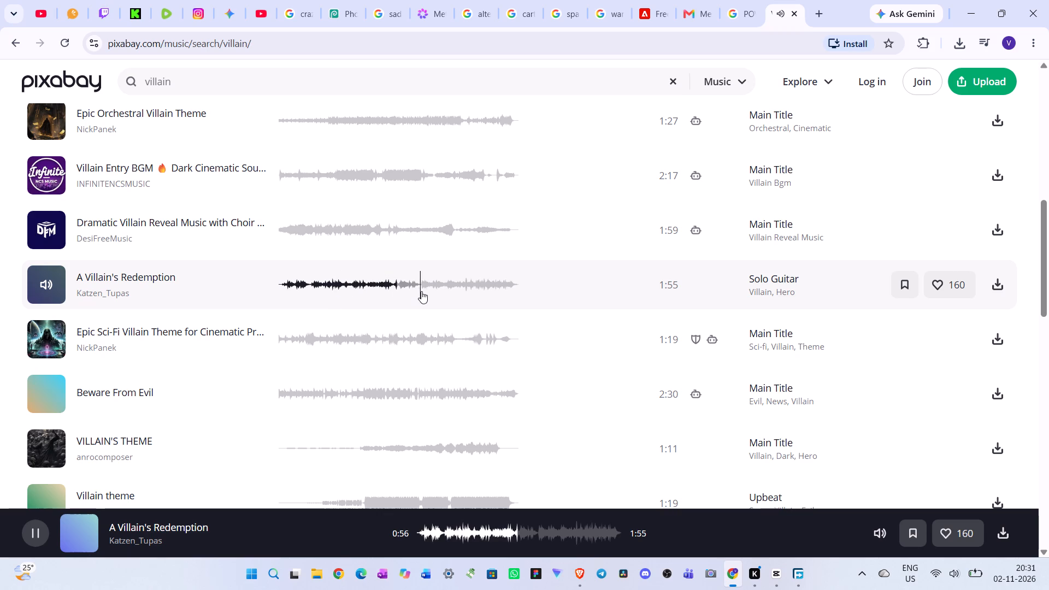
pyautogui.click(48, 285)
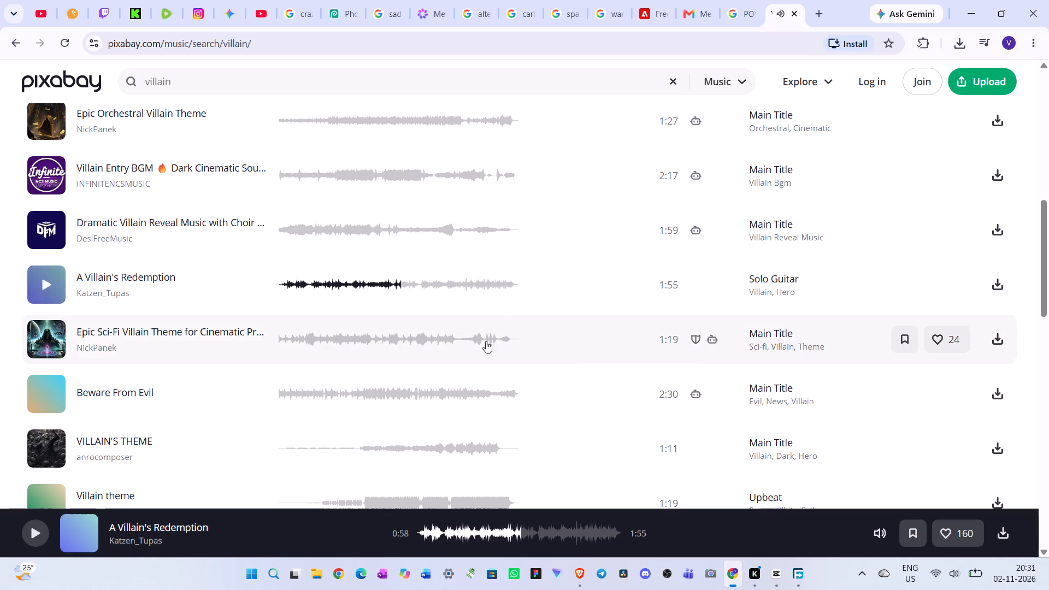
# Download the A Villain's Redemption track from Pixabay through Free Download Manager.
pyautogui.click(999, 286)
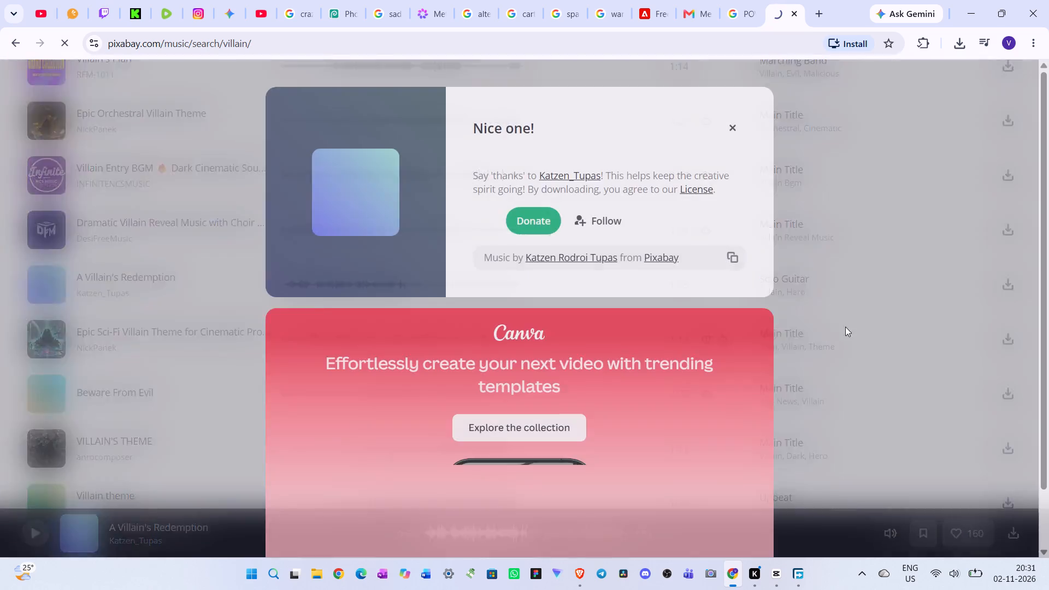
pyautogui.click(779, 375)
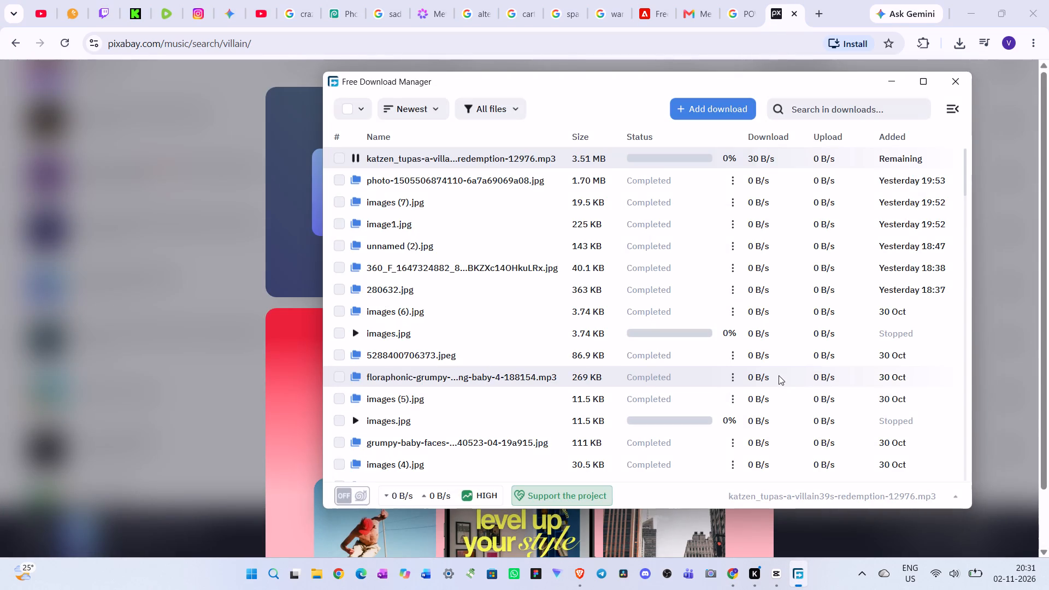
# Return to CapCut and set up an export of the timeline named "dont stop audio".
pyautogui.hotkey('alt', 'Tab')
pyautogui.hotkey('alt', 'Tab')
pyautogui.hotkey('alt', 'Tab')
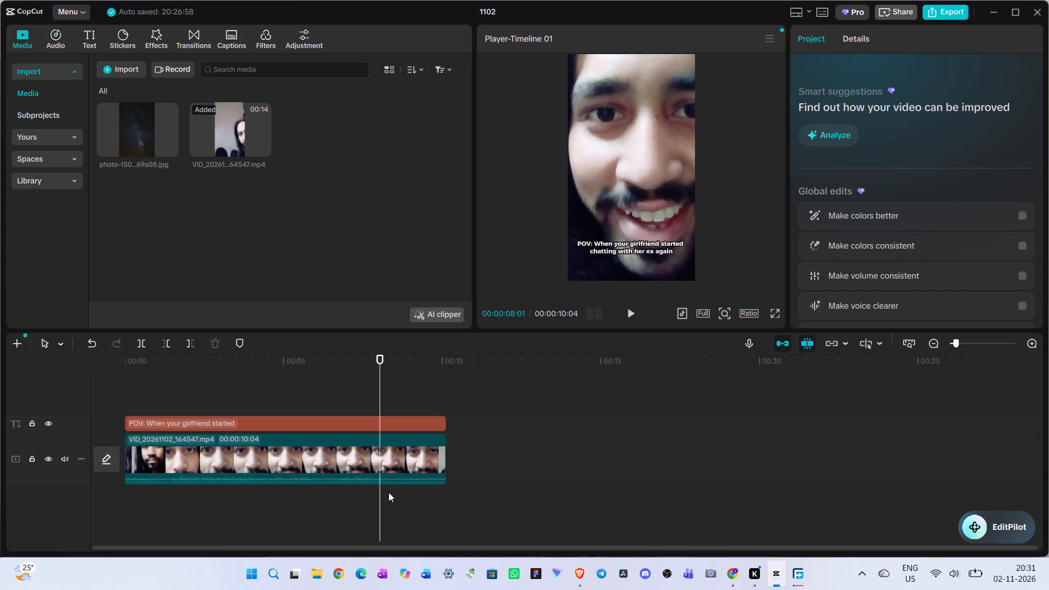
pyautogui.click(420, 457)
pyautogui.click(948, 11)
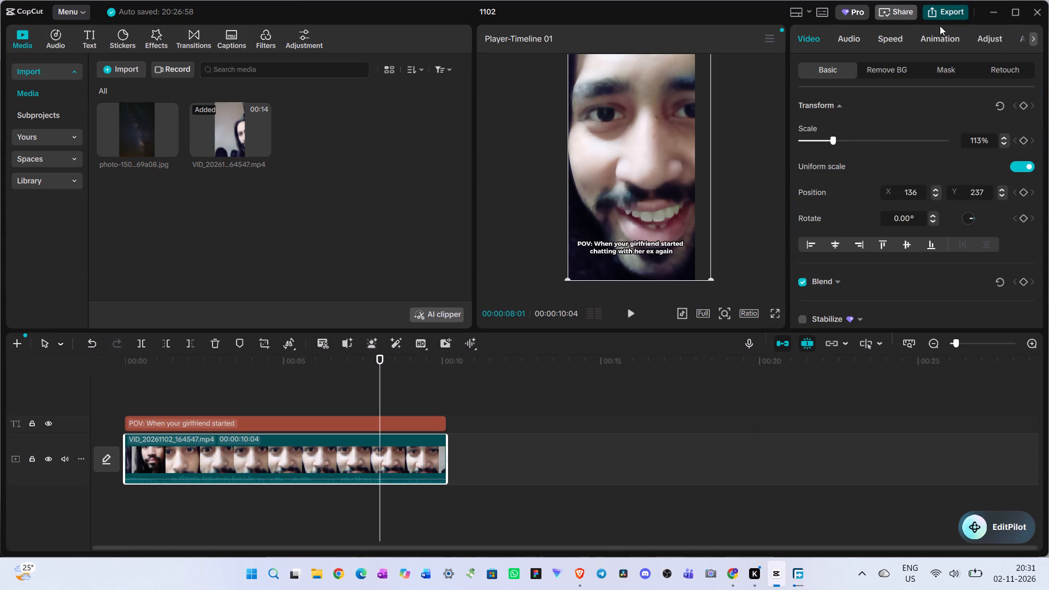
pyautogui.moveTo(668, 121); pyautogui.dragTo(540, 118)
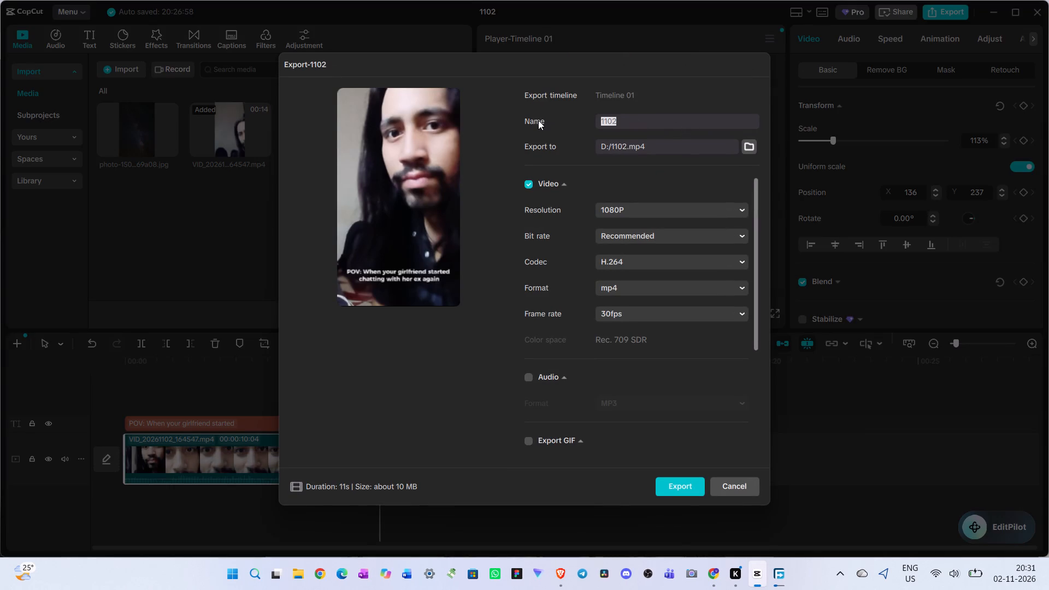
pyautogui.press('BackSpace')
pyautogui.write('dont stop ud')
pyautogui.press('BackSpace')
pyautogui.press('BackSpace')
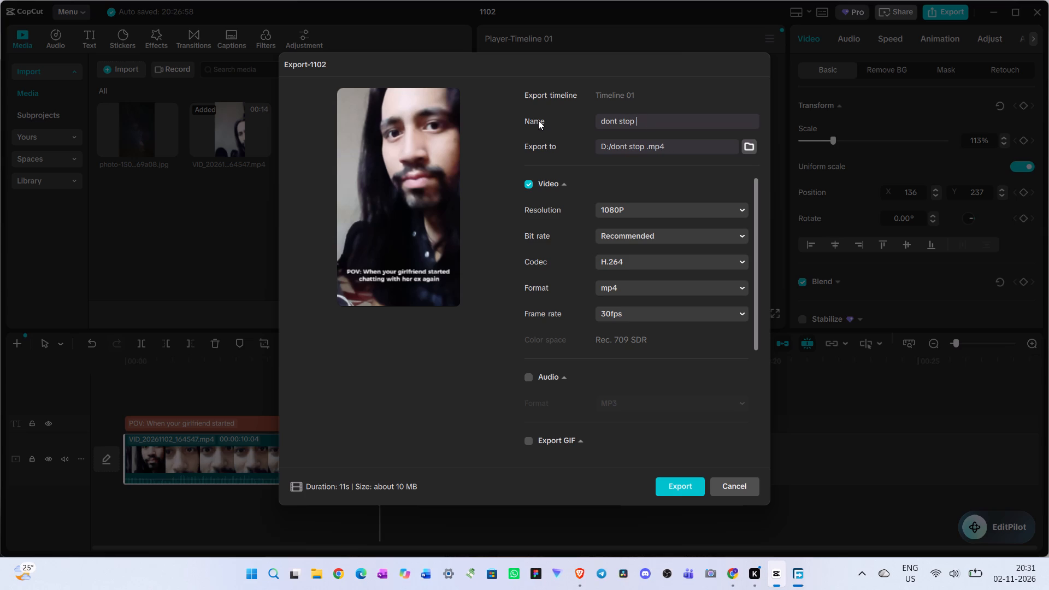
pyautogui.press('a')
pyautogui.write('udio')
pyautogui.press('space')
# Export only the audio as MP3, with the video output turned off, and close the finished export.
pyautogui.click(527, 378)
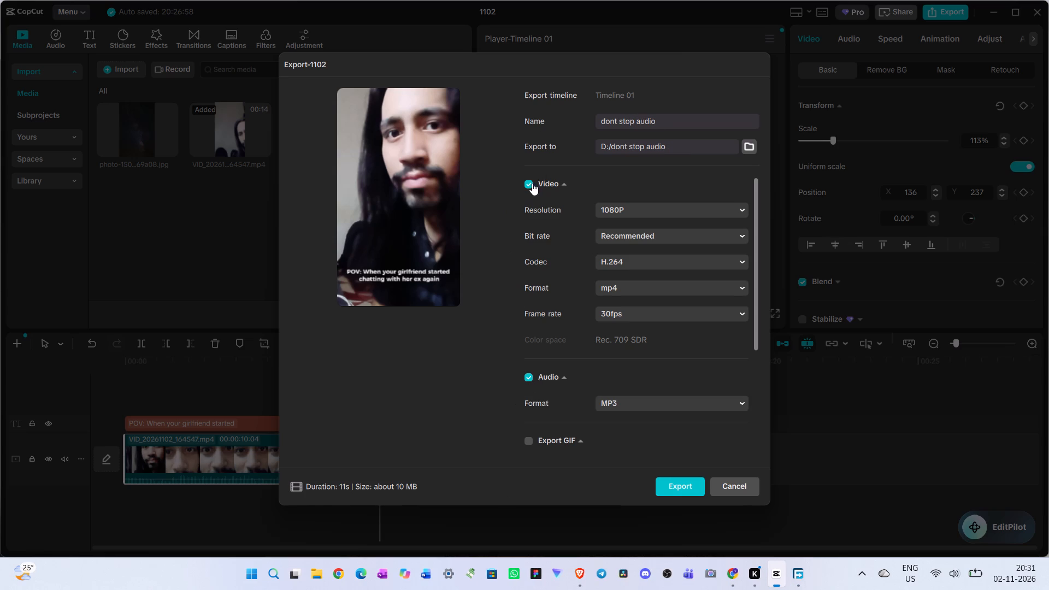
pyautogui.click(530, 185)
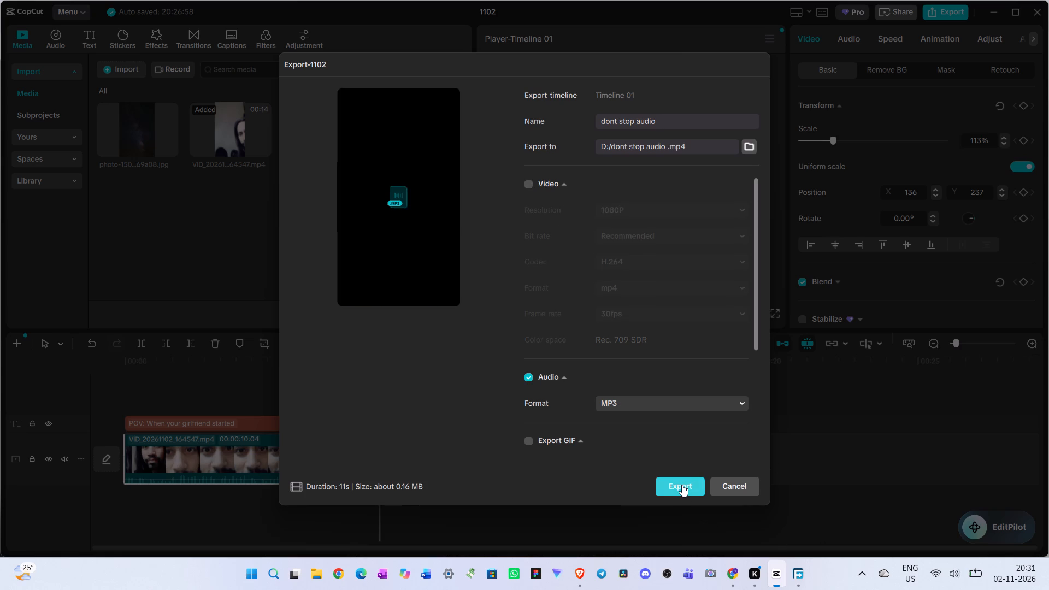
pyautogui.click(682, 485)
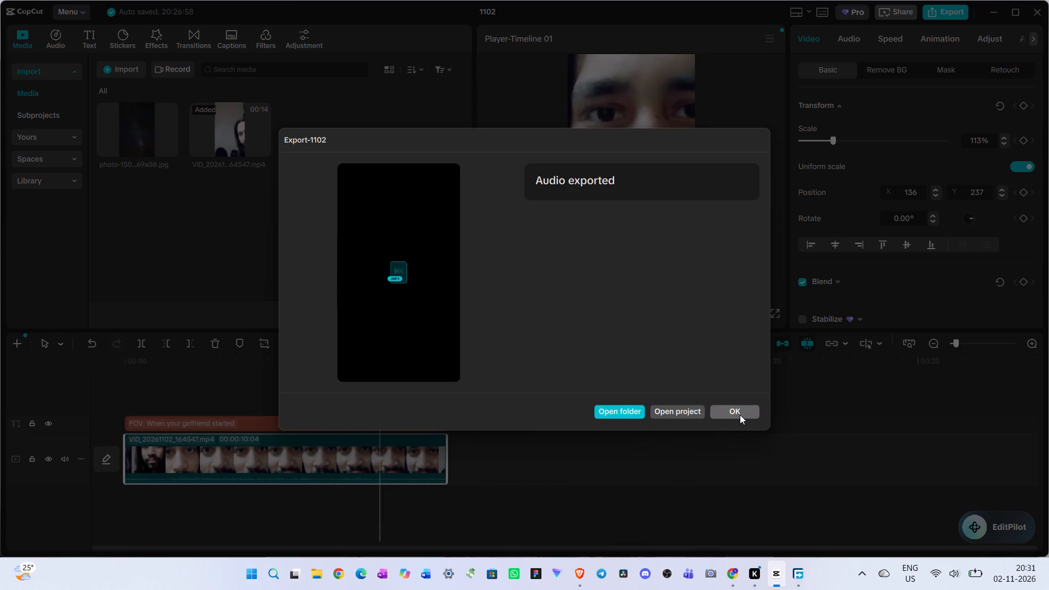
pyautogui.click(739, 414)
# Minimise CapCut, then search Windows for "audacity" and launch Audacity.
pyautogui.click(1004, 9)
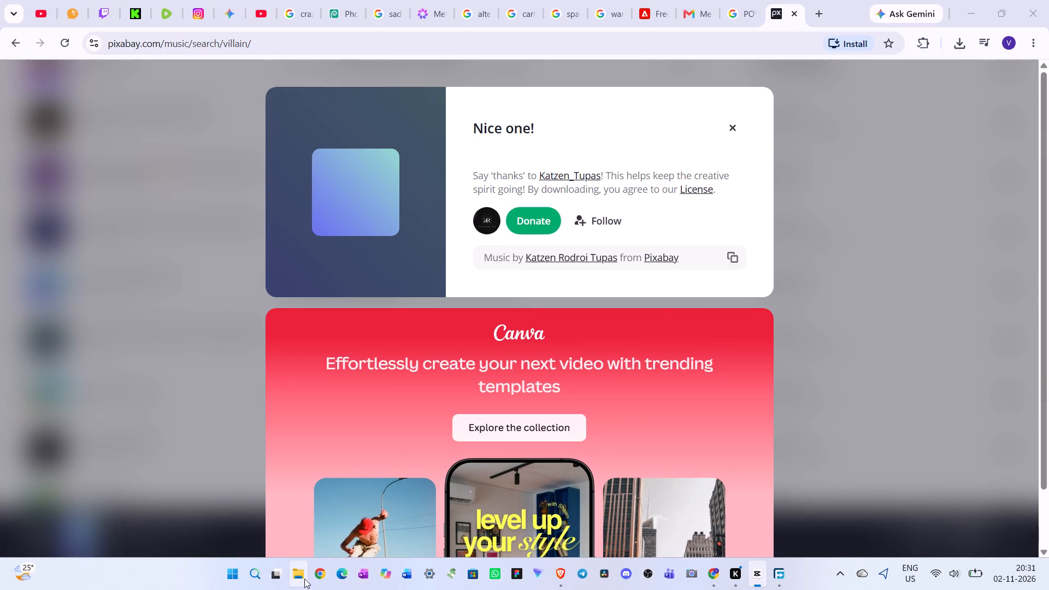
pyautogui.click(260, 575)
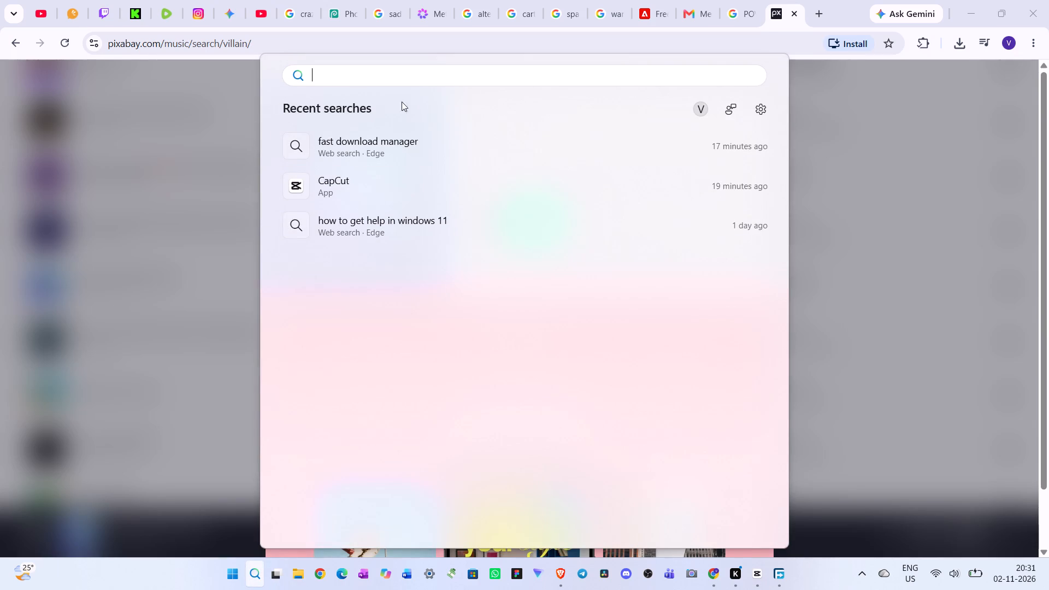
pyautogui.write('audacity')
pyautogui.press('Return')
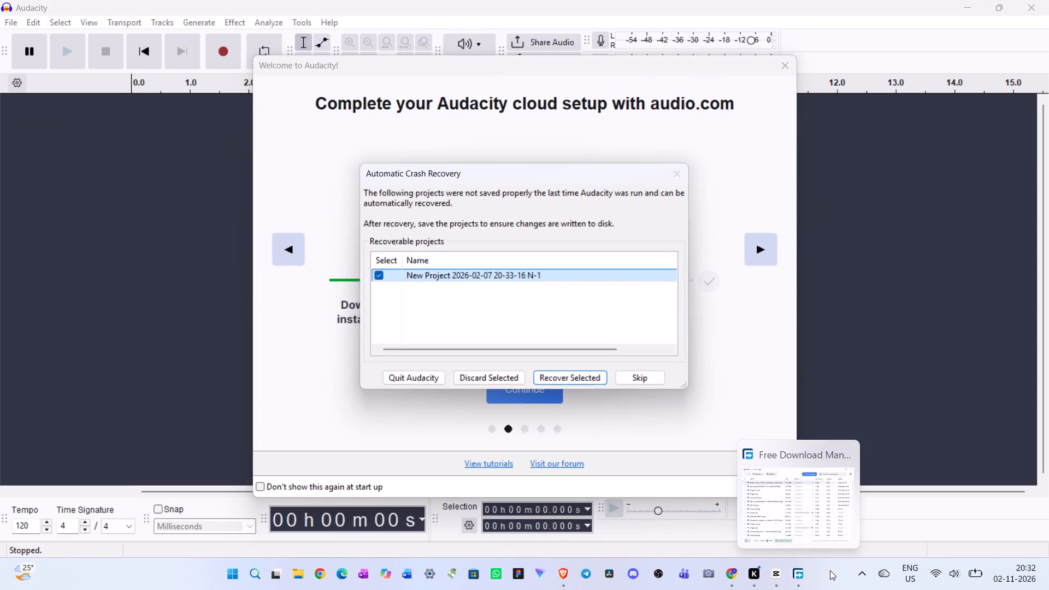
# Skip the crash recovery and the Audacity update, and close the welcome window.
pyautogui.click(643, 380)
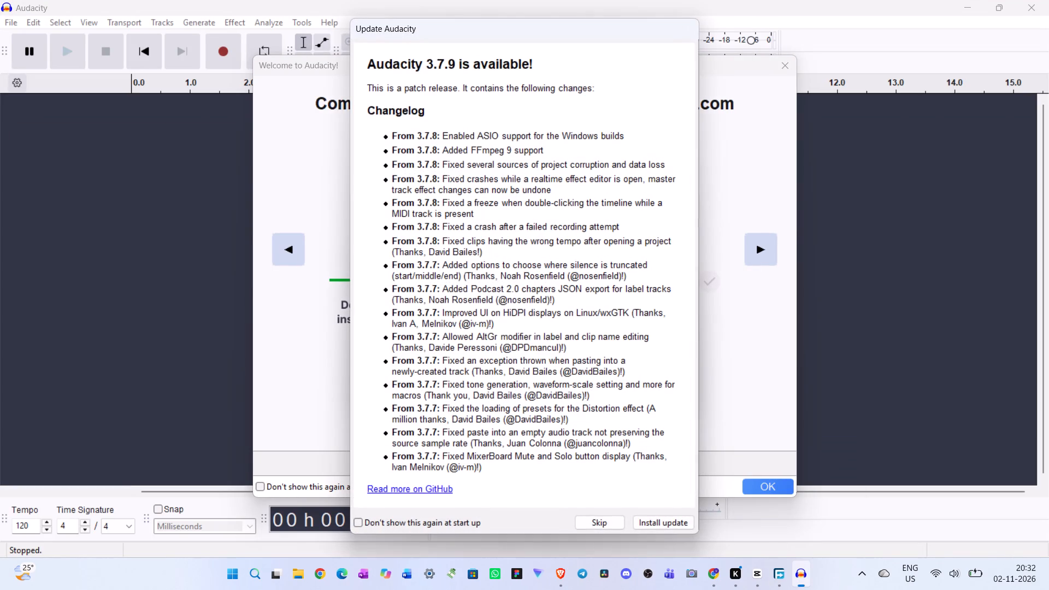
pyautogui.click(603, 527)
pyautogui.click(646, 373)
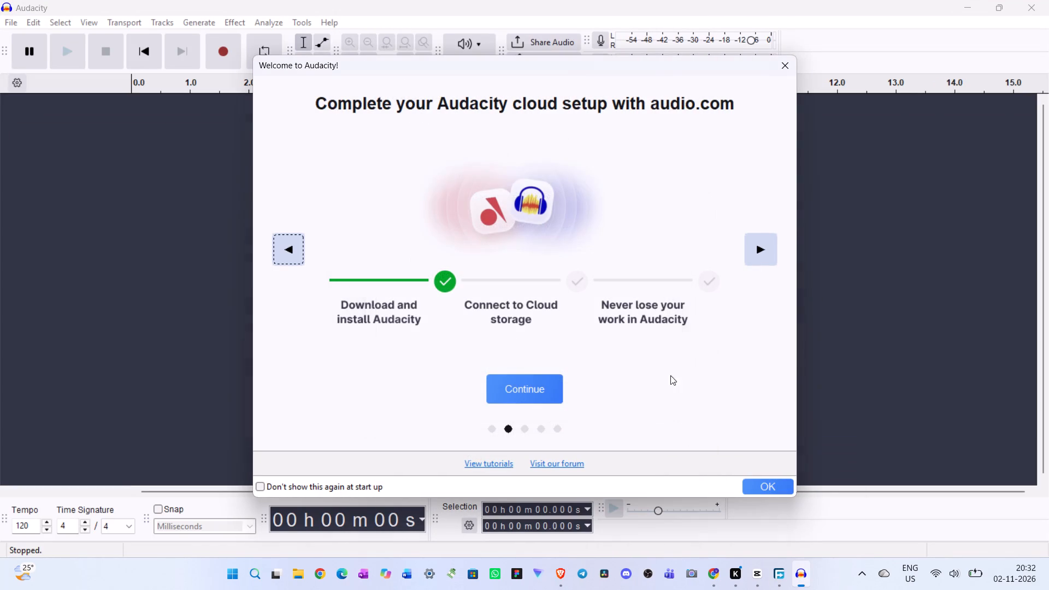
pyautogui.click(766, 489)
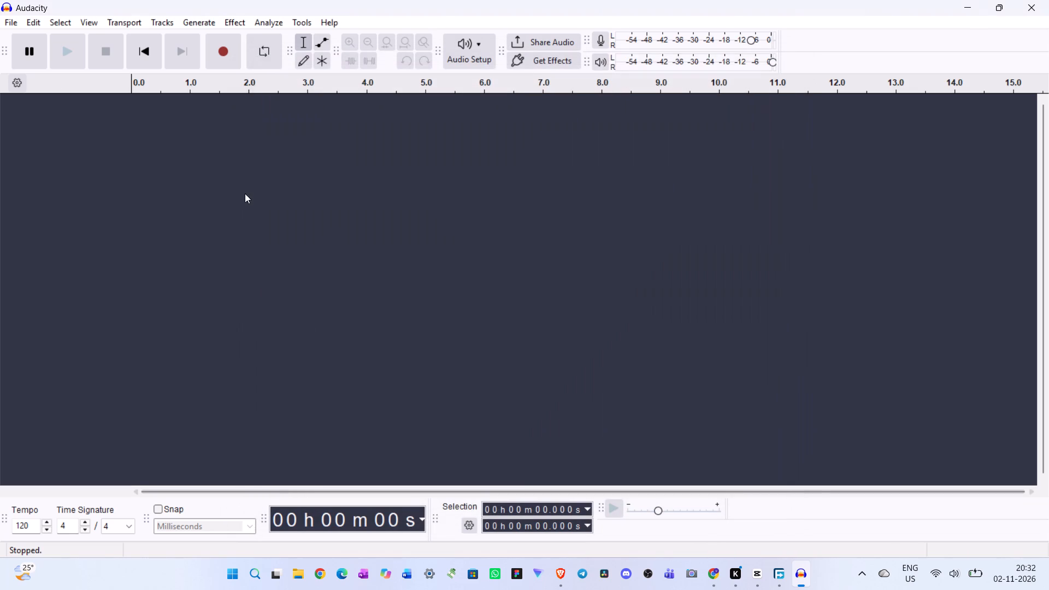
# Open "dont stop audio.MP3" from the D: drive and play back part of it, restarting from about 2 seconds.
pyautogui.click(6, 24)
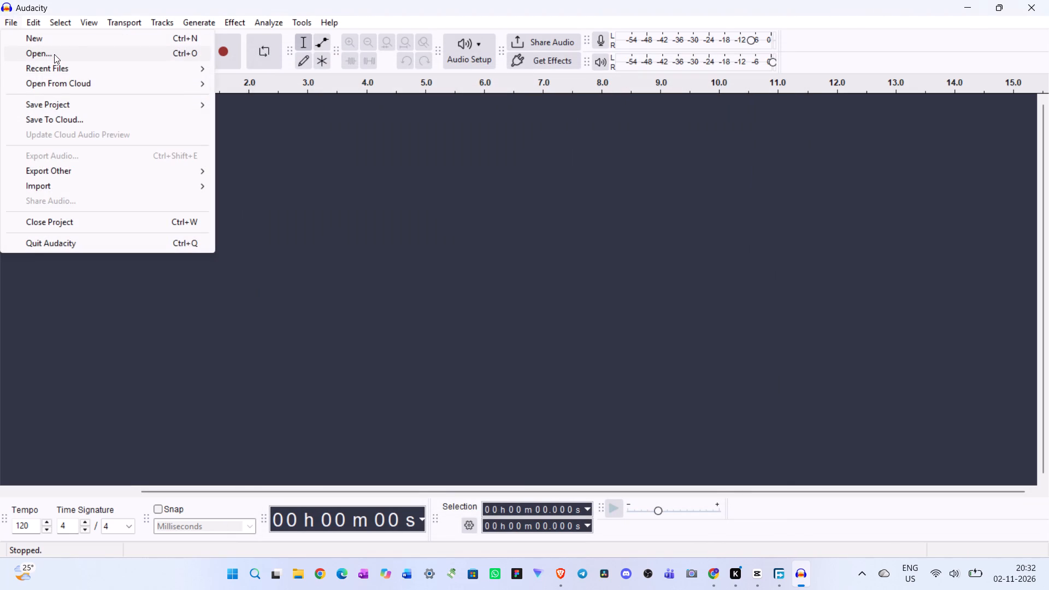
pyautogui.click(54, 54)
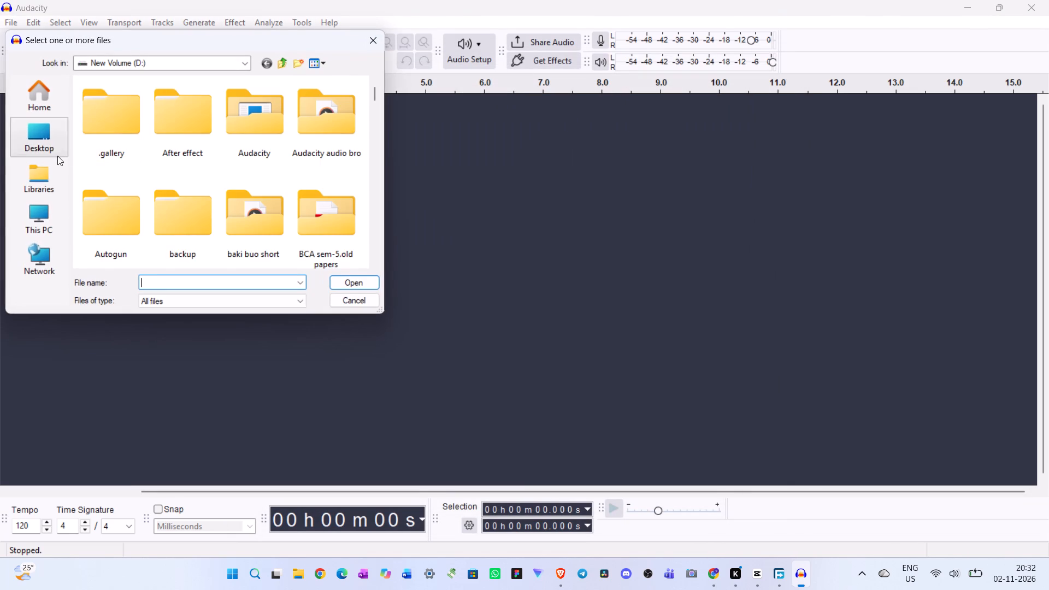
pyautogui.scroll(-10, 57, 160)
pyautogui.scroll(-4, 262, 182)
pyautogui.scroll(3, 267, 187)
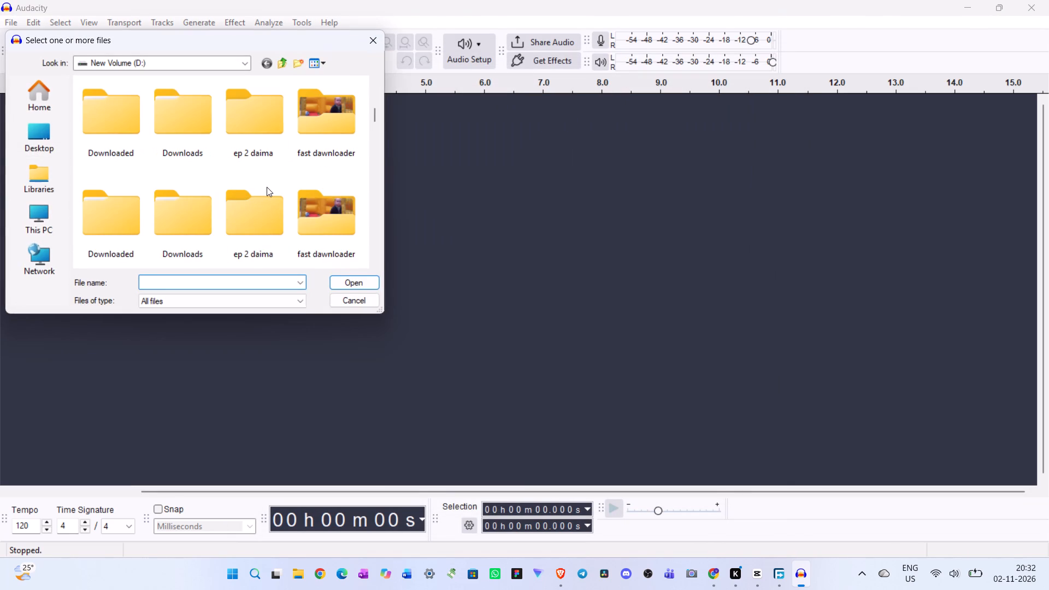
pyautogui.scroll(-13, 282, 164)
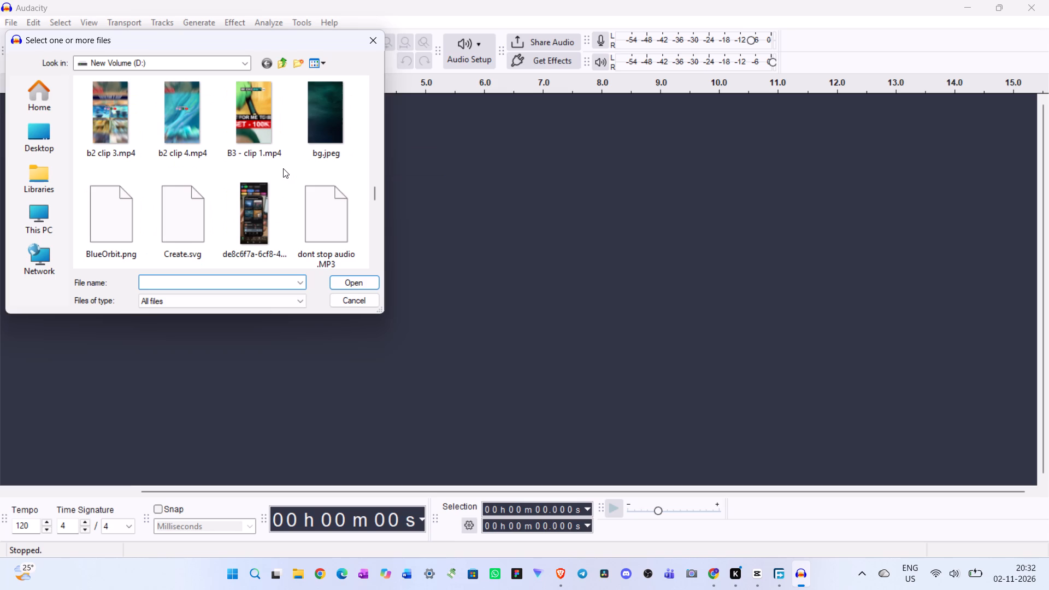
pyautogui.click(320, 232)
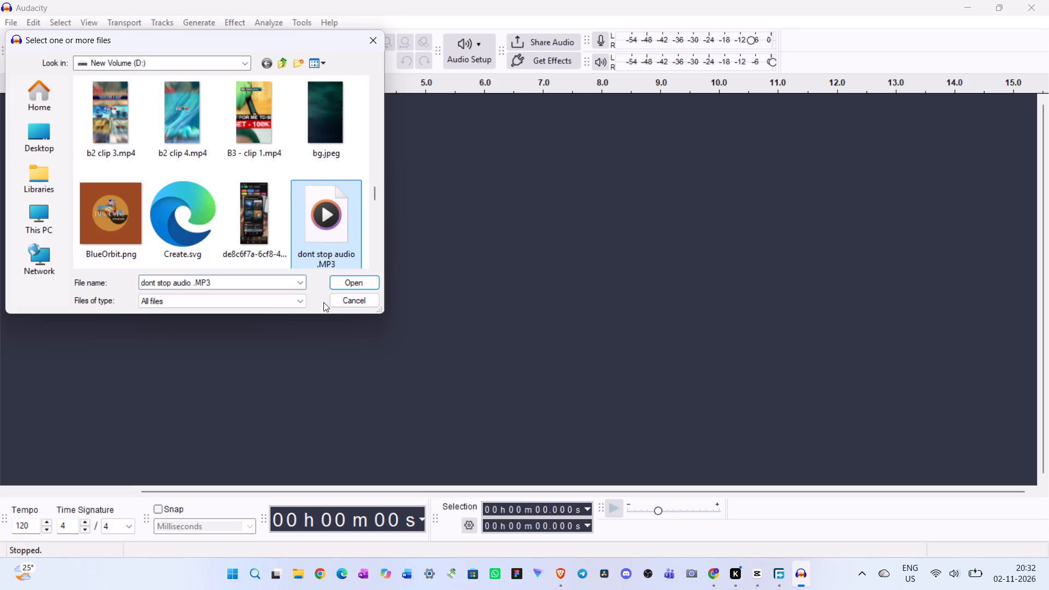
pyautogui.click(364, 285)
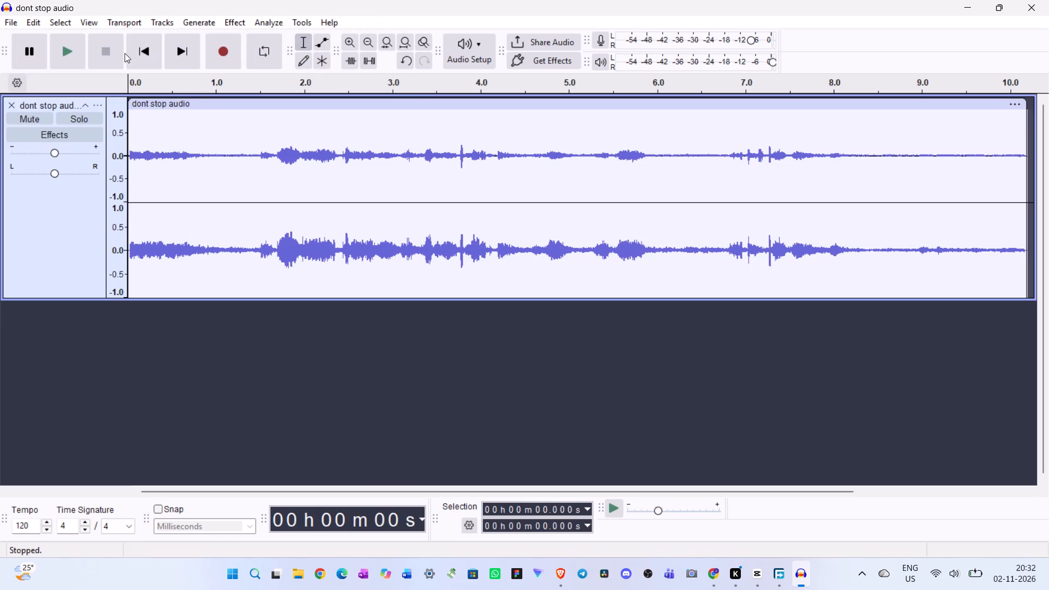
pyautogui.press('space')
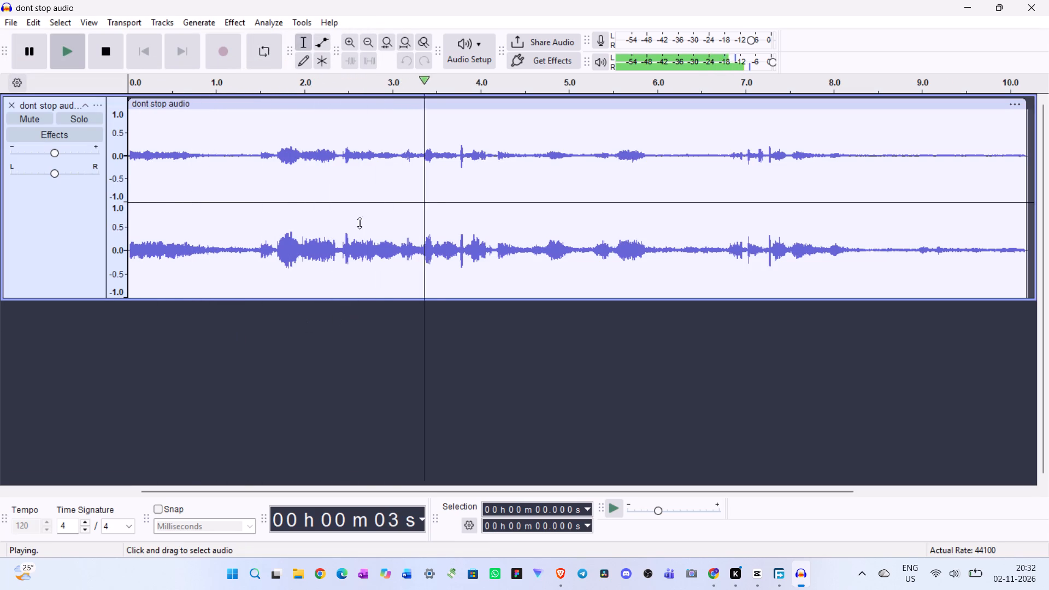
pyautogui.doubleClick(301, 84)
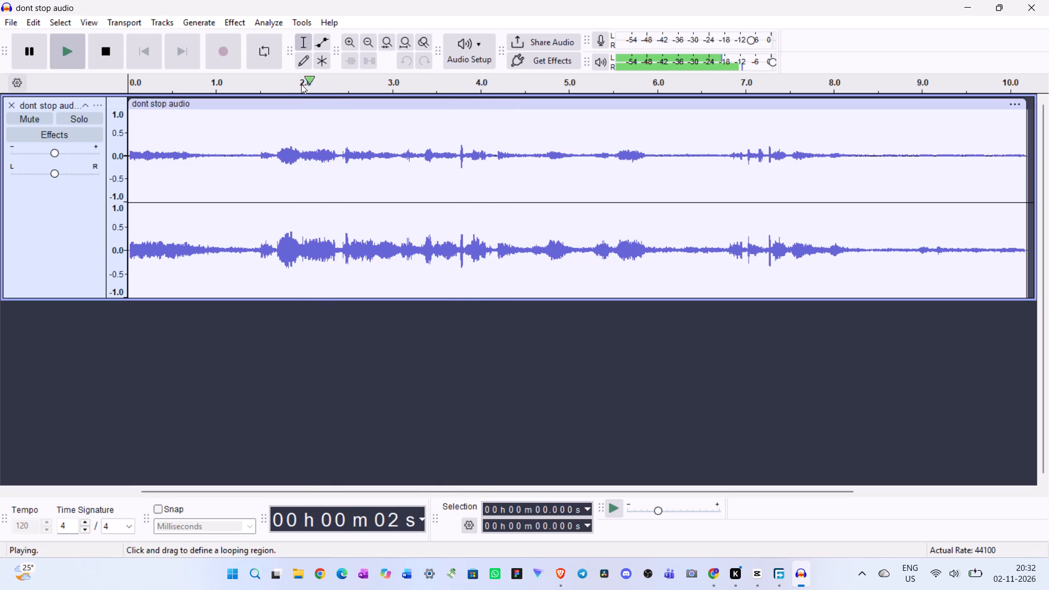
pyautogui.press('space')
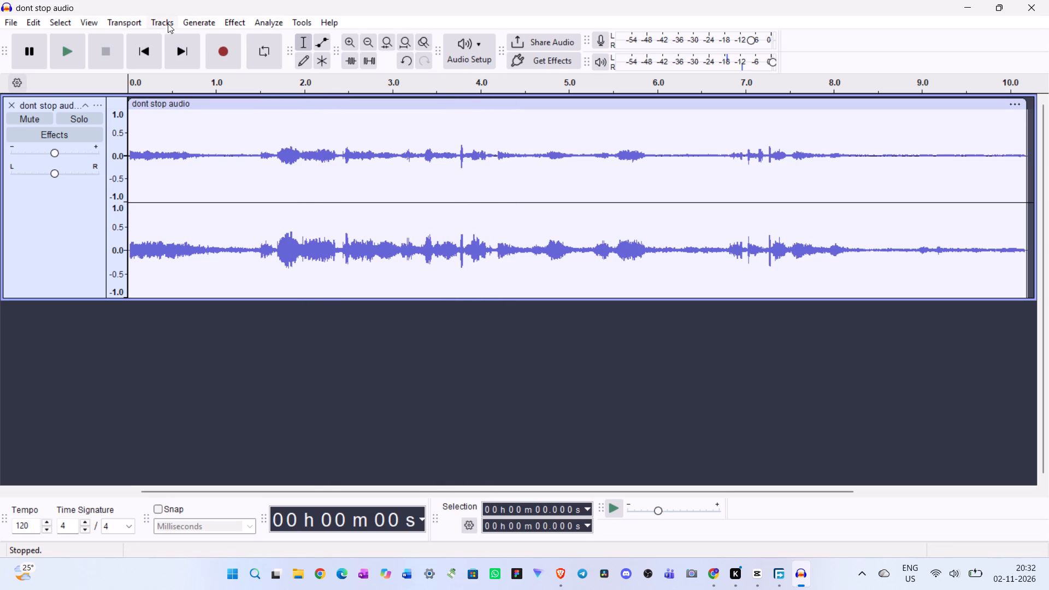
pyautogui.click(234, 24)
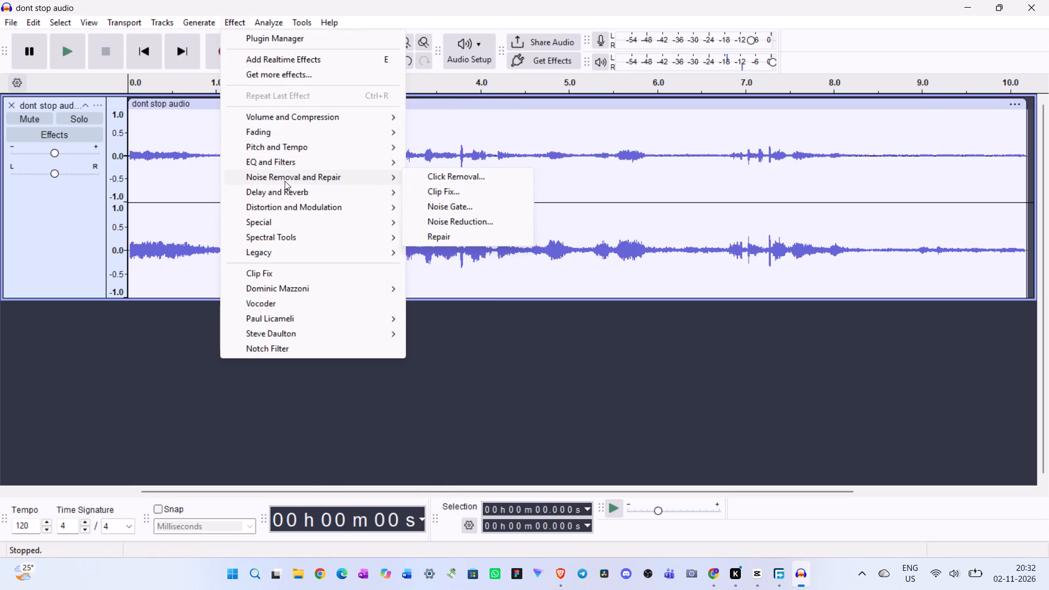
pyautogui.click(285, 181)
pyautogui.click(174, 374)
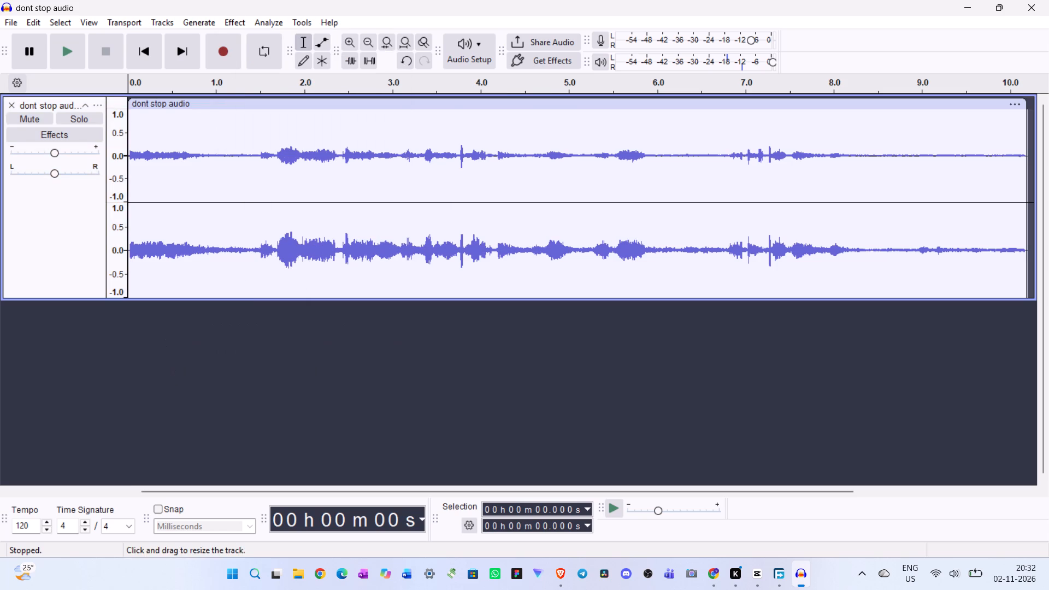
# Select about the first 0.47 seconds of the track and capture it as the Noise Reduction noise profile.
pyautogui.moveTo(128, 239); pyautogui.dragTo(169, 245)
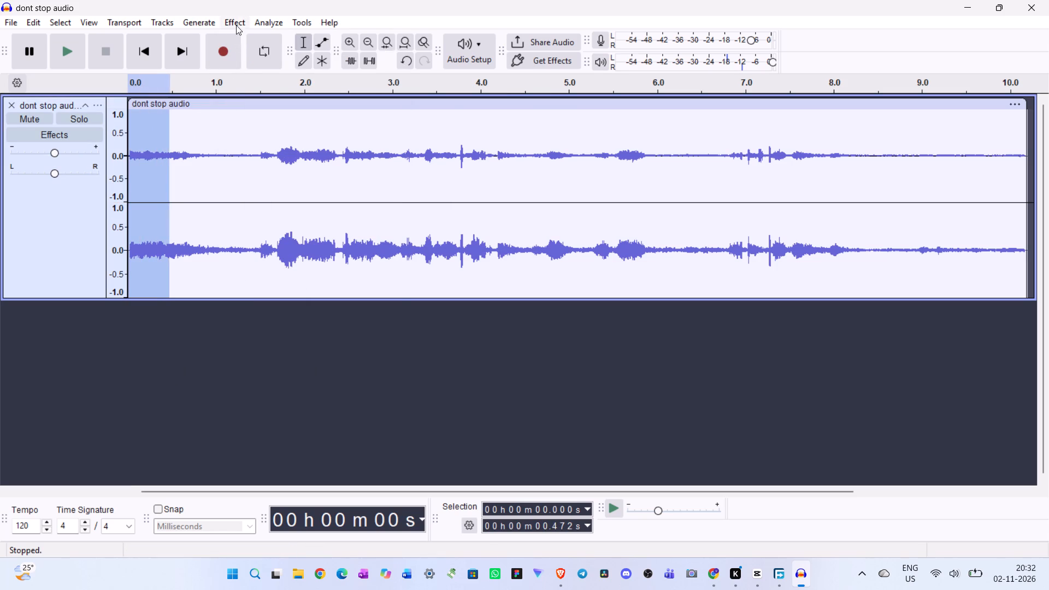
pyautogui.click(238, 21)
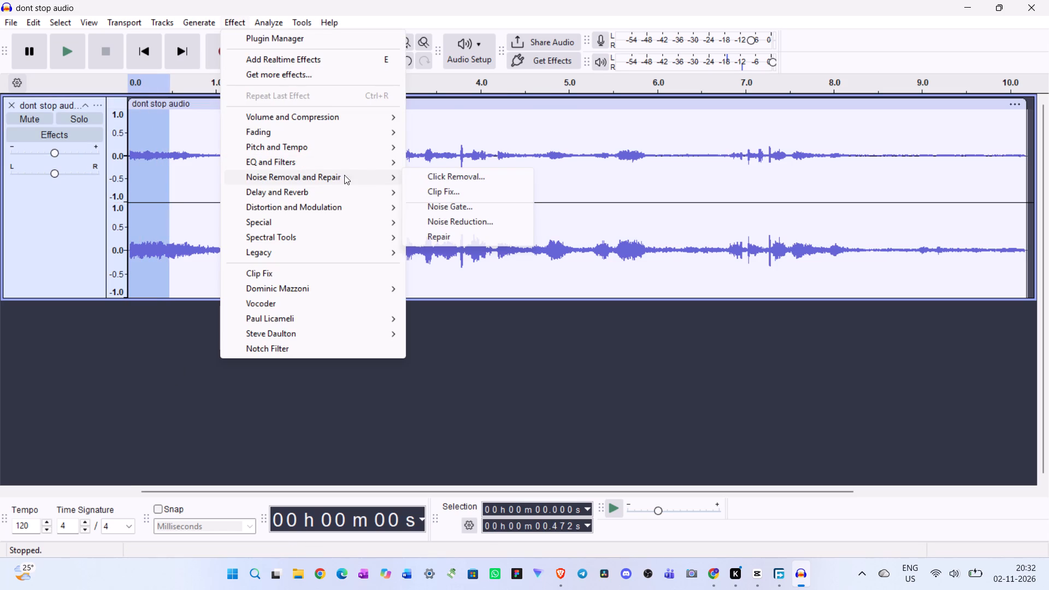
pyautogui.click(472, 219)
pyautogui.moveTo(518, 215); pyautogui.dragTo(524, 215)
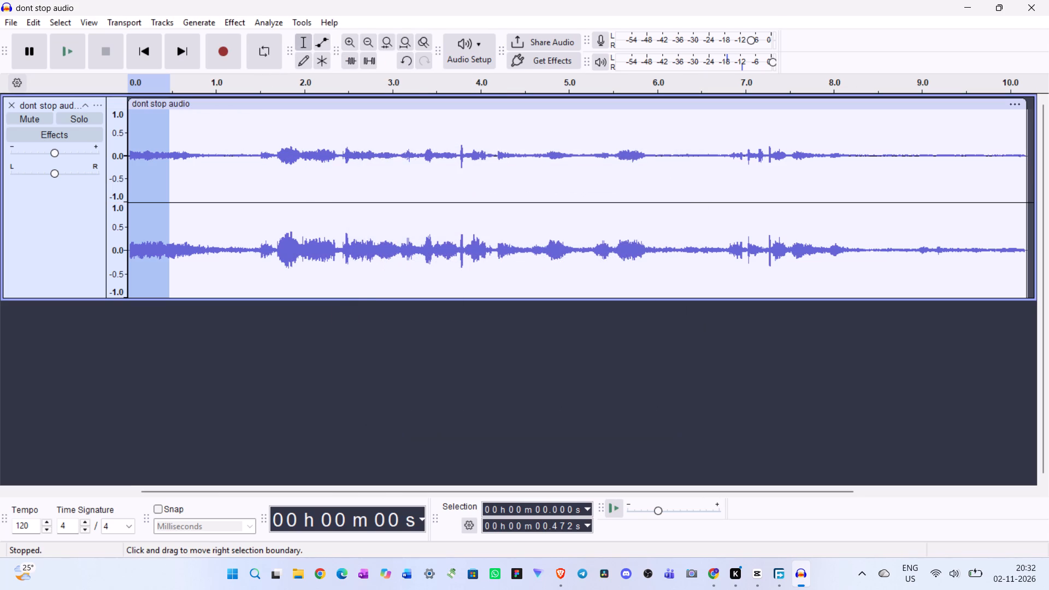
# Preview and apply Noise Reduction to the whole track with the current settings, and play back the cleaned audio.
pyautogui.hotkey('ctrl', 'a')
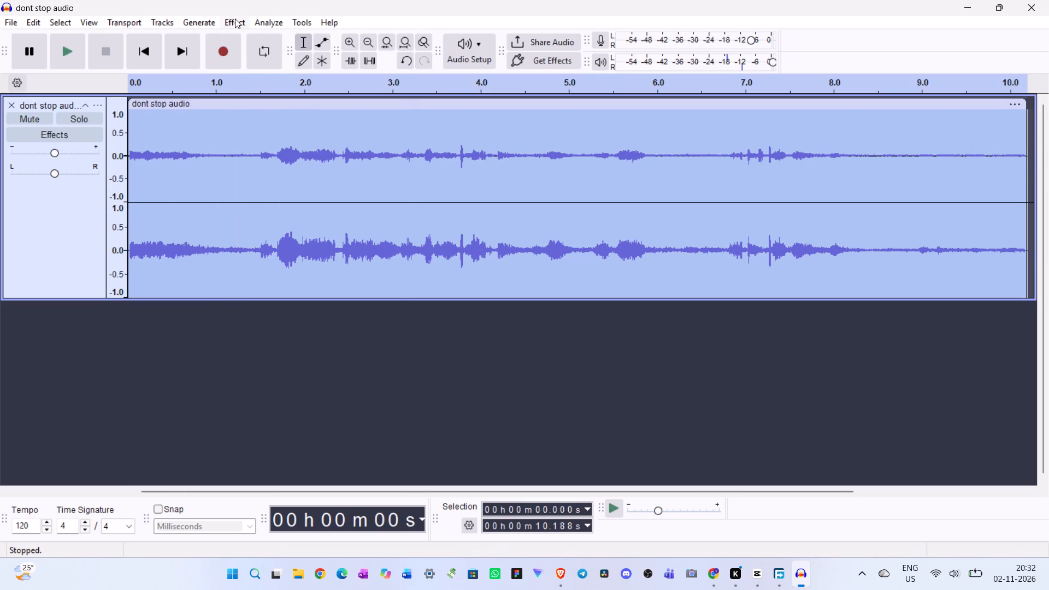
pyautogui.click(235, 19)
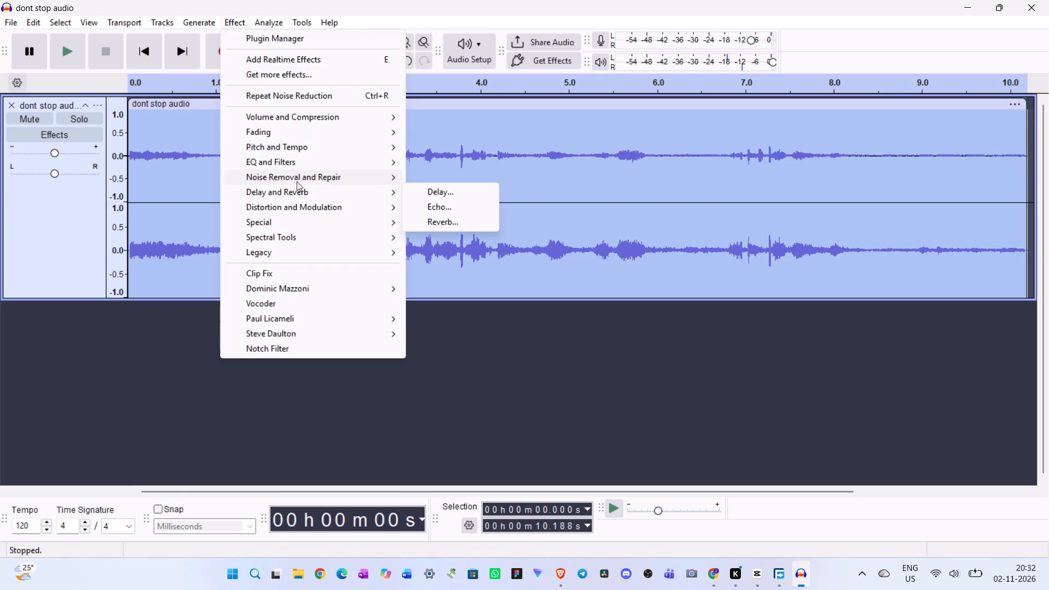
pyautogui.click(298, 178)
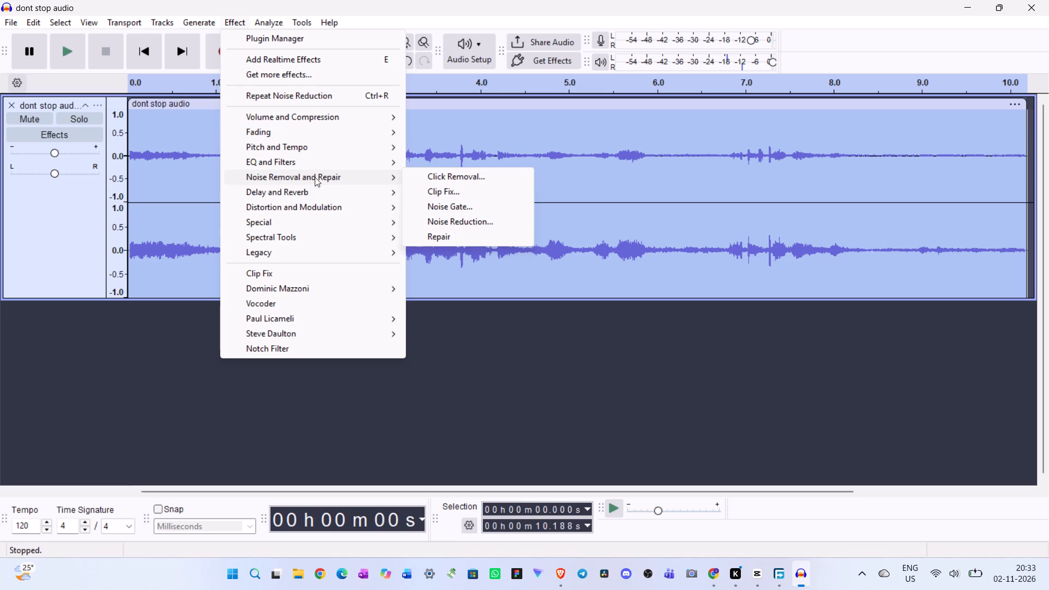
pyautogui.click(455, 227)
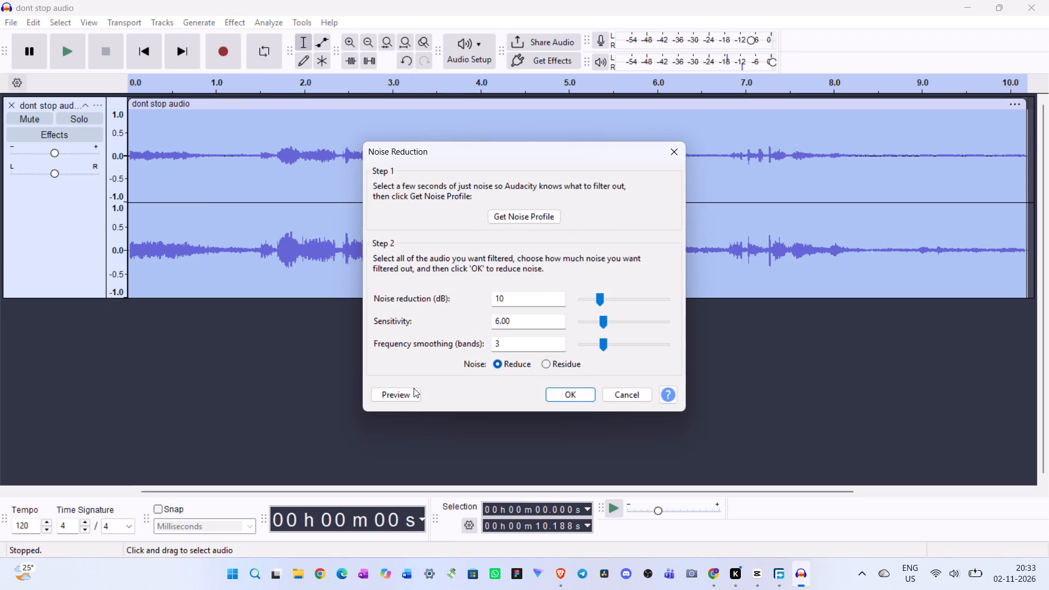
pyautogui.click(405, 394)
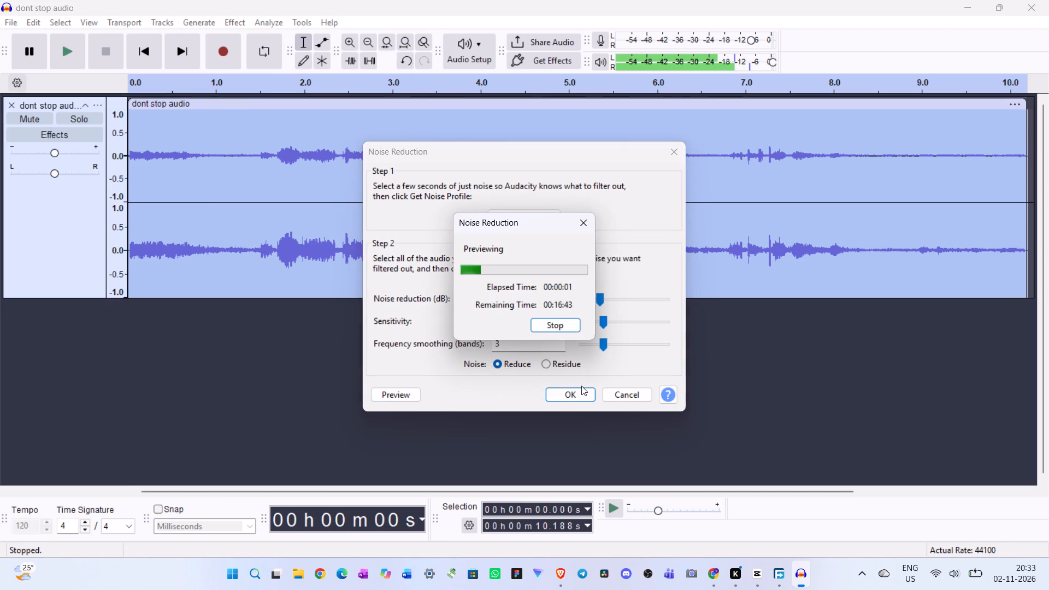
pyautogui.click(568, 327)
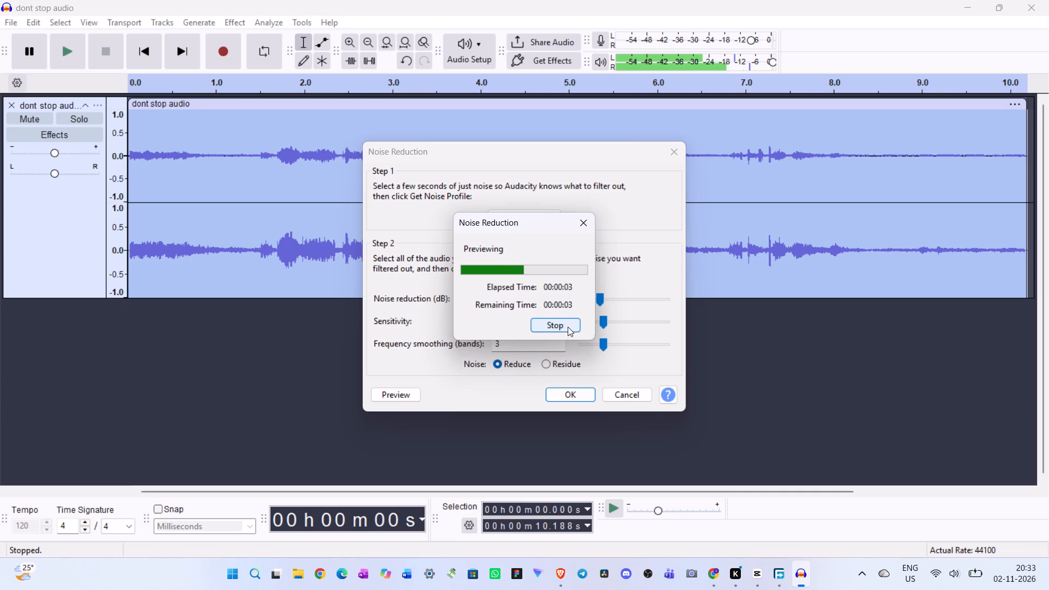
pyautogui.click(572, 393)
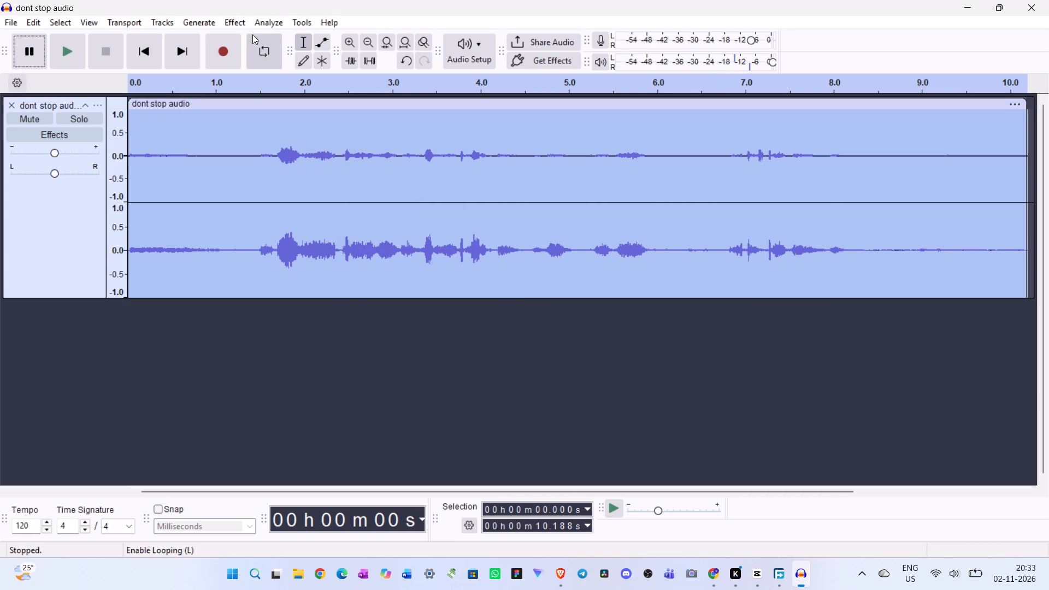
pyautogui.press('space')
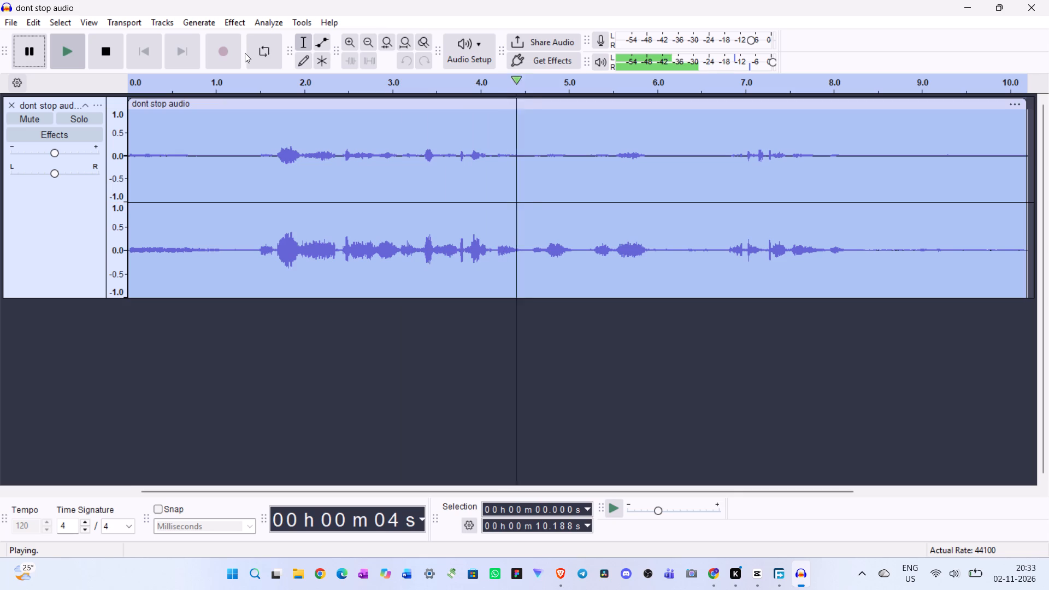
# Preview the Compressor effect on the whole track and apply it with its current settings.
pyautogui.click(234, 22)
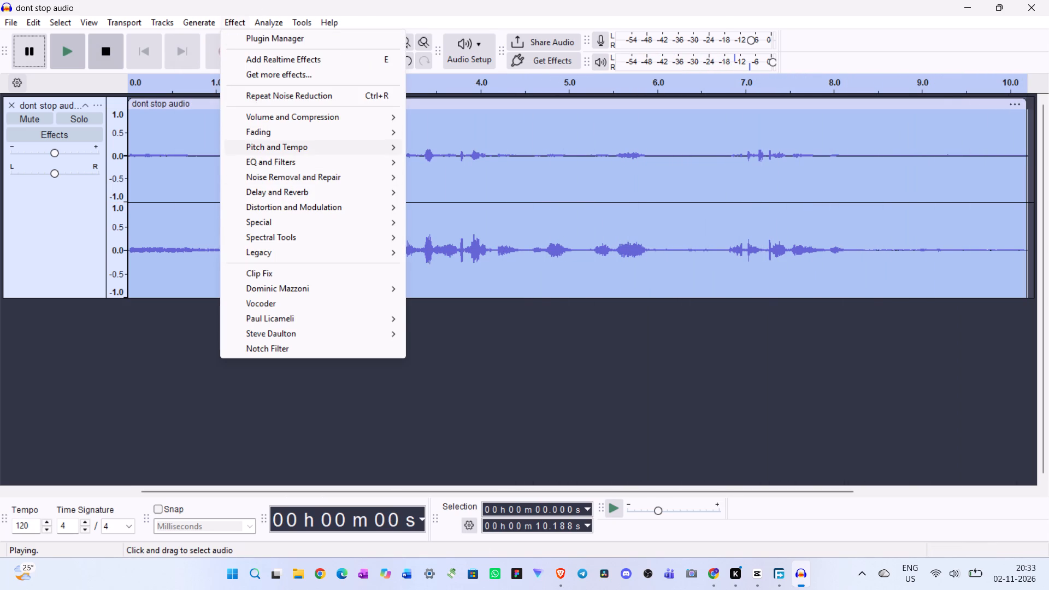
pyautogui.click(287, 120)
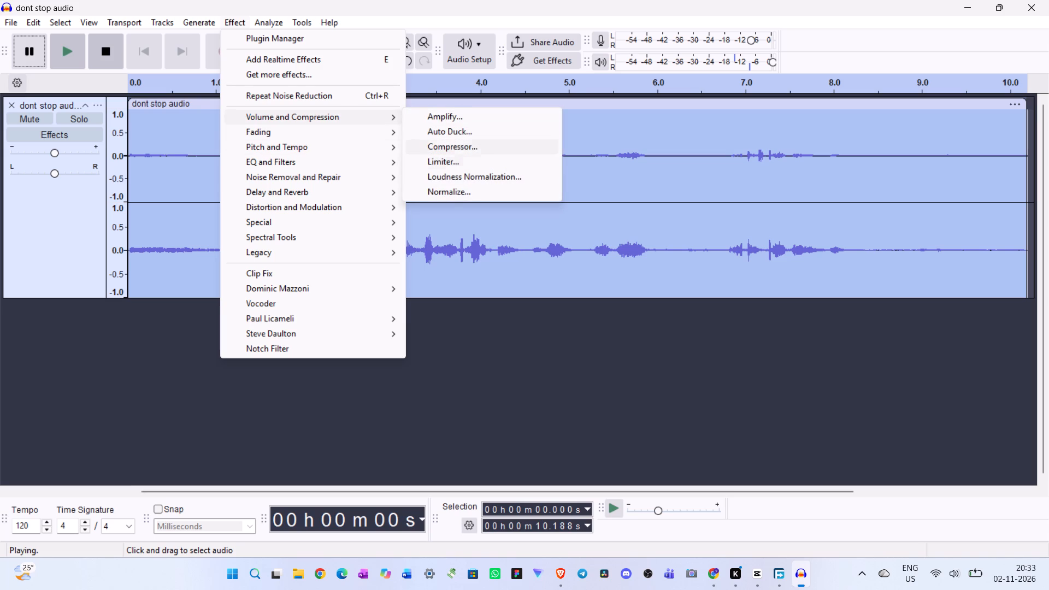
pyautogui.click(470, 145)
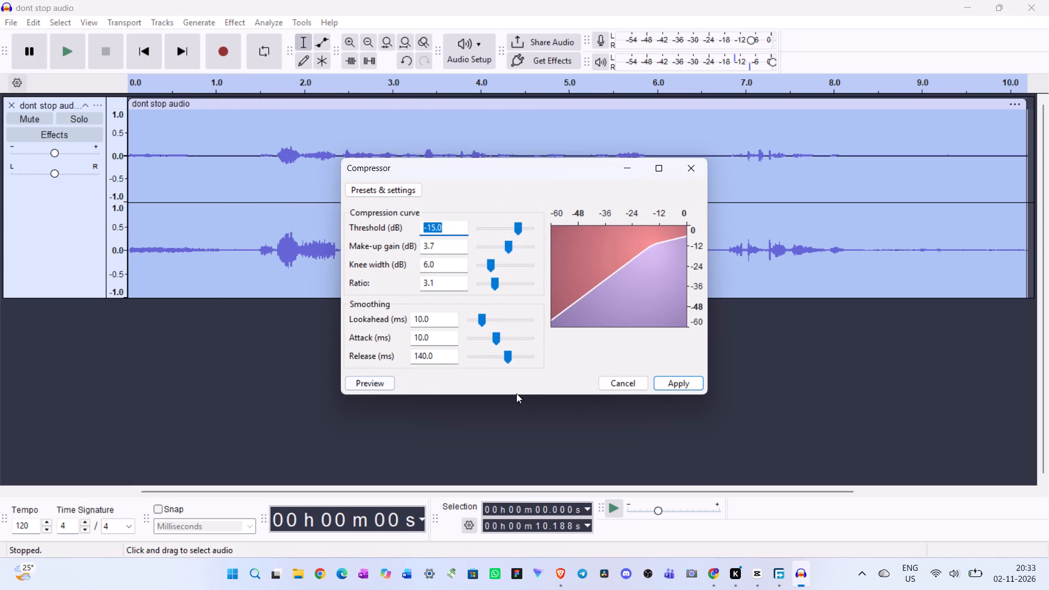
pyautogui.click(383, 380)
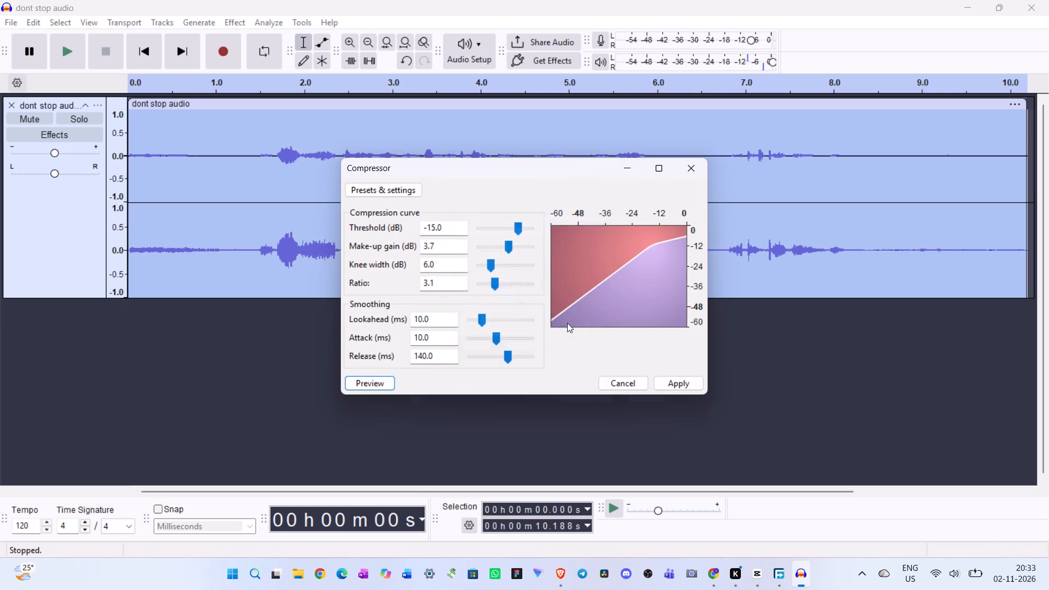
pyautogui.click(683, 387)
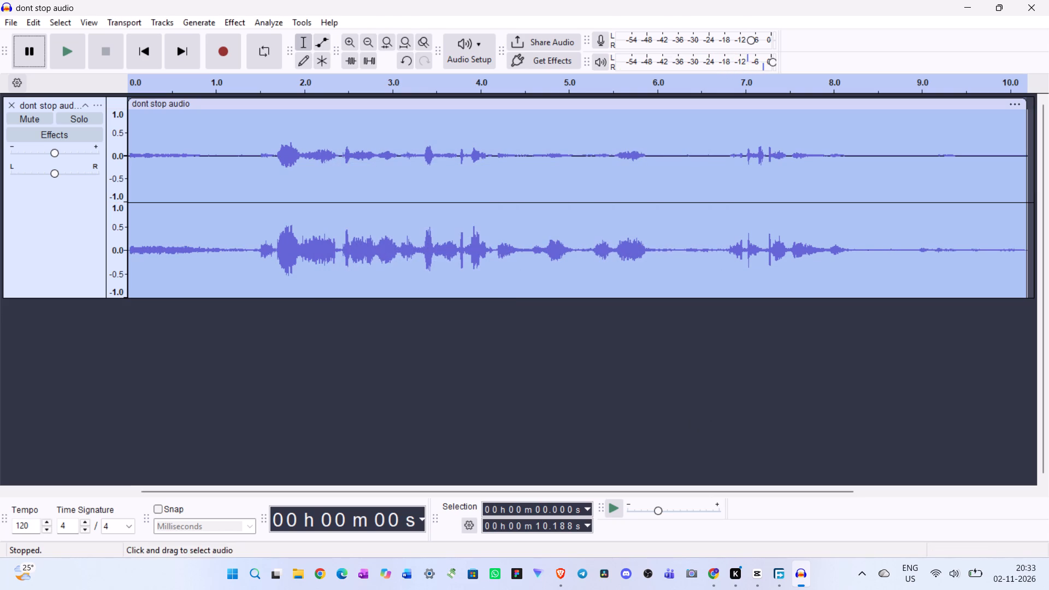
# Open the Bass and Treble effect for the whole track and preview it with bass and treble at 0 dB.
pyautogui.click(238, 20)
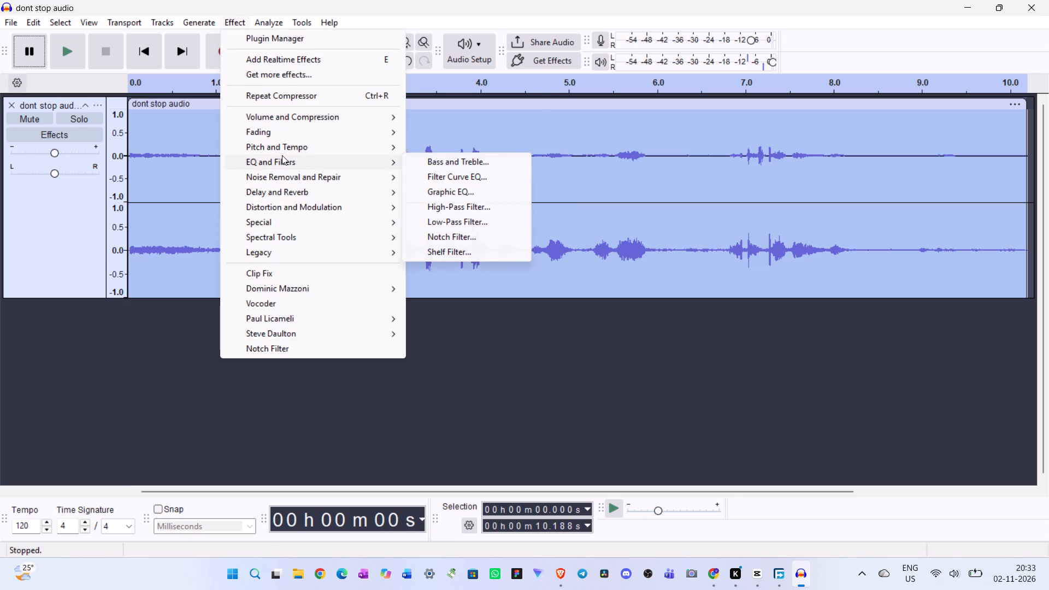
pyautogui.click(481, 162)
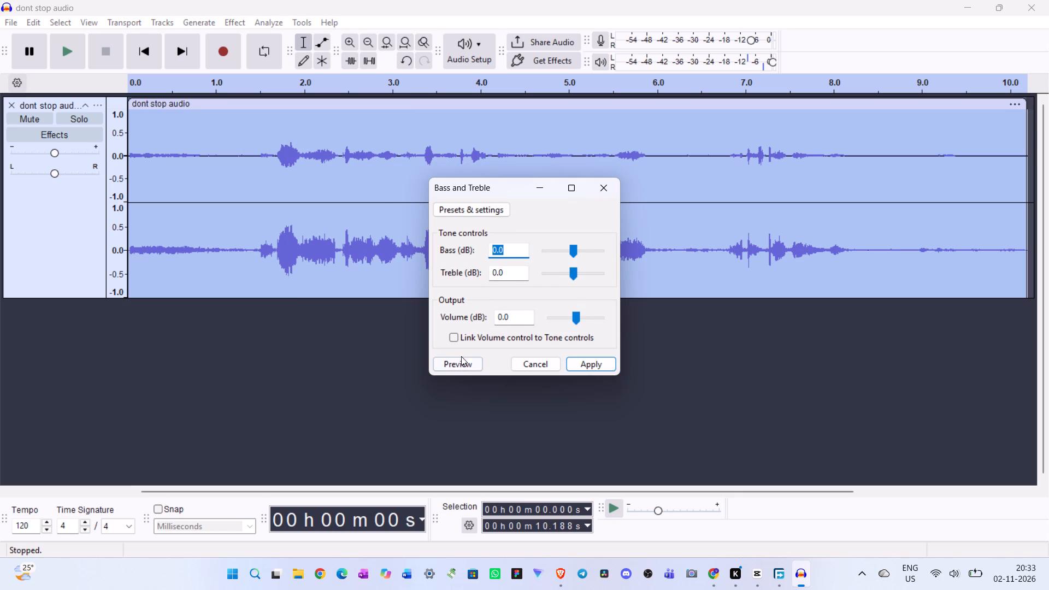
pyautogui.click(486, 210)
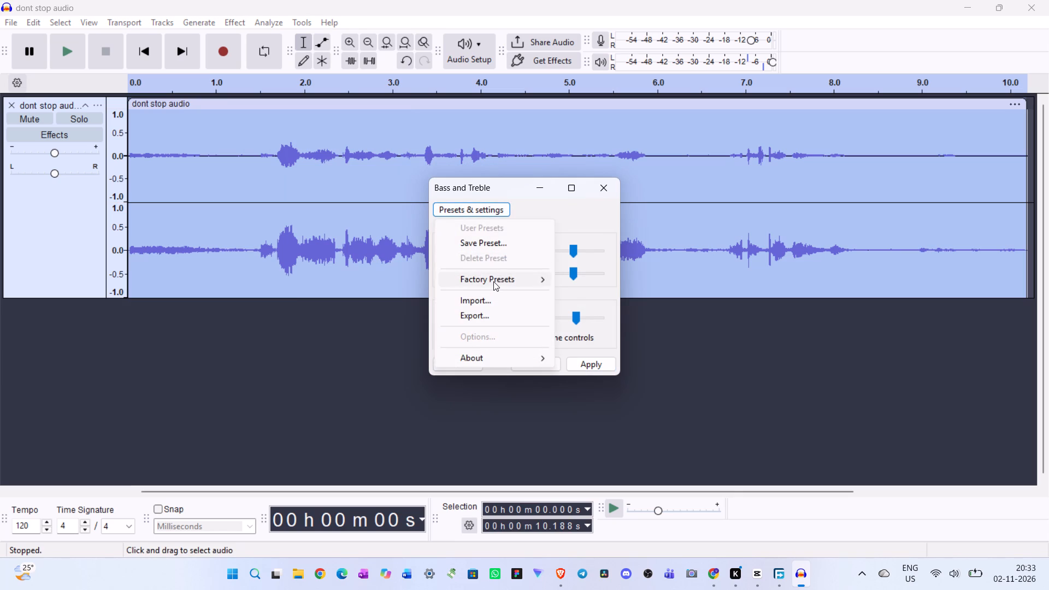
pyautogui.click(493, 281)
pyautogui.click(535, 198)
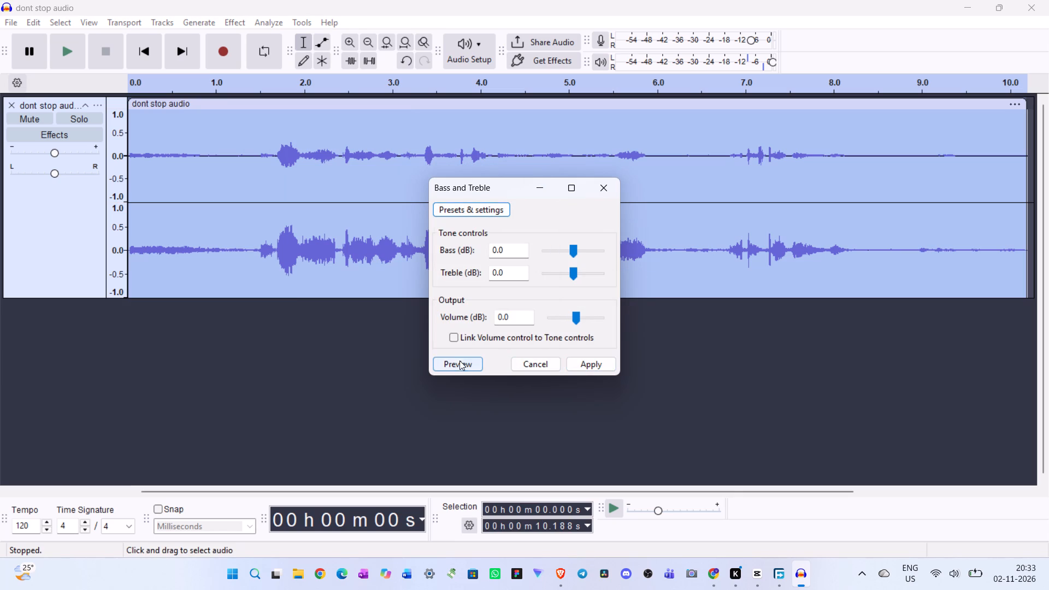
pyautogui.click(459, 364)
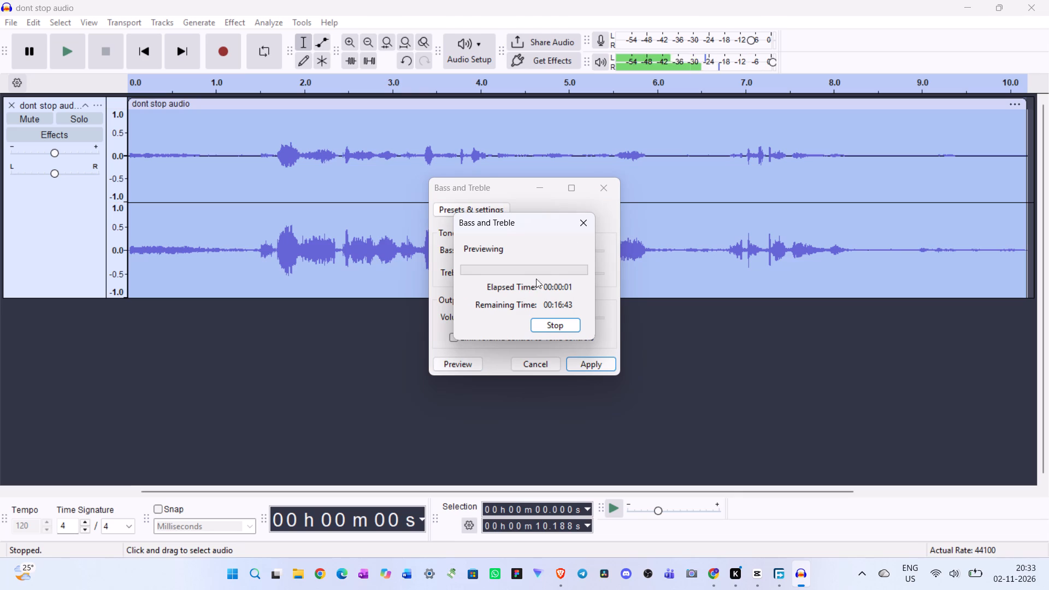
pyautogui.moveTo(538, 225); pyautogui.dragTo(724, 210)
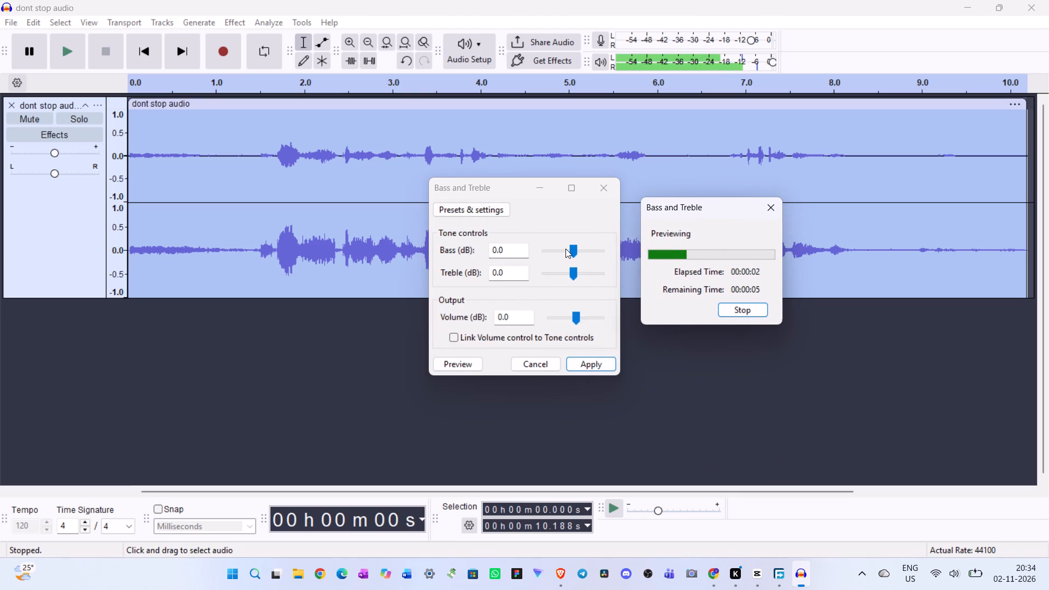
pyautogui.click(744, 314)
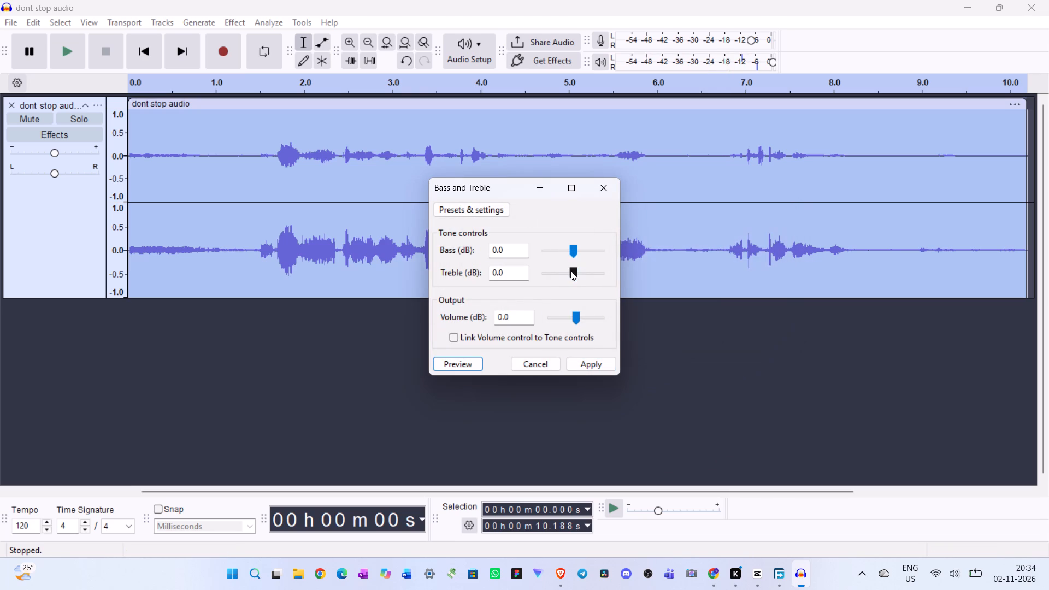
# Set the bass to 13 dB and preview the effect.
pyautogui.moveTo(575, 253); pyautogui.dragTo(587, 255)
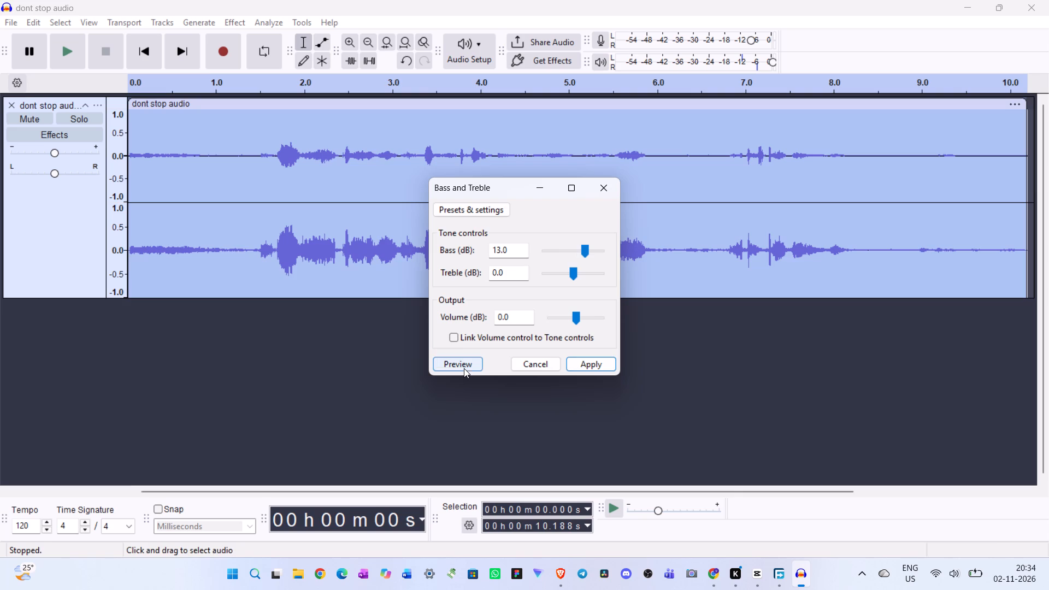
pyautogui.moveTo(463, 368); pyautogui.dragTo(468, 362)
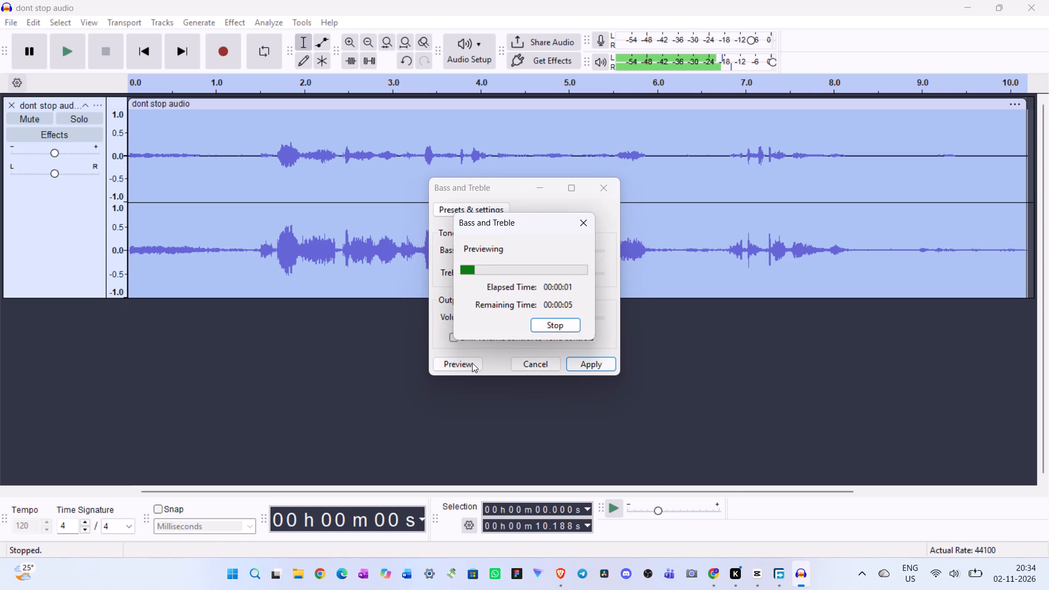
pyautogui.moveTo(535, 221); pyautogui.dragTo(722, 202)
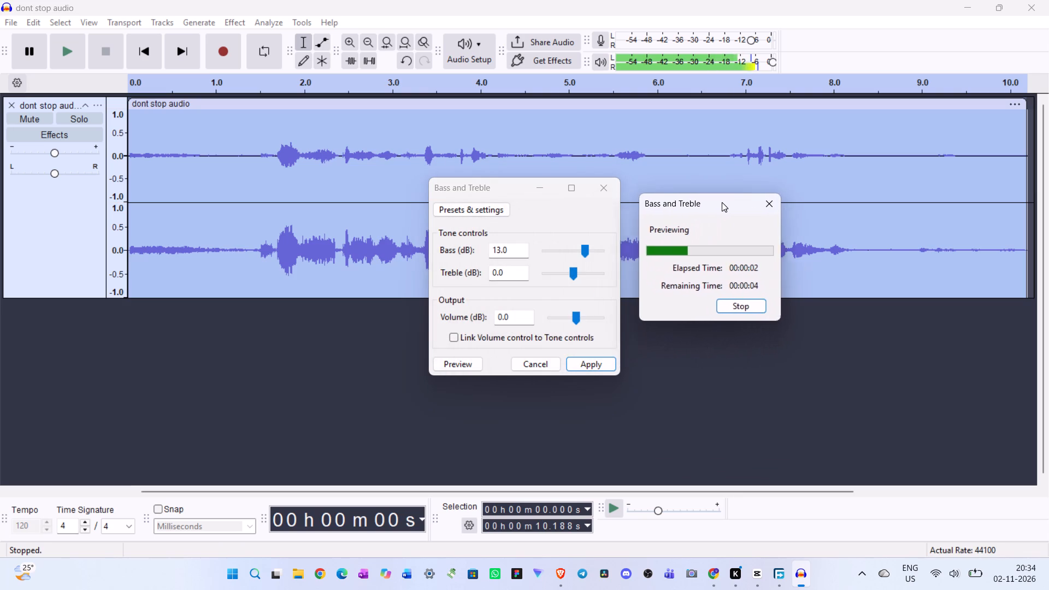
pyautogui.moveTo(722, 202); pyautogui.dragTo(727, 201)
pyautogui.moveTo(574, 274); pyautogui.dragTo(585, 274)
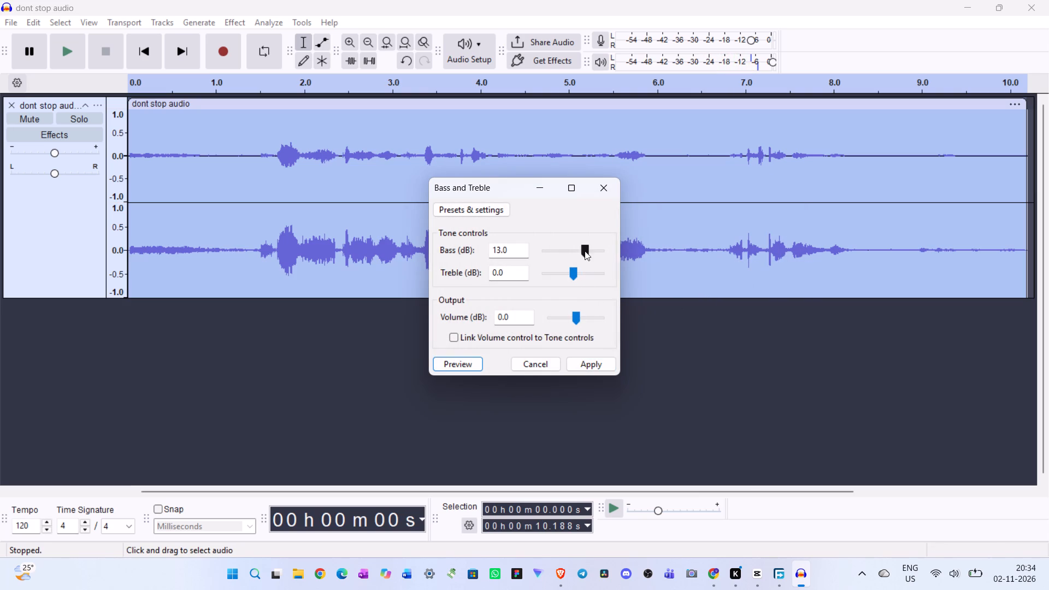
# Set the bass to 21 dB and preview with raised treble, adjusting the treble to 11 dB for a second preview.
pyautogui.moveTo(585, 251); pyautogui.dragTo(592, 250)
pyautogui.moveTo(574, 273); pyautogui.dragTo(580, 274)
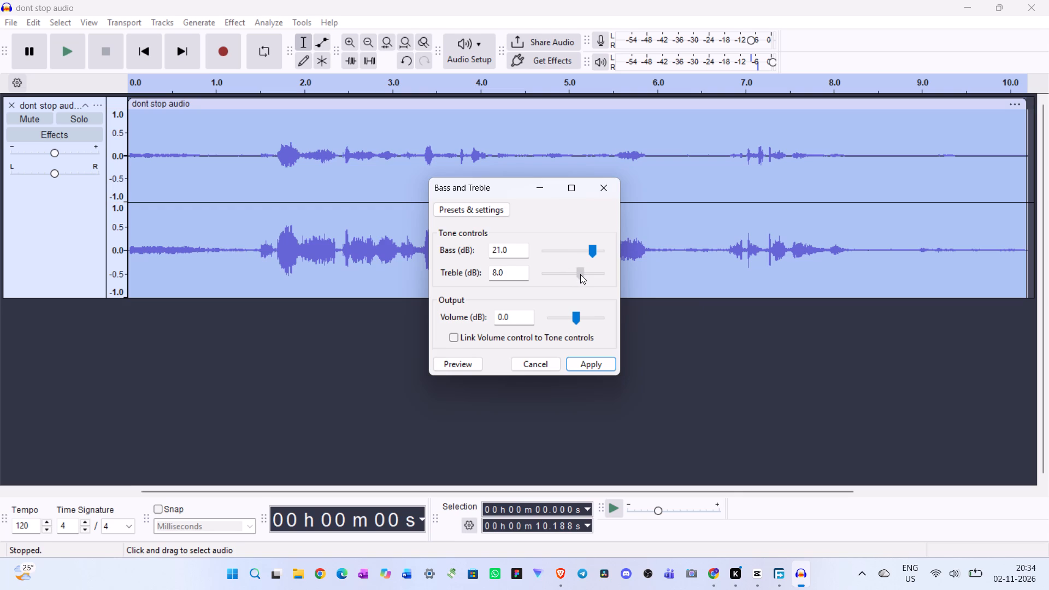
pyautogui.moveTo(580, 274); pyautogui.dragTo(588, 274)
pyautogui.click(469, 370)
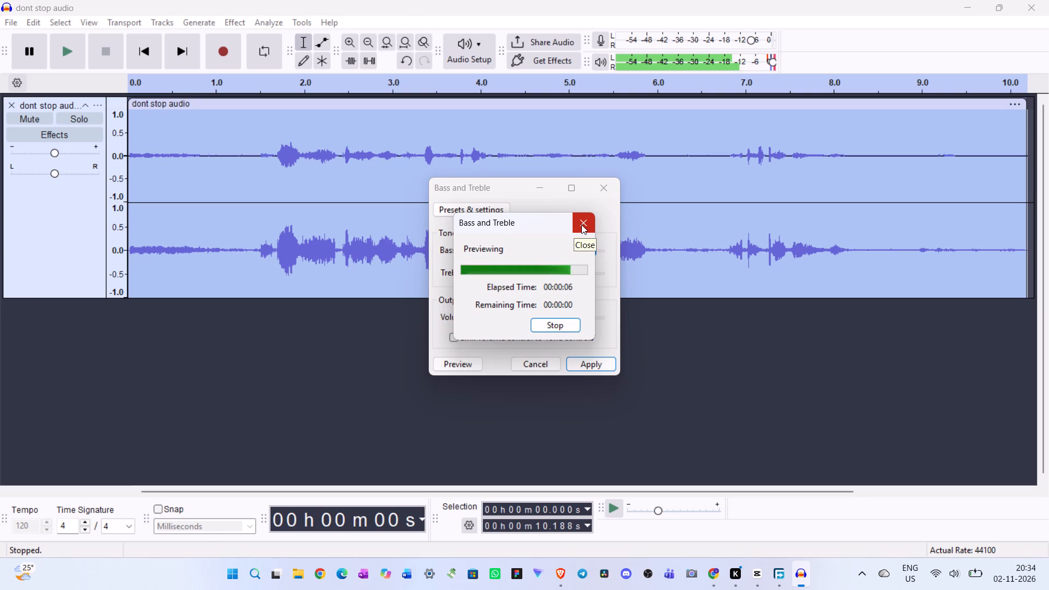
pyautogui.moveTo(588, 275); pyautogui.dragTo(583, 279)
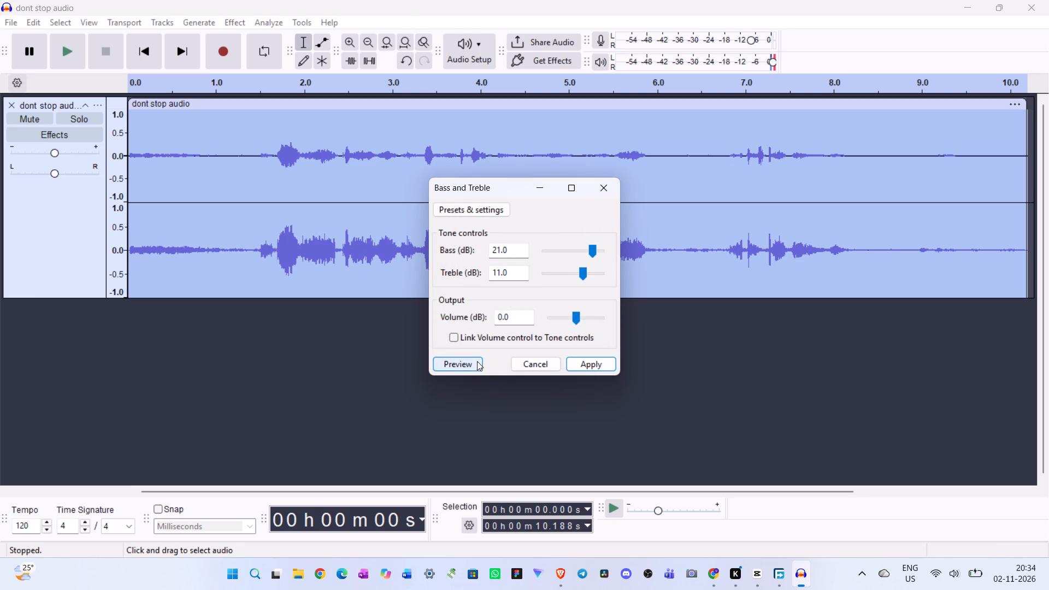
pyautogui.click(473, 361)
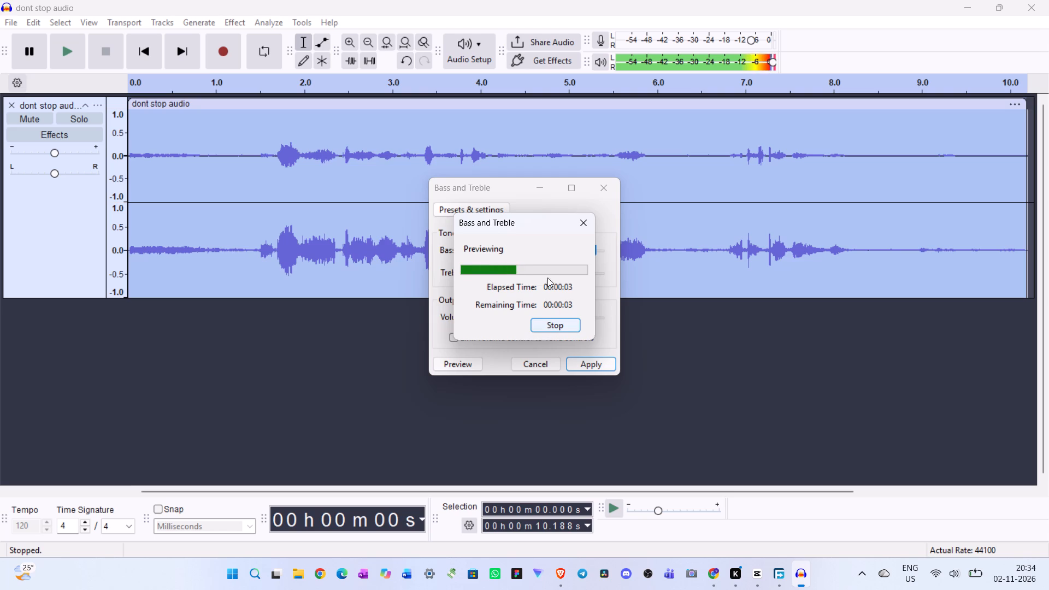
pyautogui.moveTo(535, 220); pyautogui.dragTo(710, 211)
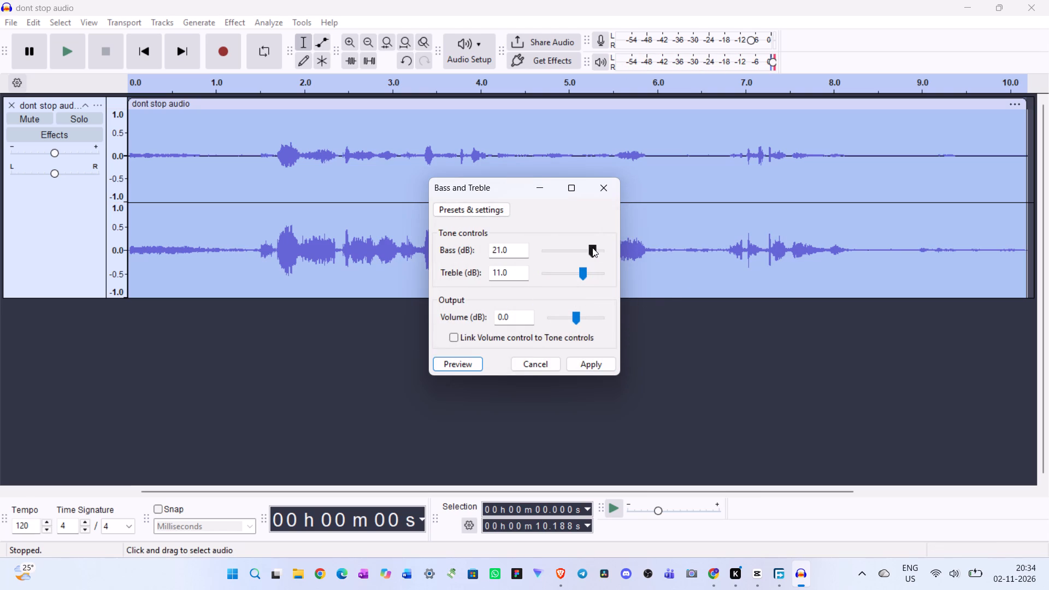
# Set bass to 17 dB and treble to 8 dB, preview and apply the effect, and play back the track.
pyautogui.click(592, 247)
pyautogui.click(584, 273)
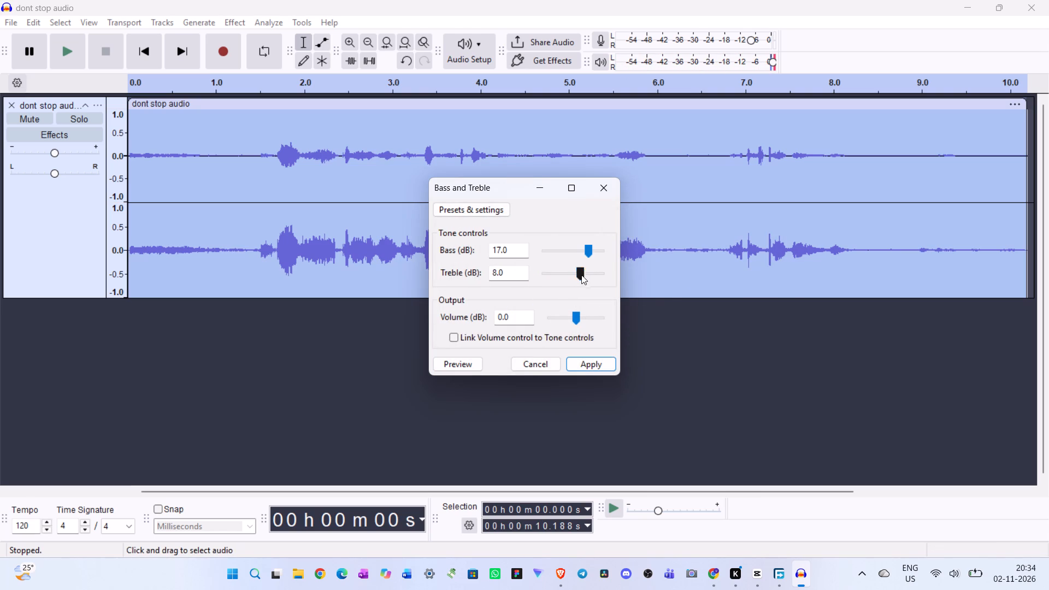
pyautogui.click(462, 371)
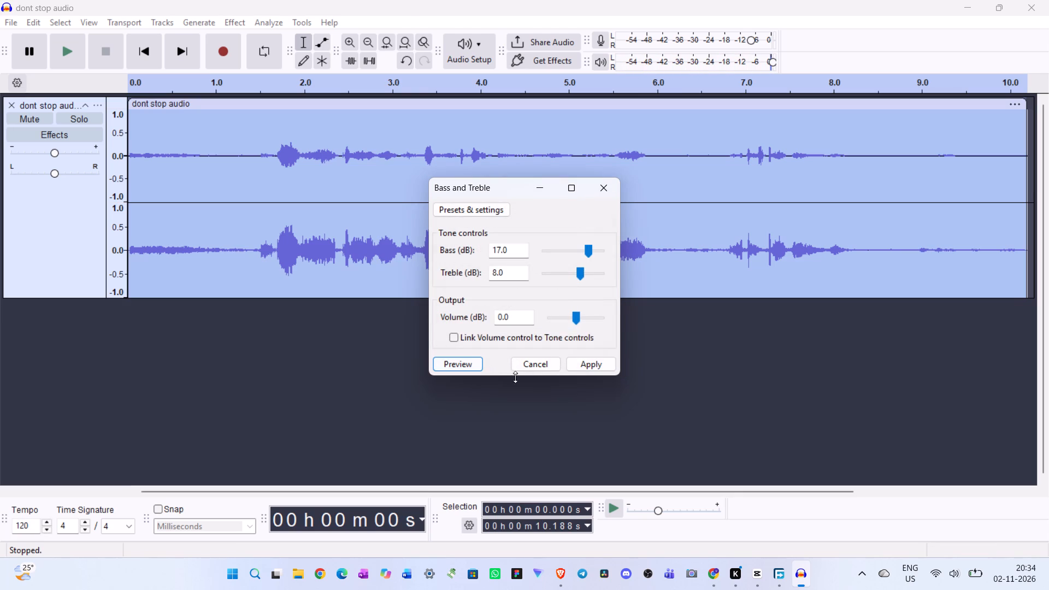
pyautogui.click(586, 364)
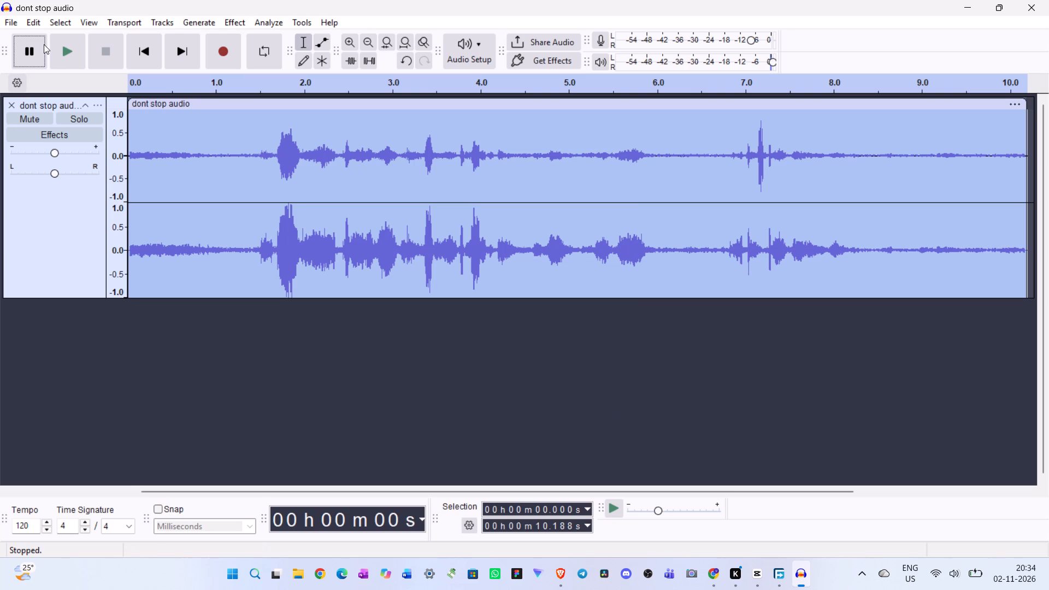
pyautogui.press('space')
# Preview and apply Normalize to the whole track, removing DC offset and using a peak amplitude of -1.0 dB.
pyautogui.click(175, 146)
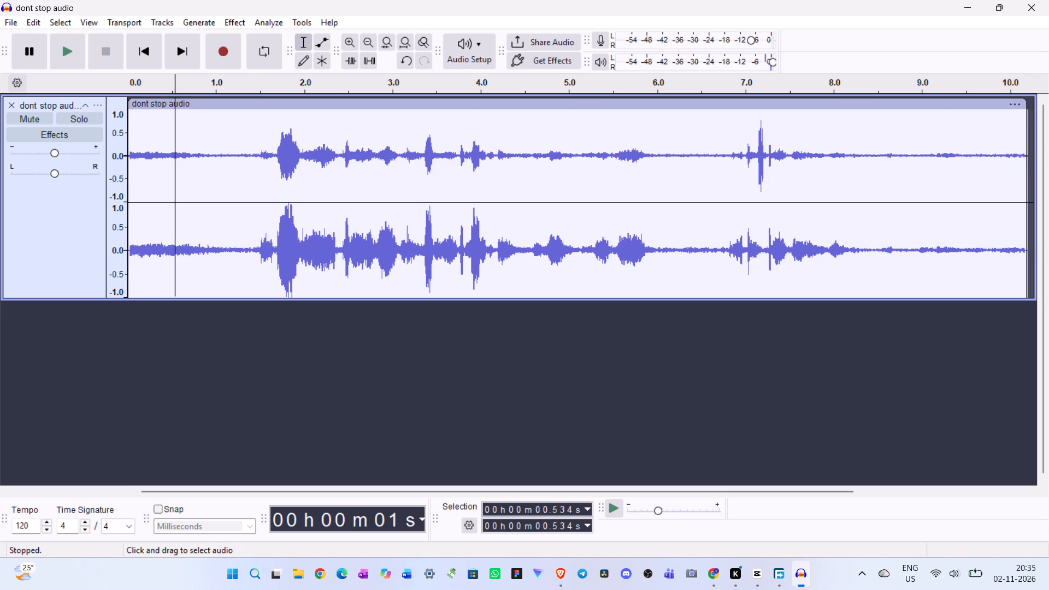
pyautogui.hotkey('ctrl', 'a')
pyautogui.click(235, 22)
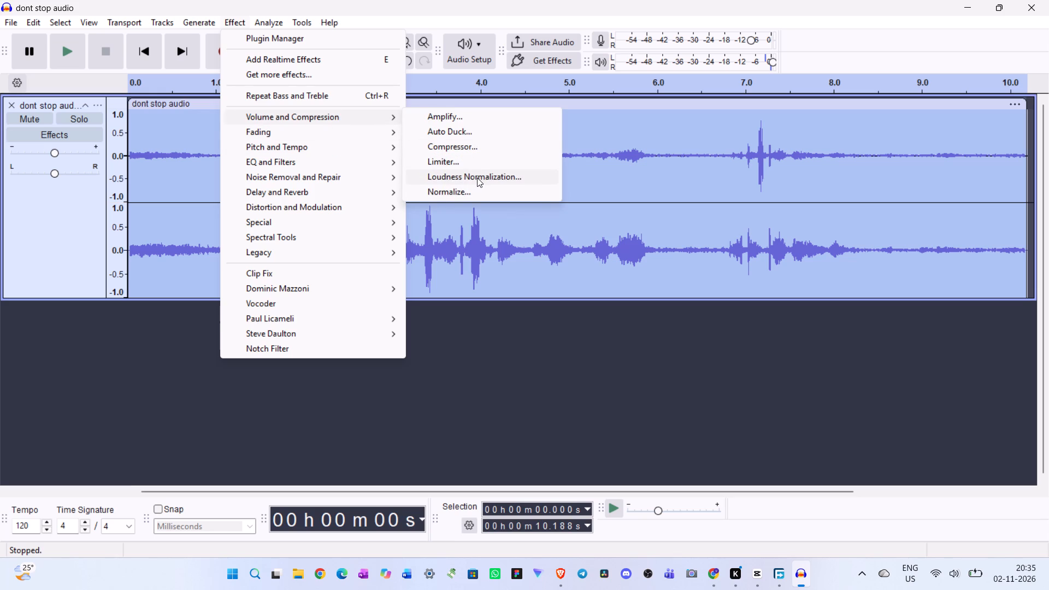
pyautogui.click(451, 194)
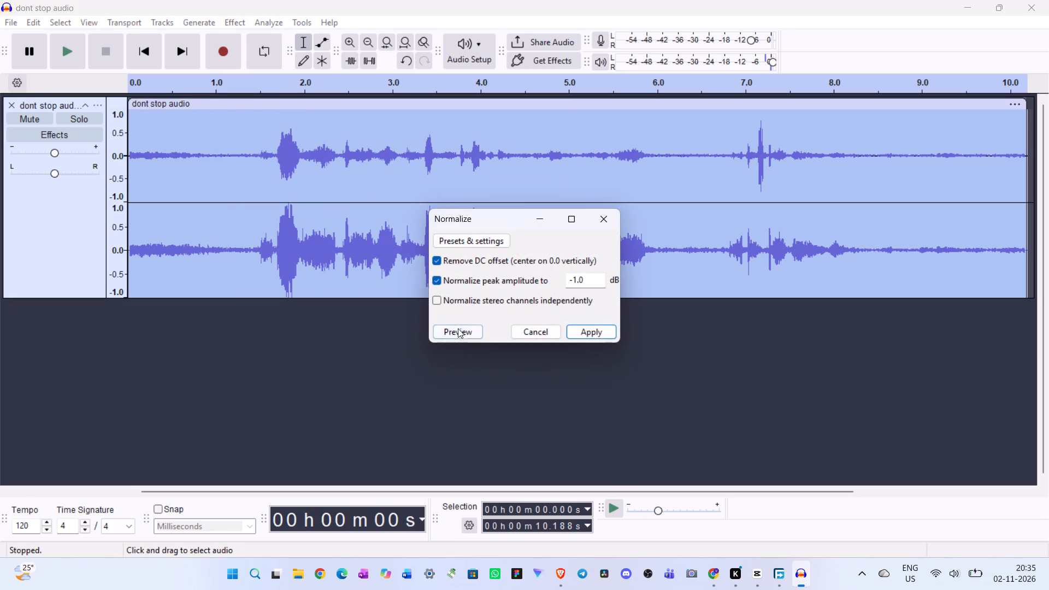
pyautogui.click(460, 329)
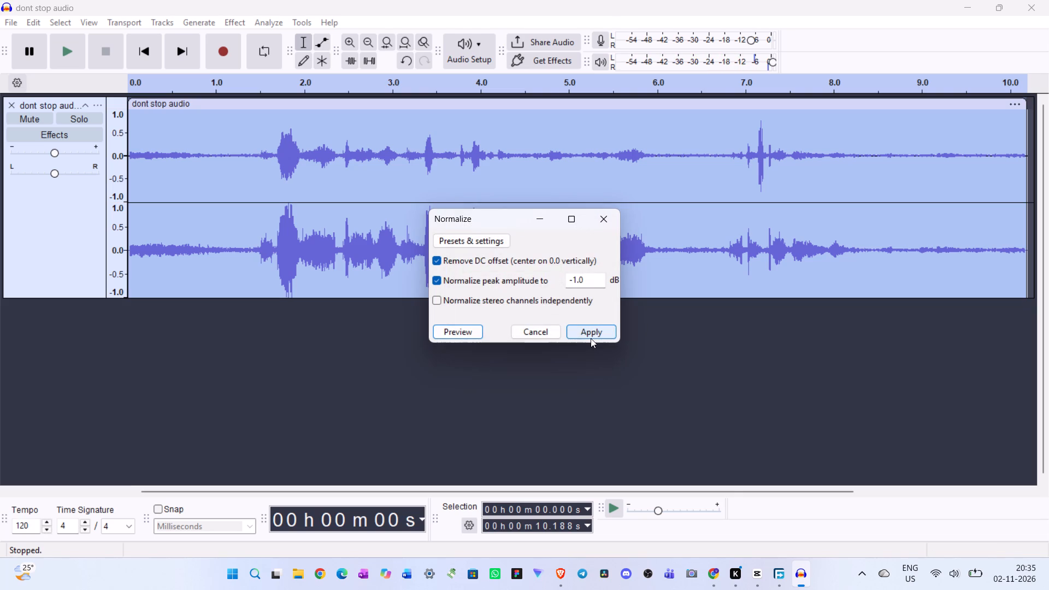
pyautogui.click(586, 334)
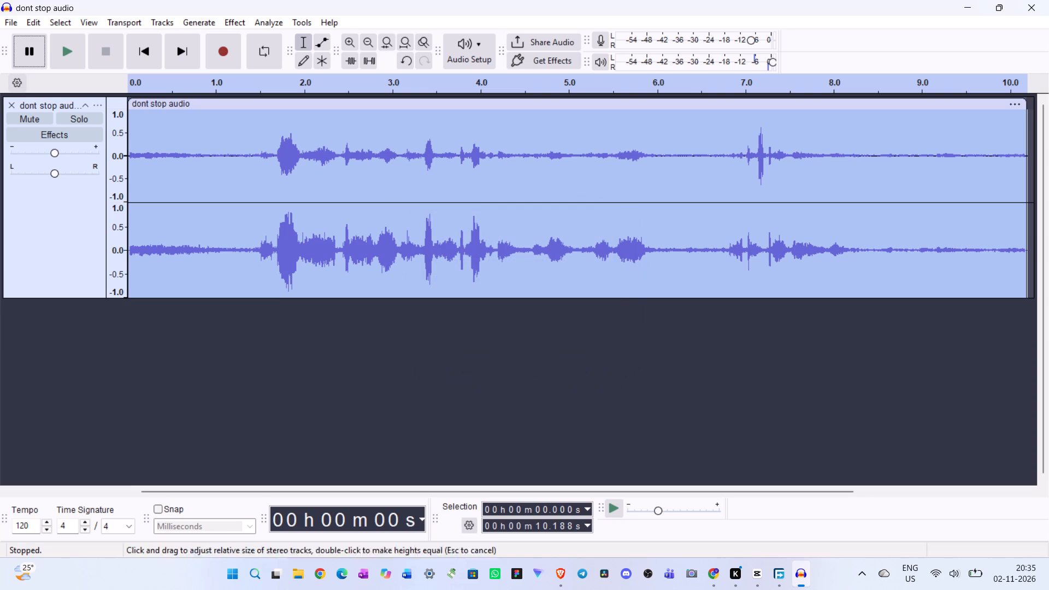
# Export the entire project to the computer as the WAV file "dont stop audio .wav" in D:\Audacity audio bro.
pyautogui.click(7, 19)
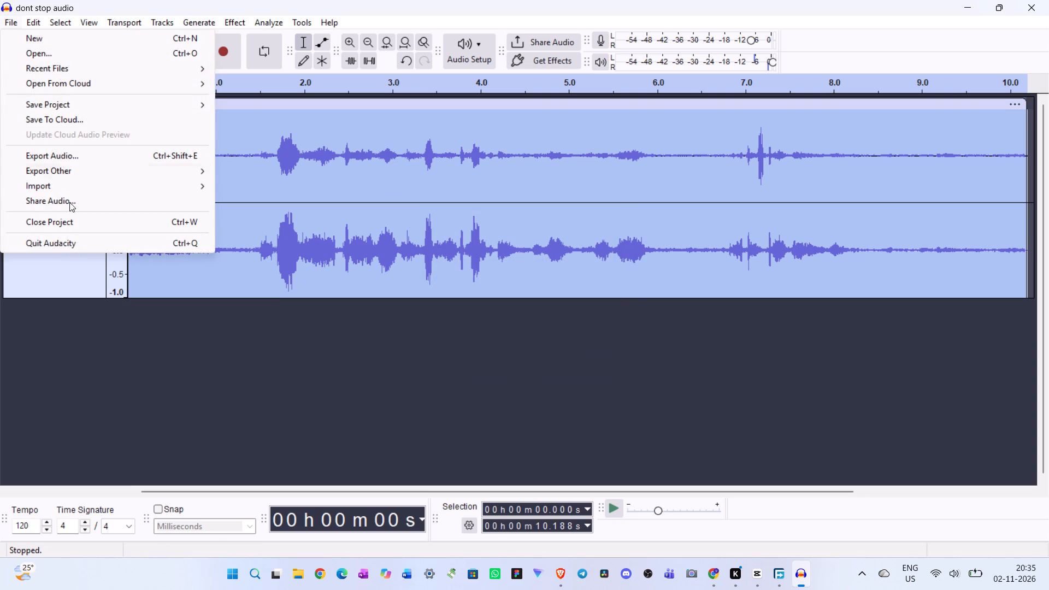
pyautogui.click(75, 157)
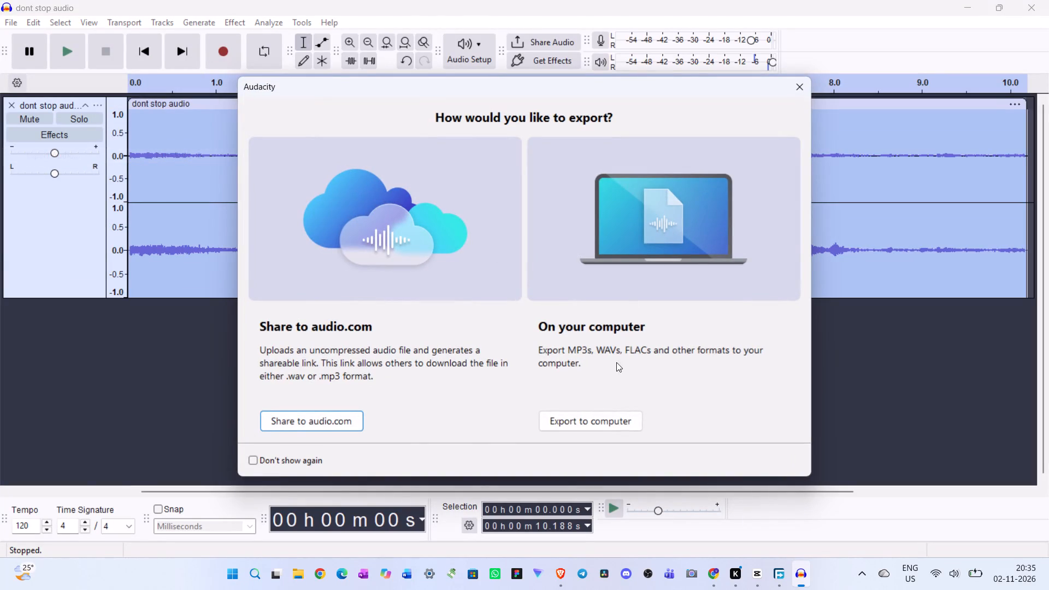
pyautogui.click(590, 416)
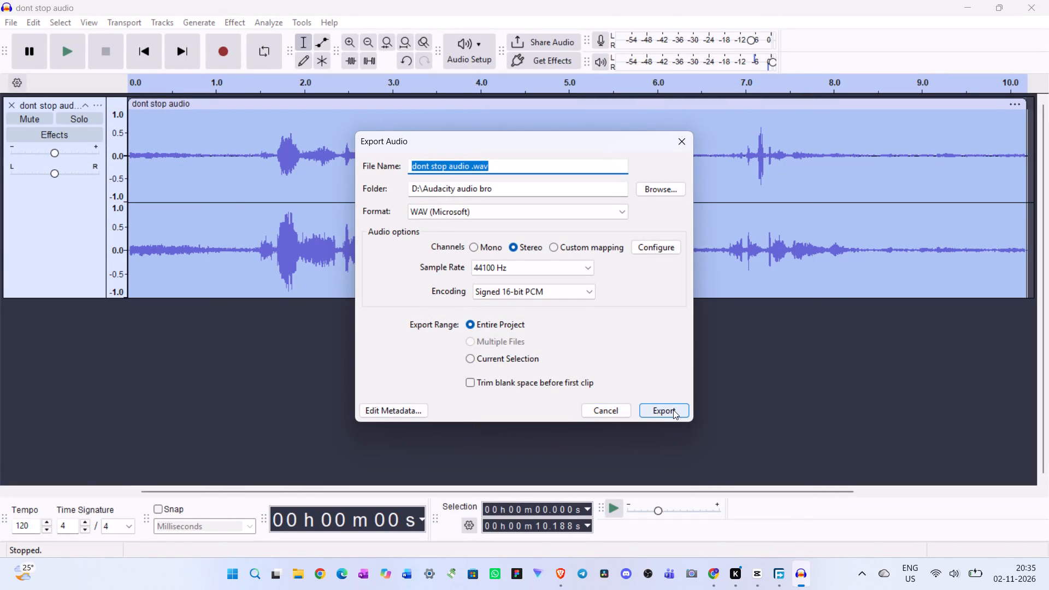
pyautogui.click(674, 411)
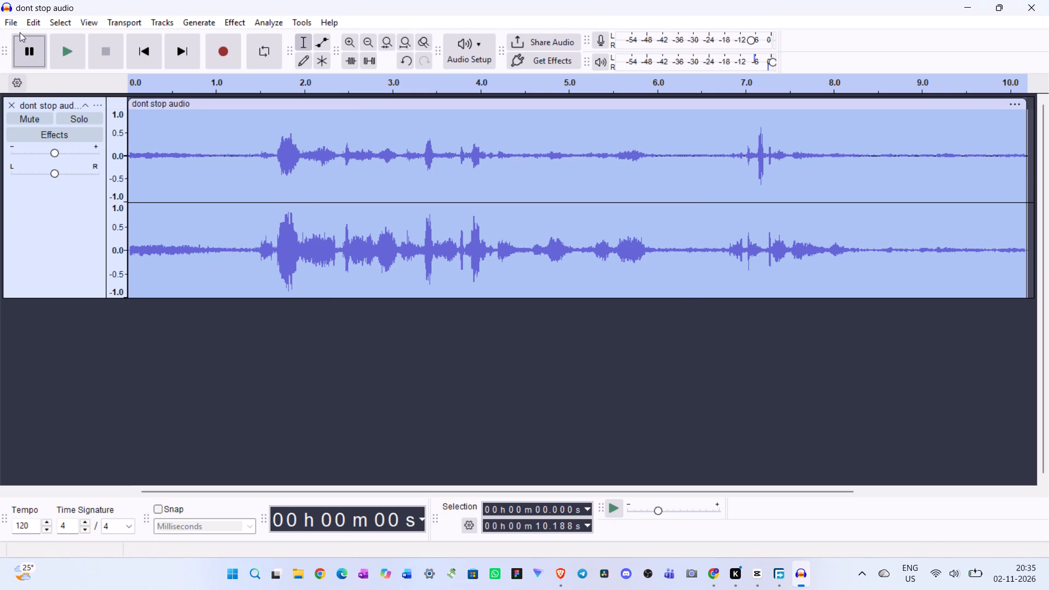
# Browse the SR Mobile and CLIP 2 SM YT UPLOAD folders on drive D in File Explorer and view the clip's GIF.
pyautogui.click(300, 573)
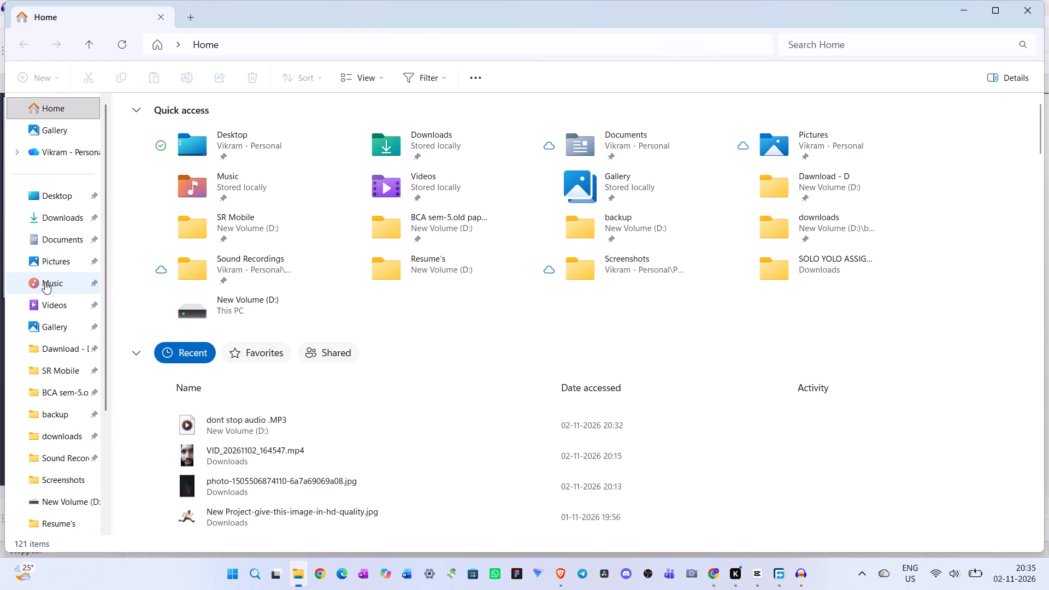
pyautogui.scroll(-5, 54, 427)
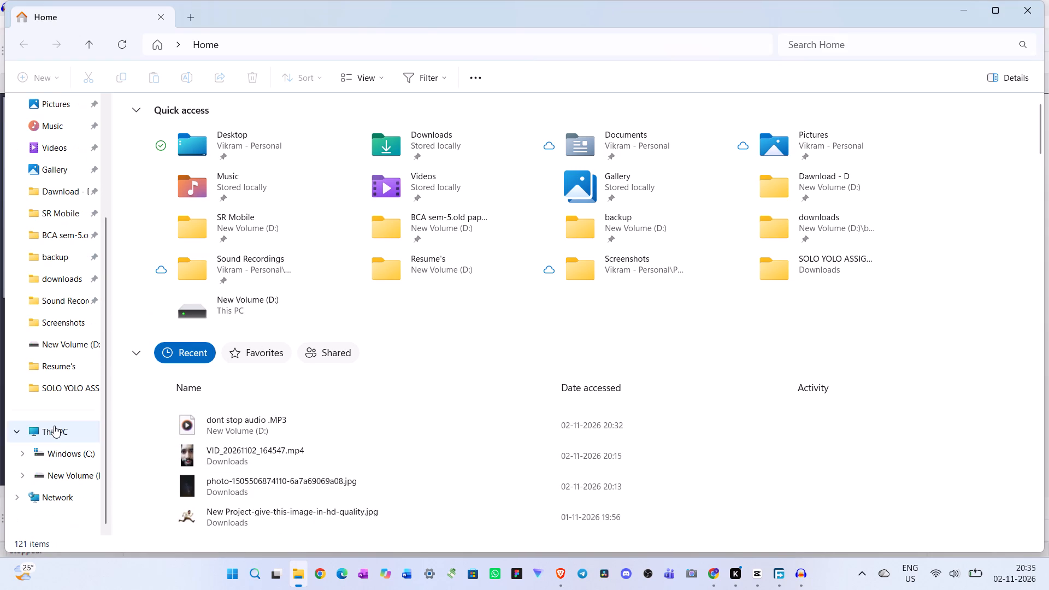
pyautogui.click(58, 474)
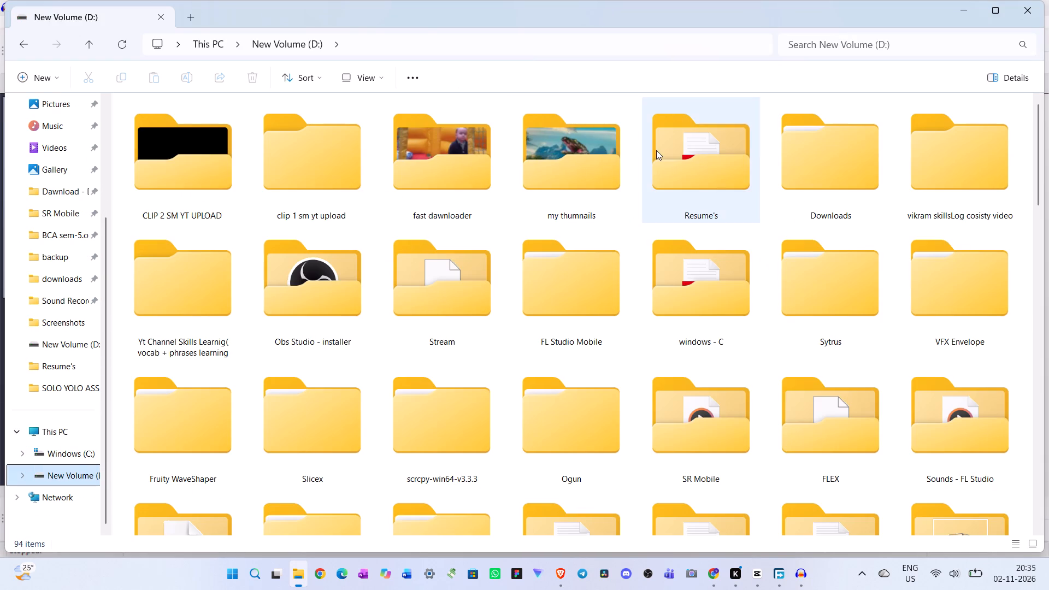
pyautogui.click(709, 416)
pyautogui.click(709, 416)
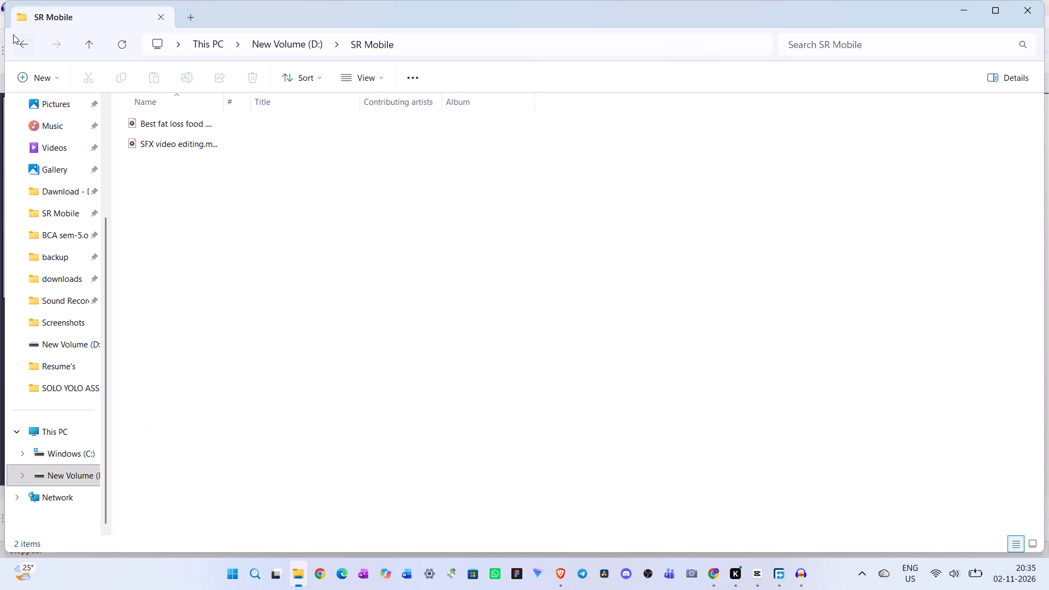
pyautogui.click(24, 49)
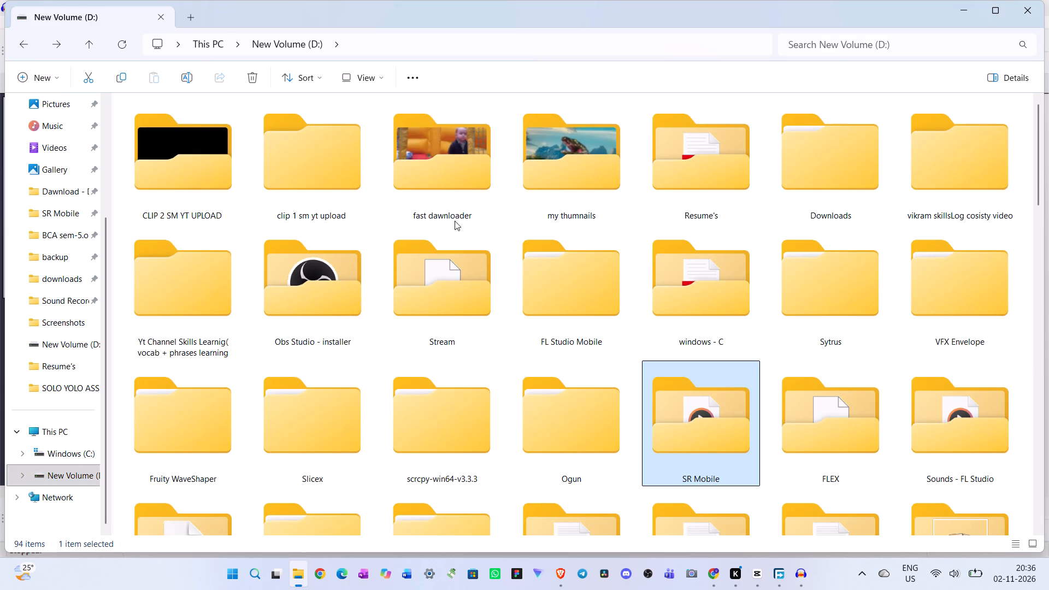
pyautogui.click(167, 152)
pyautogui.click(167, 152)
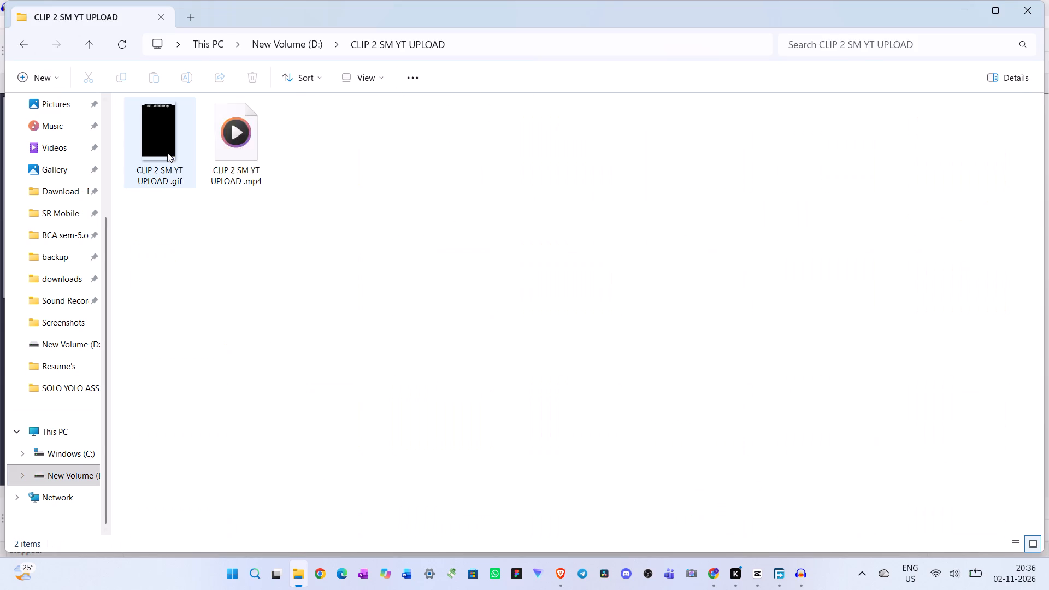
pyautogui.doubleClick(163, 144)
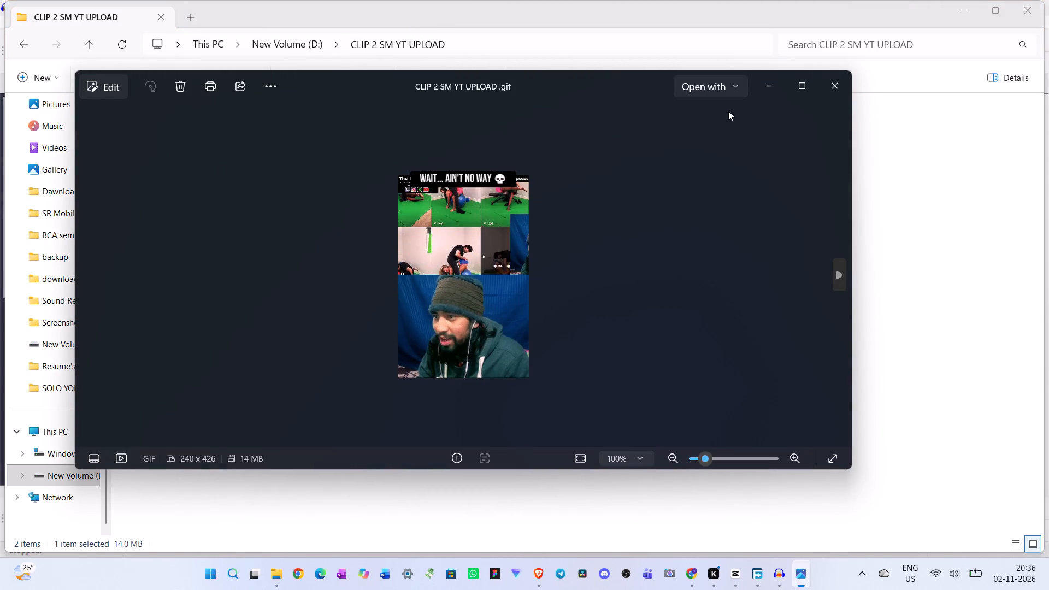
pyautogui.click(845, 81)
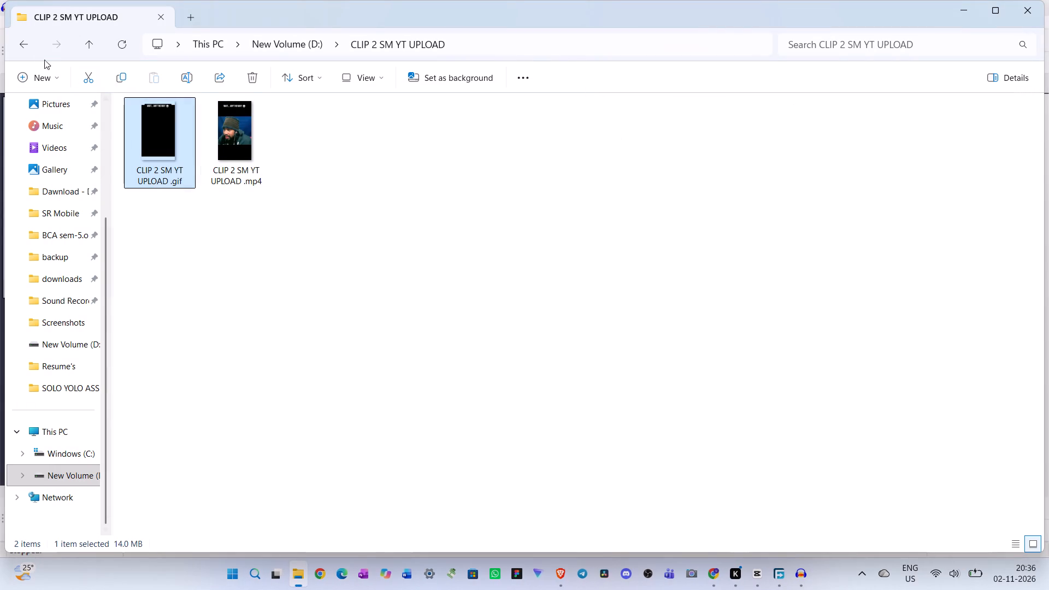
pyautogui.click(14, 45)
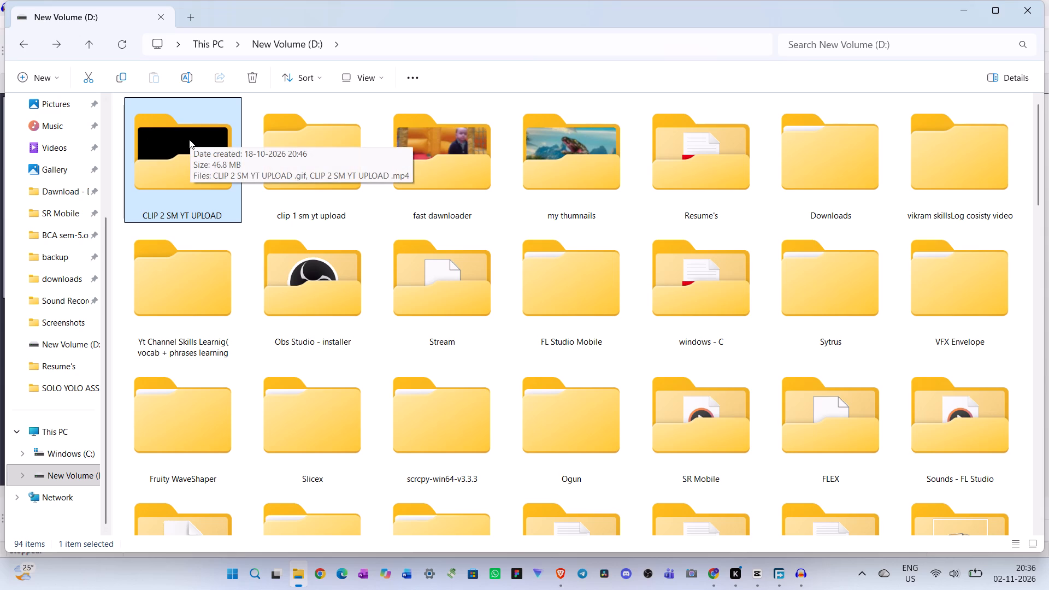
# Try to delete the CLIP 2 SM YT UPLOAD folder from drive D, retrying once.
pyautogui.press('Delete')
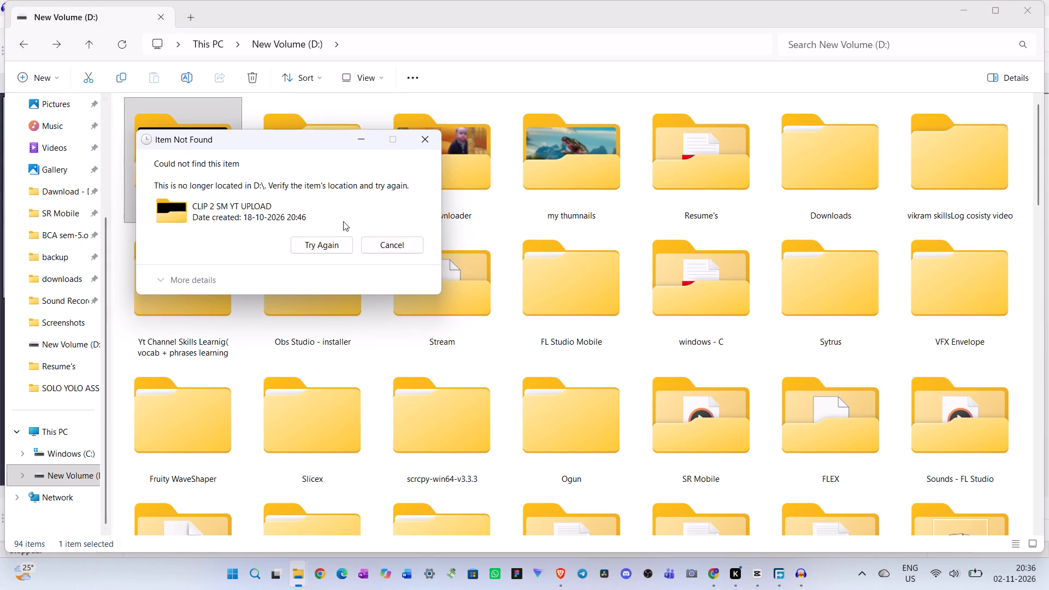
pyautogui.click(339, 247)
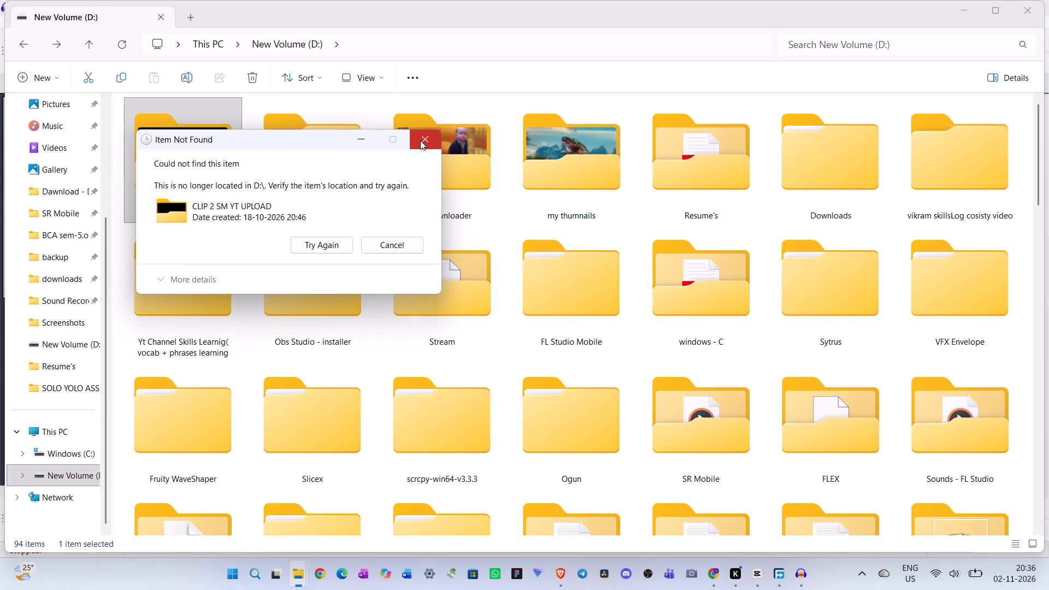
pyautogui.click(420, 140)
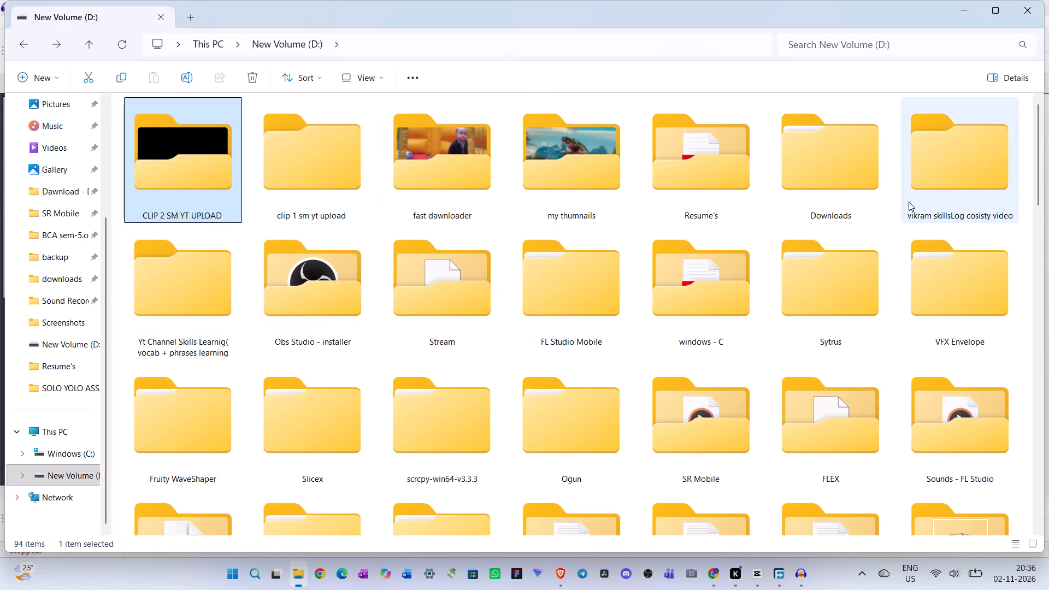
# Look through drive D for the Audacity audio bro folder, check it for the exported WAV, and close File Explorer.
pyautogui.scroll(-3, 908, 202)
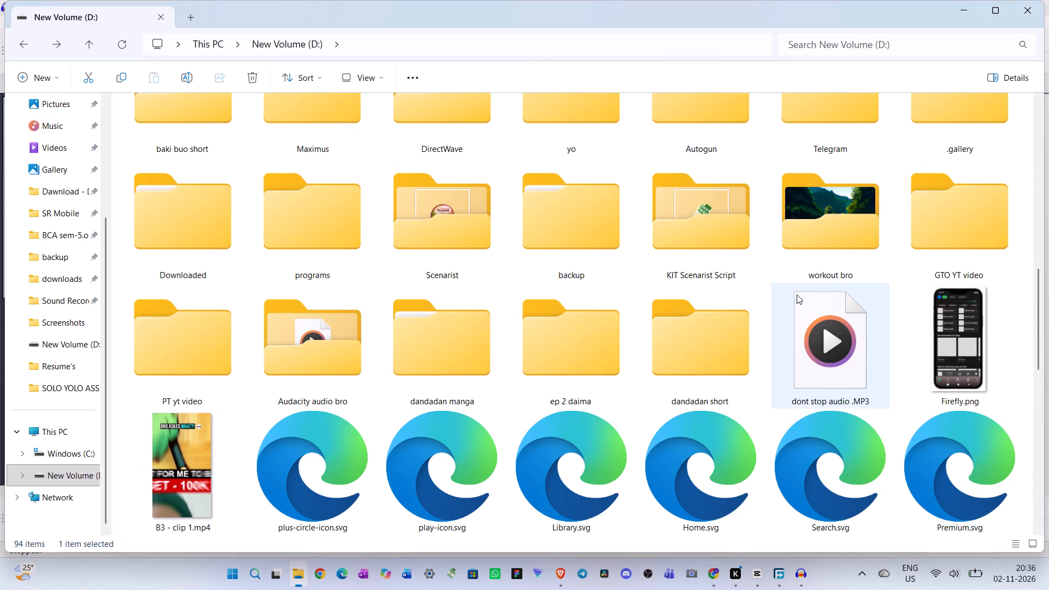
pyautogui.scroll(-2, 914, 273)
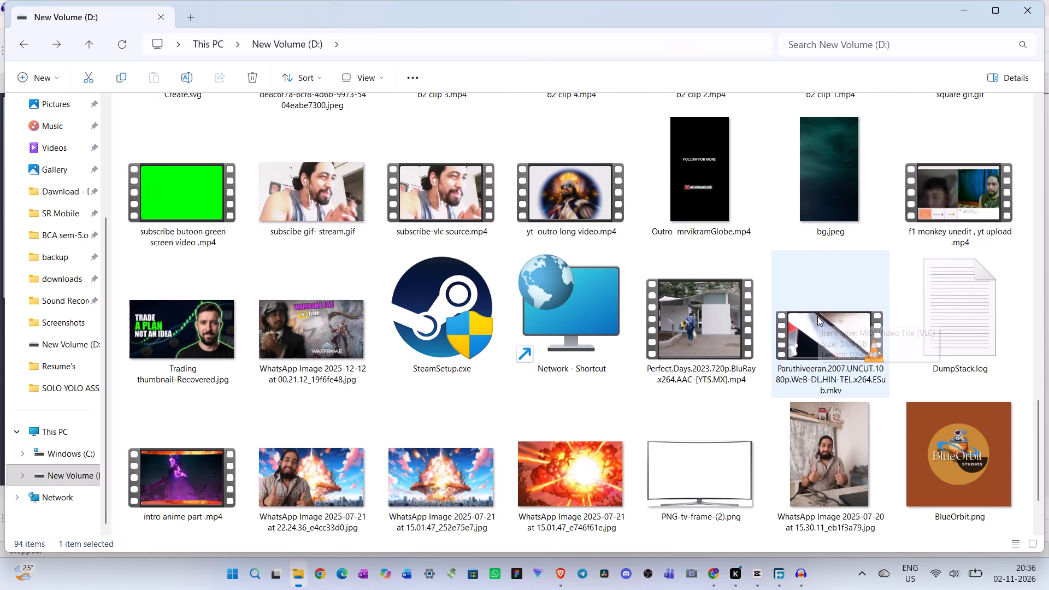
pyautogui.scroll(-1, 836, 328)
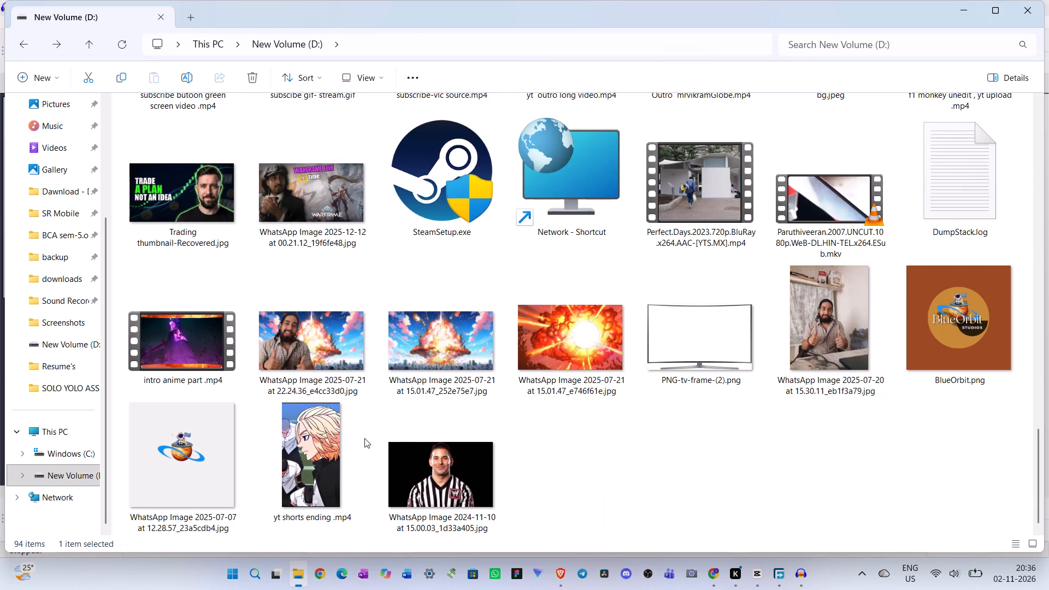
pyautogui.scroll(2, 432, 429)
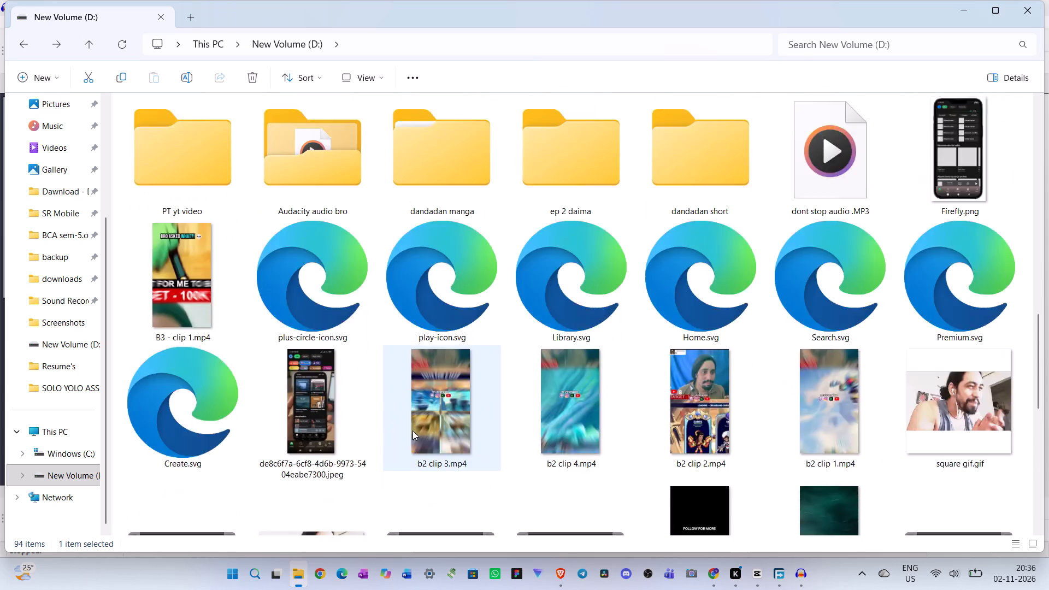
pyautogui.scroll(-3, 412, 430)
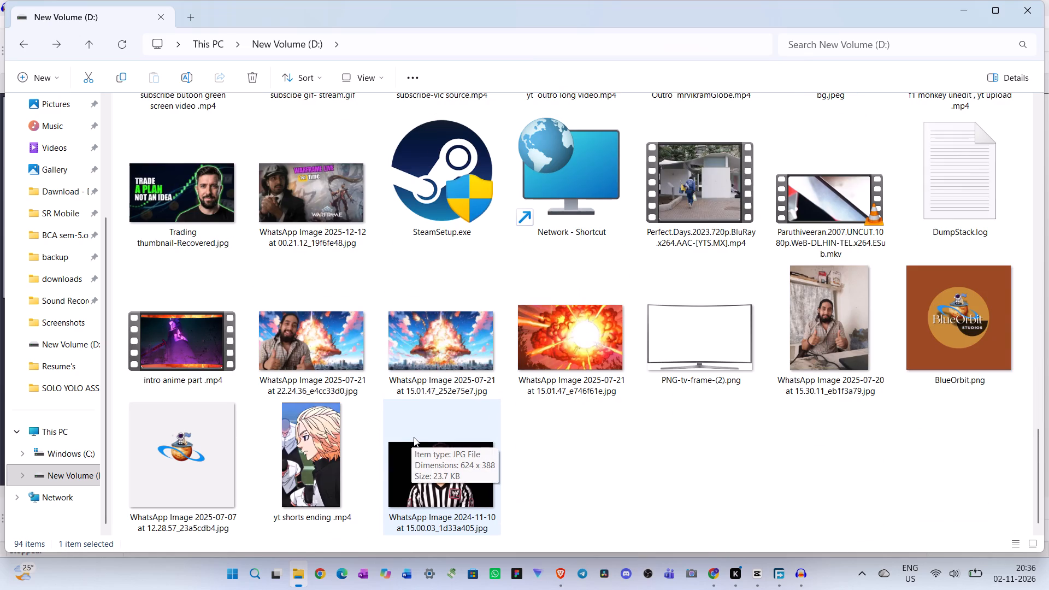
pyautogui.scroll(1, 497, 403)
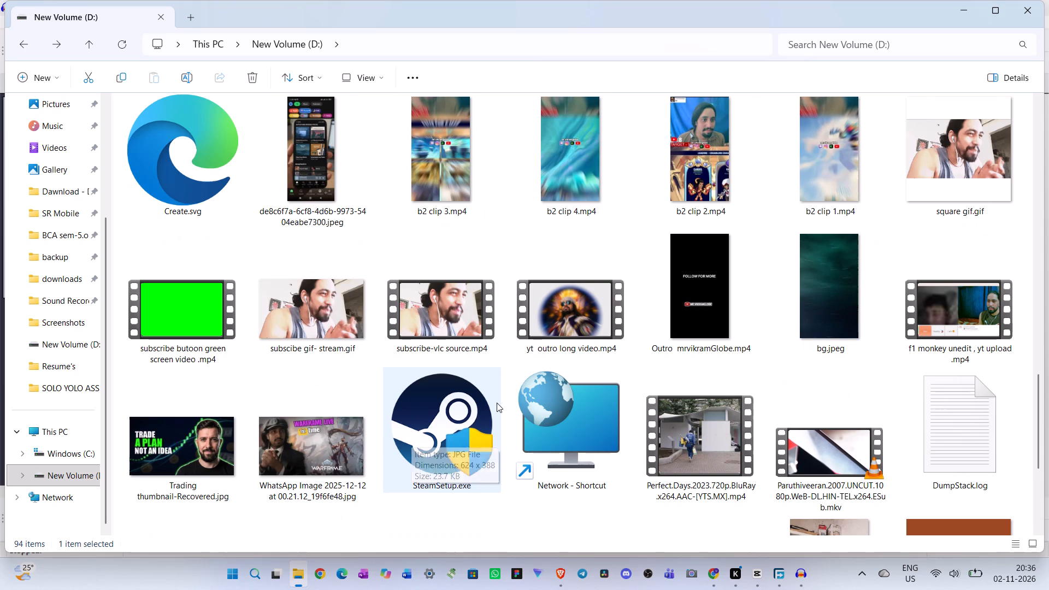
pyautogui.scroll(1, 497, 403)
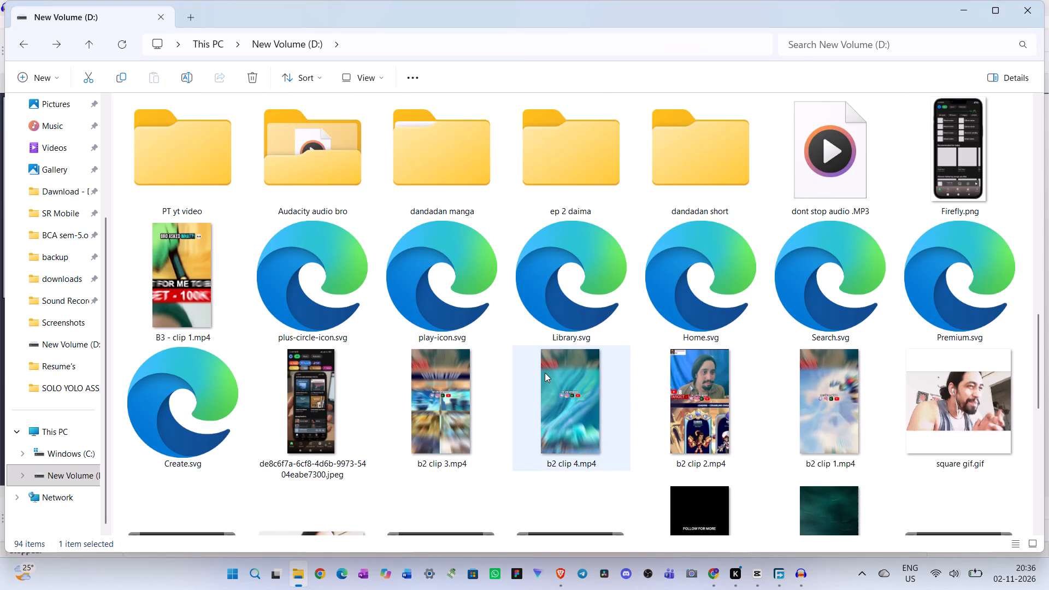
pyautogui.doubleClick(333, 145)
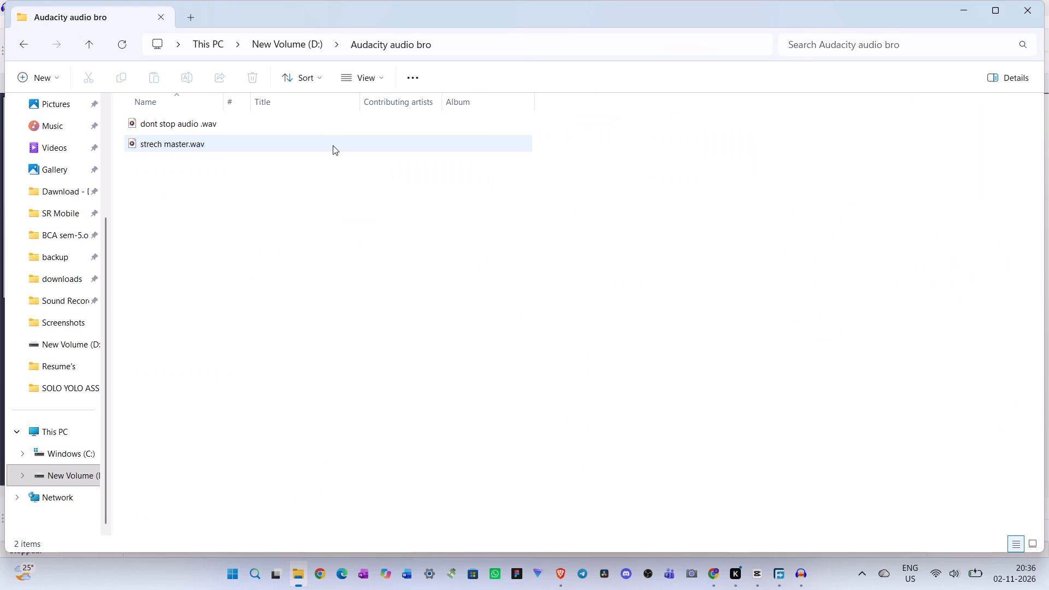
pyautogui.click(1034, 10)
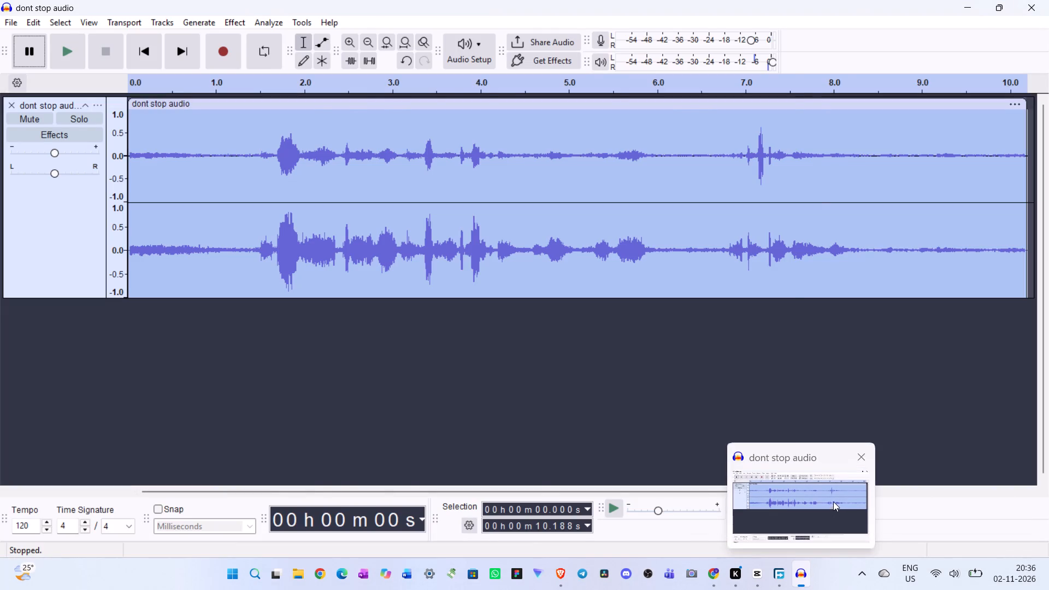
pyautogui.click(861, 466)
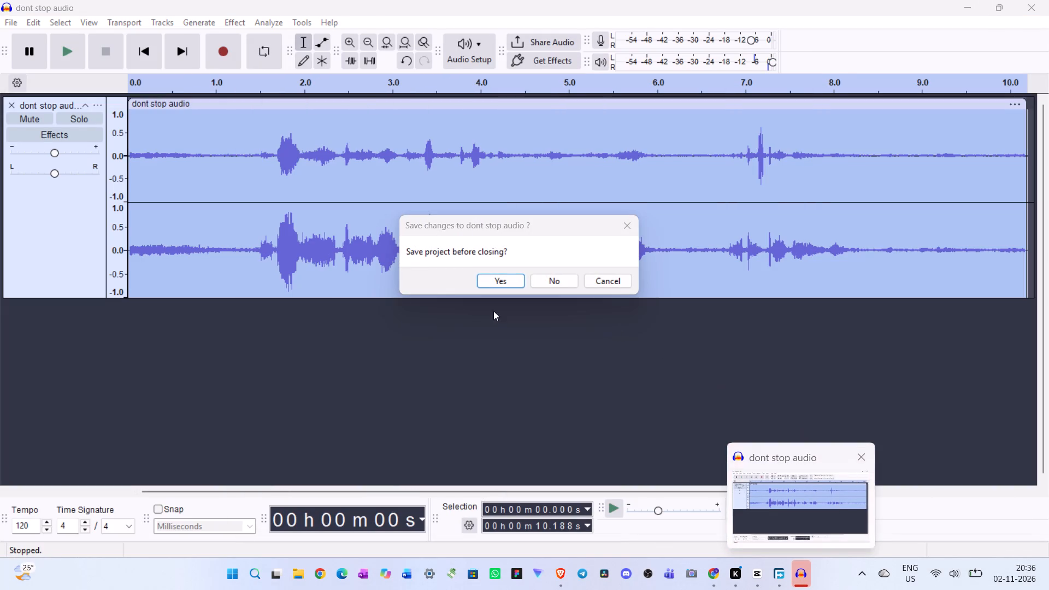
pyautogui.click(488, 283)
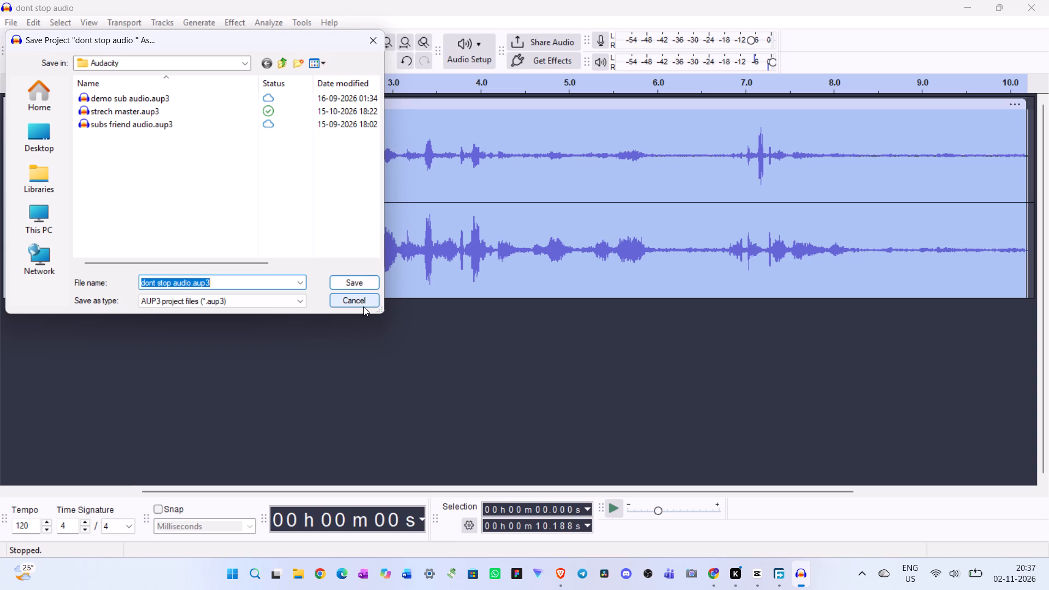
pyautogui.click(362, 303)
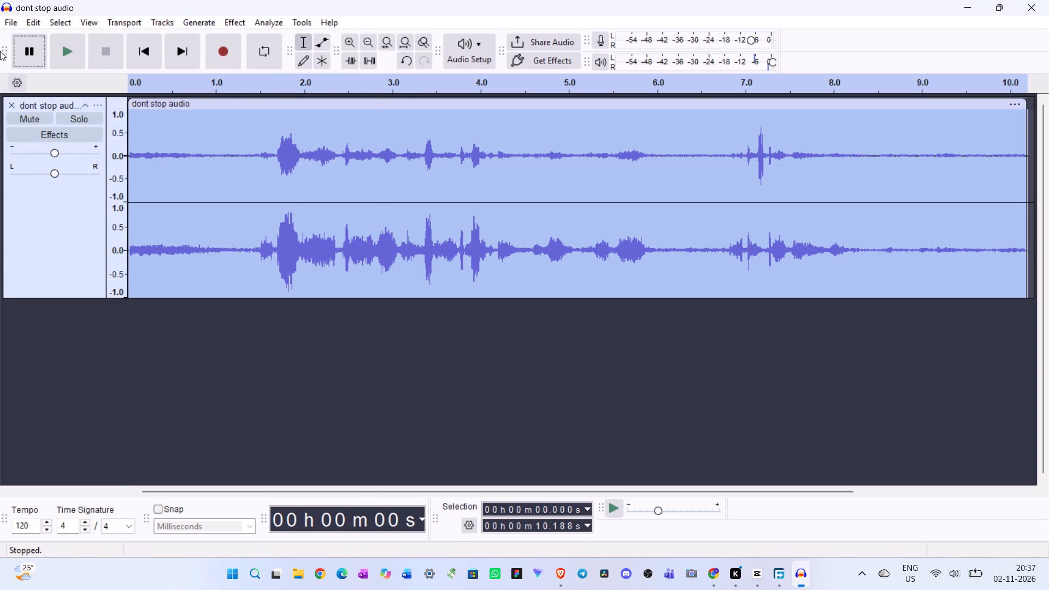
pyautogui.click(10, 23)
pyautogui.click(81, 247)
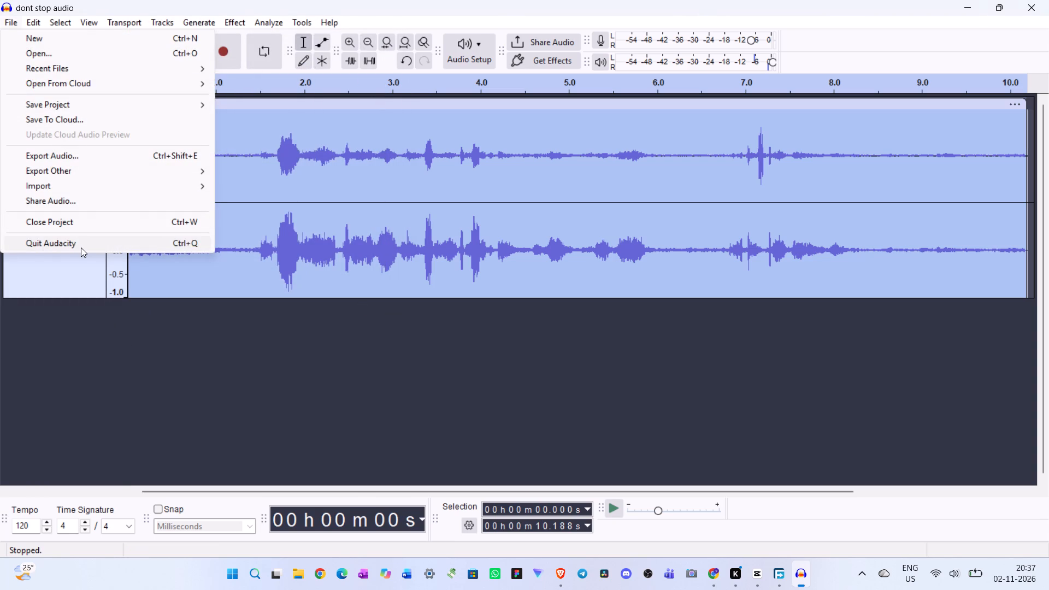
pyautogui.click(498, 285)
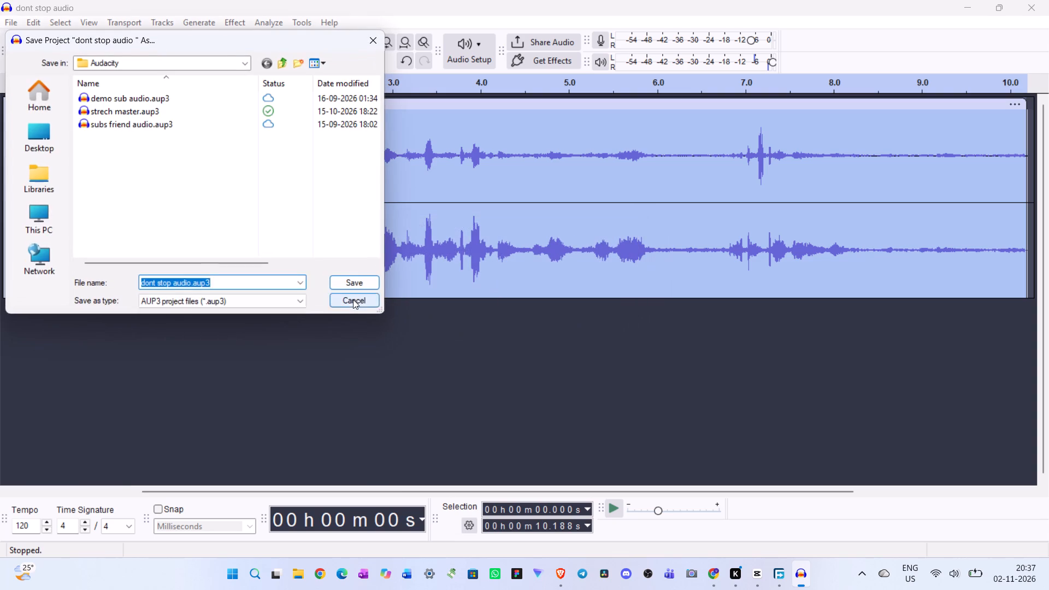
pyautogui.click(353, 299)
# Quit Audacity without saving the project.
pyautogui.click(5, 21)
pyautogui.click(69, 248)
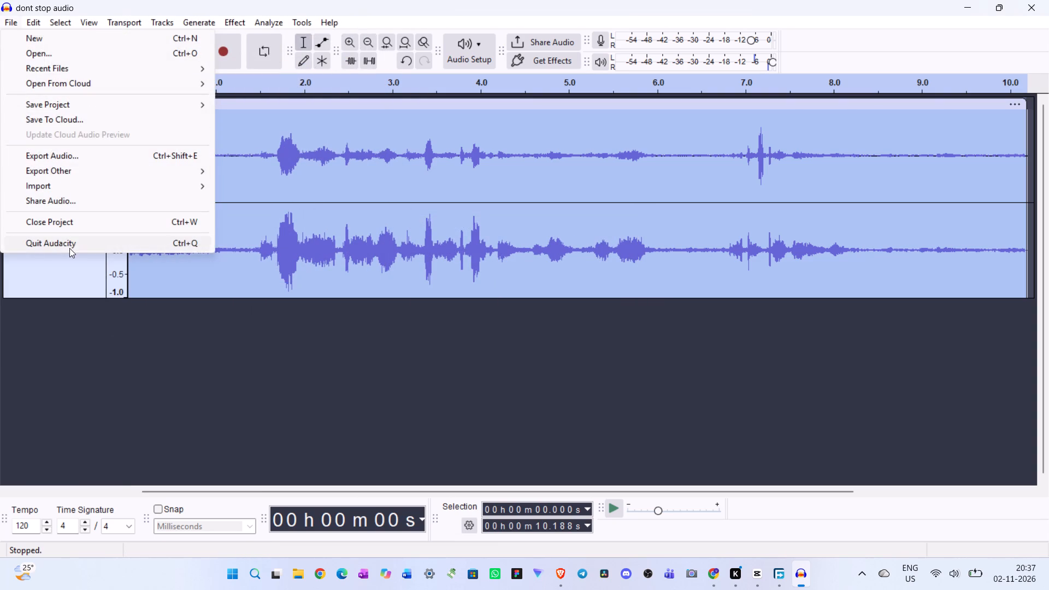
pyautogui.click(545, 280)
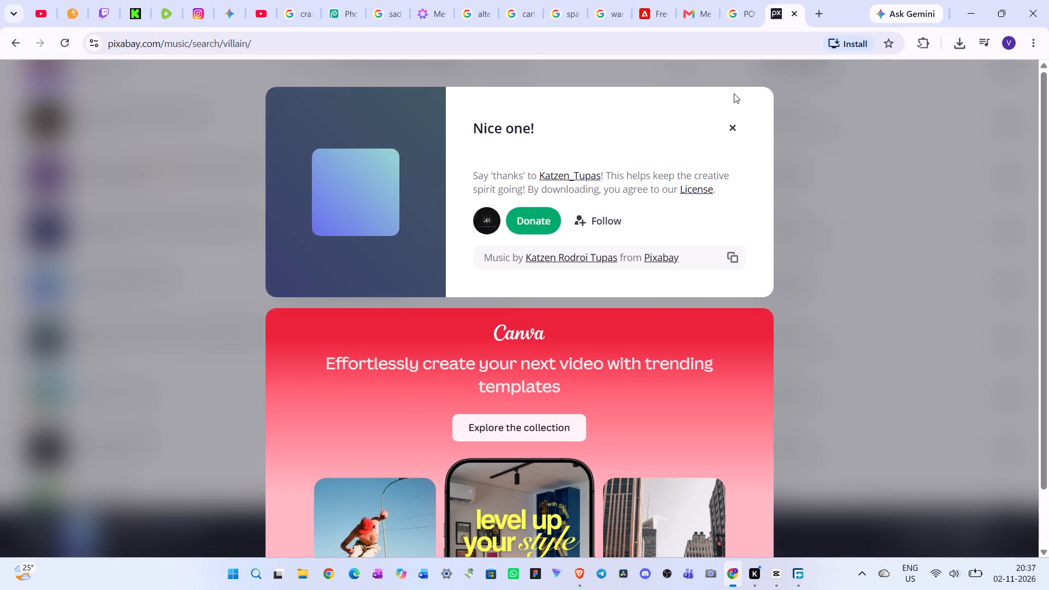
# Switch to CapCut and import the music file katzen_tupas-a-villain39s-redemption-12976.mp3 from Downloads into the project media.
pyautogui.click(774, 571)
pyautogui.click(308, 384)
pyautogui.moveTo(308, 384); pyautogui.dragTo(0, 436)
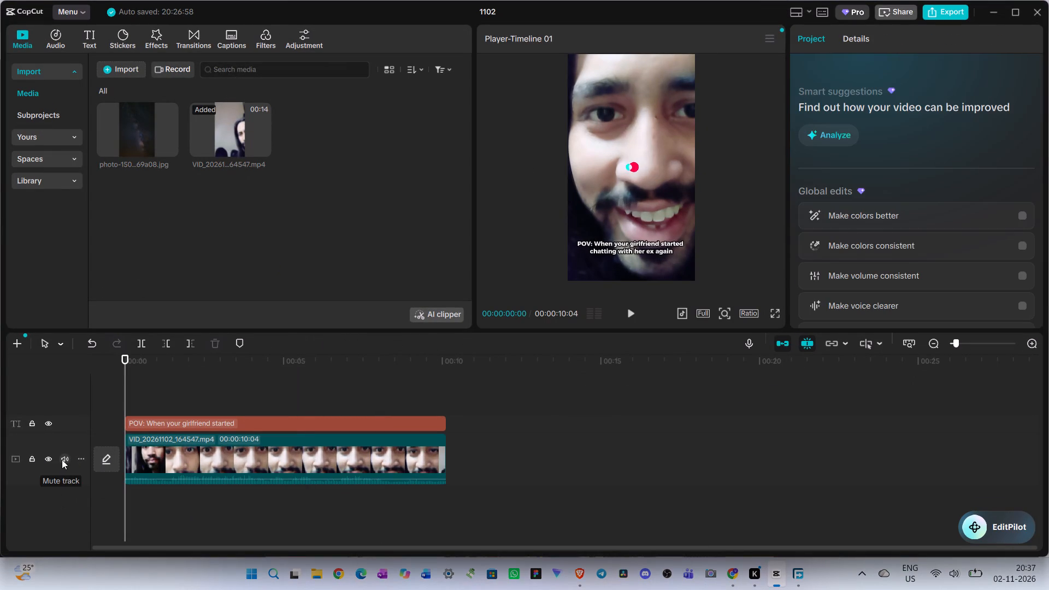
pyautogui.click(117, 72)
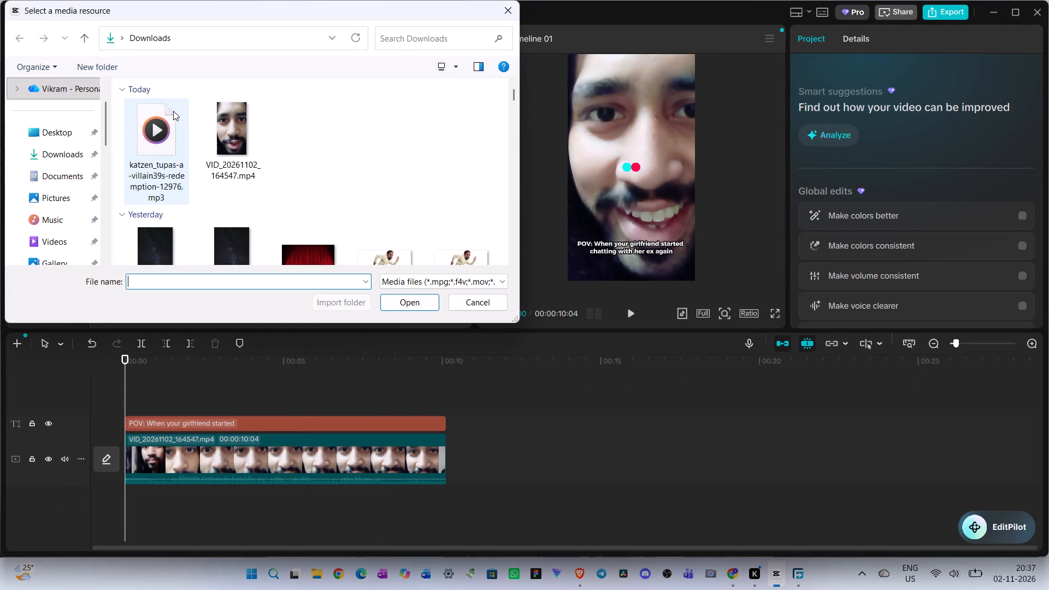
pyautogui.click(139, 138)
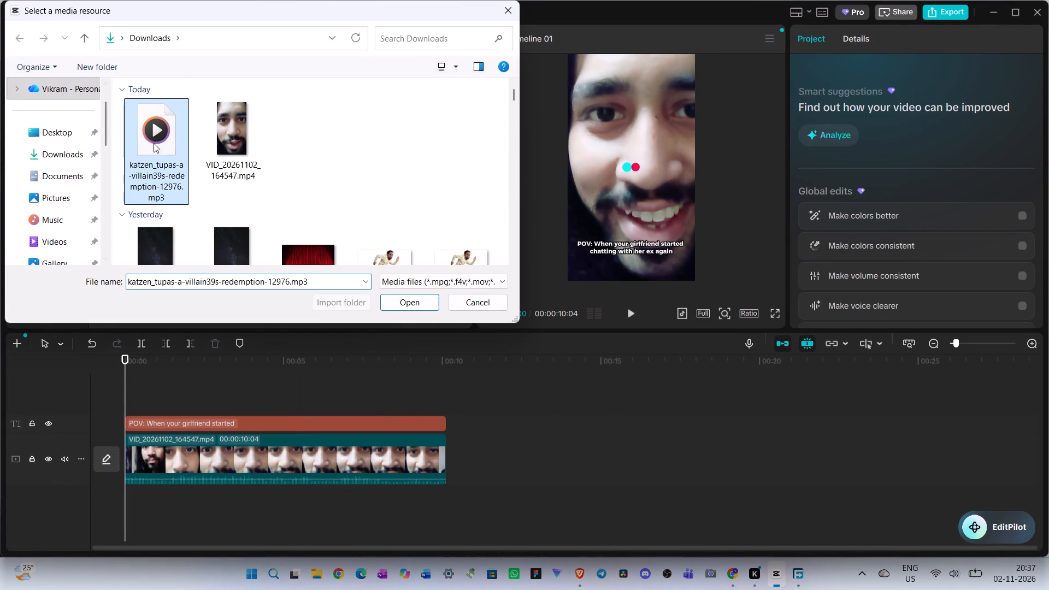
pyautogui.click(416, 300)
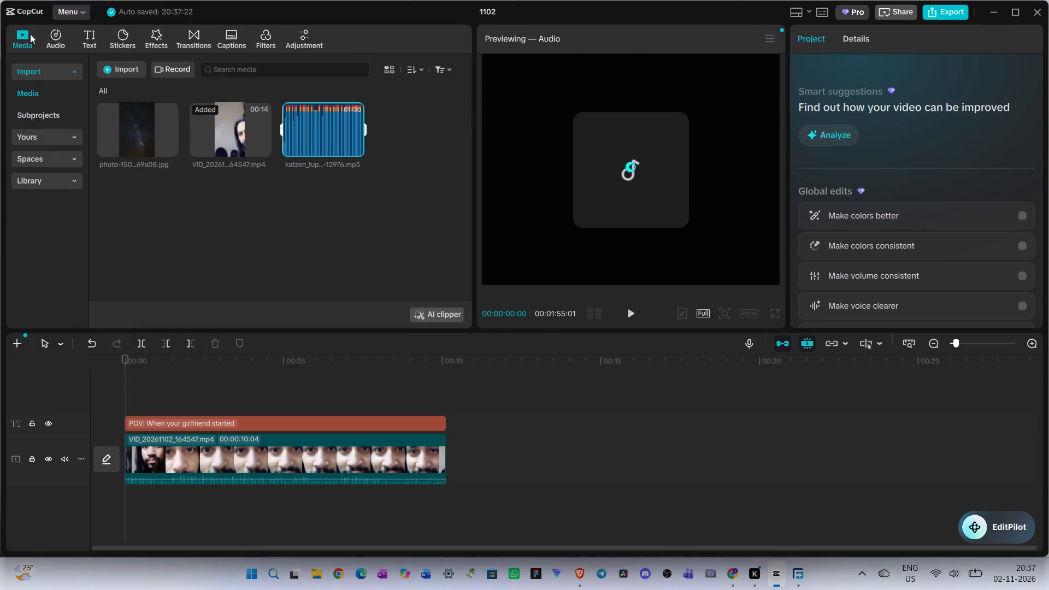
# Import dont stop audio .wav from the Audacity audio bro folder on drive D into the project media.
pyautogui.click(127, 63)
pyautogui.scroll(-2, 97, 182)
pyautogui.scroll(-4, 49, 258)
pyautogui.click(76, 197)
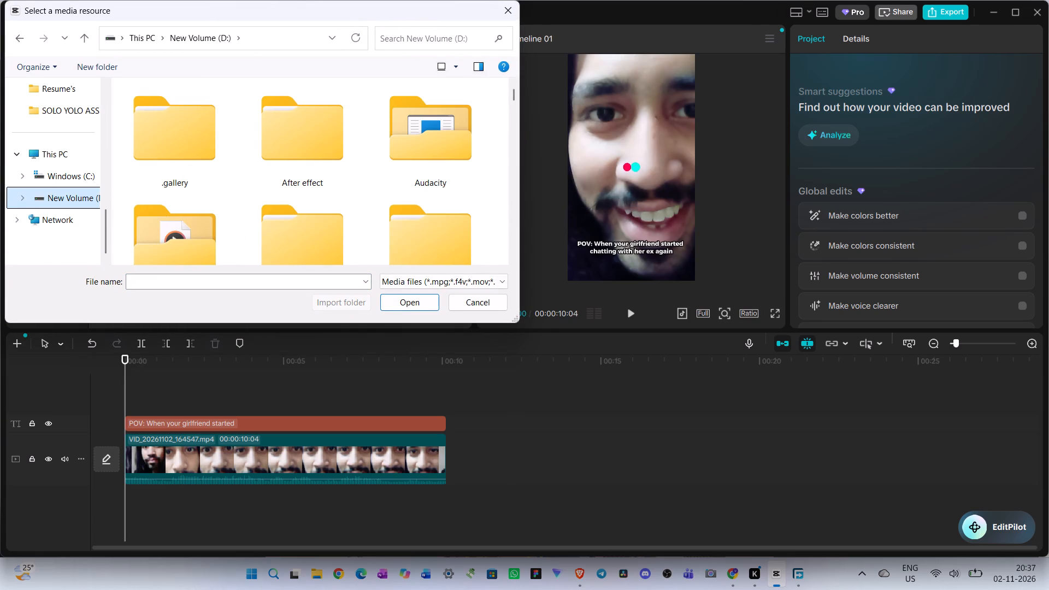
pyautogui.click(423, 37)
pyautogui.scroll(-1, 399, 128)
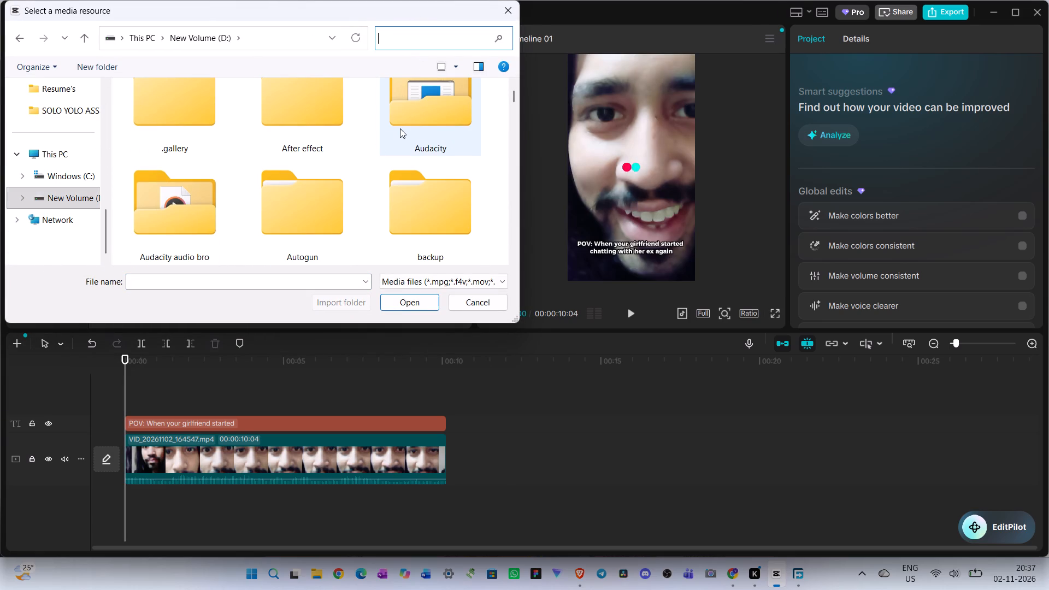
pyautogui.doubleClick(173, 217)
pyautogui.click(191, 102)
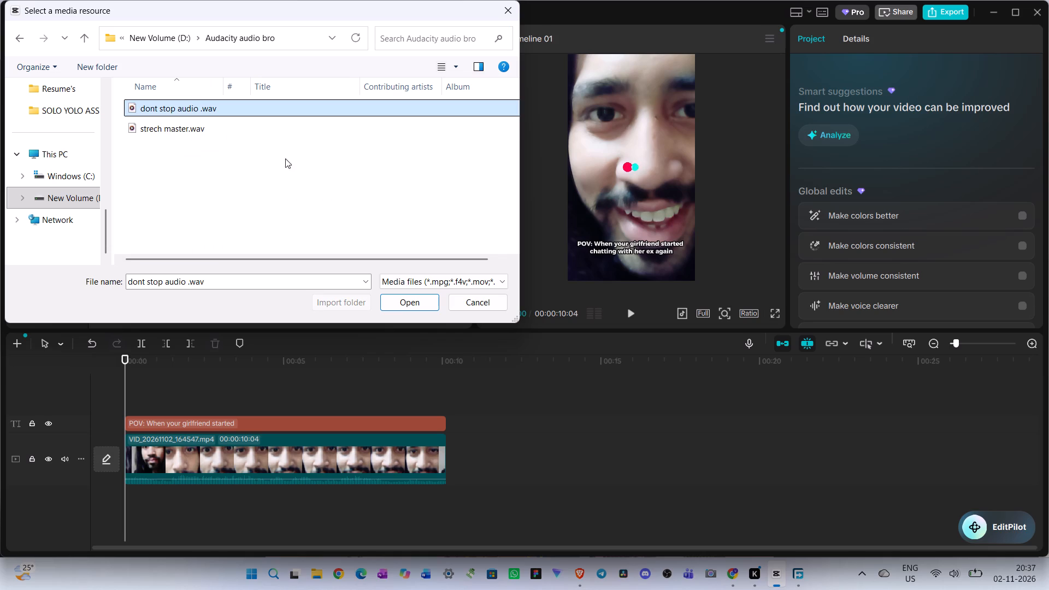
pyautogui.click(422, 294)
# Place the dont stop audio .wav clip on an audio track beneath the video, starting at 00:00.
pyautogui.moveTo(429, 123); pyautogui.dragTo(311, 484)
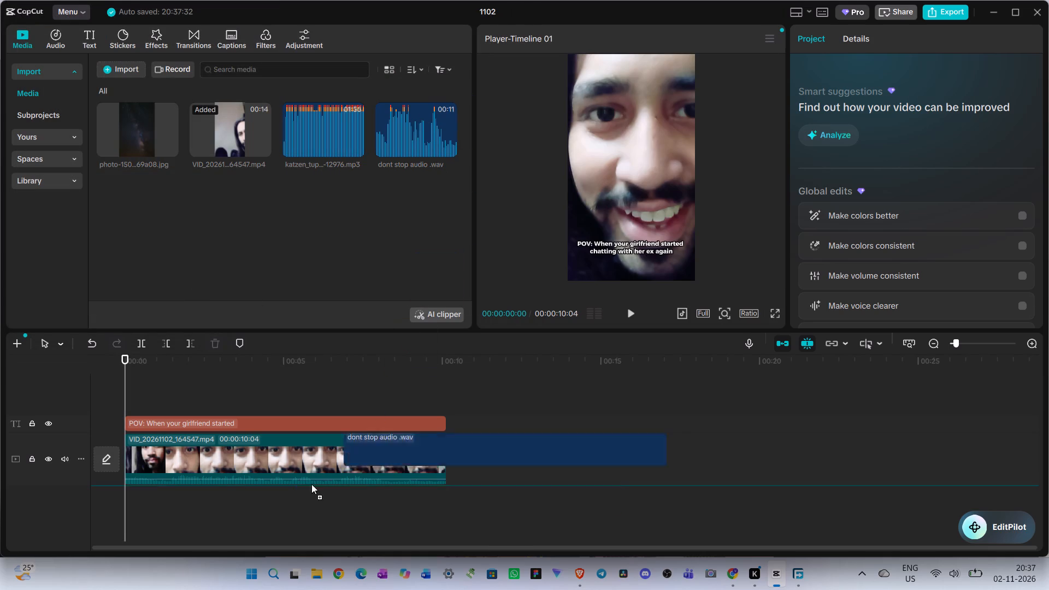
pyautogui.moveTo(311, 484); pyautogui.dragTo(102, 511)
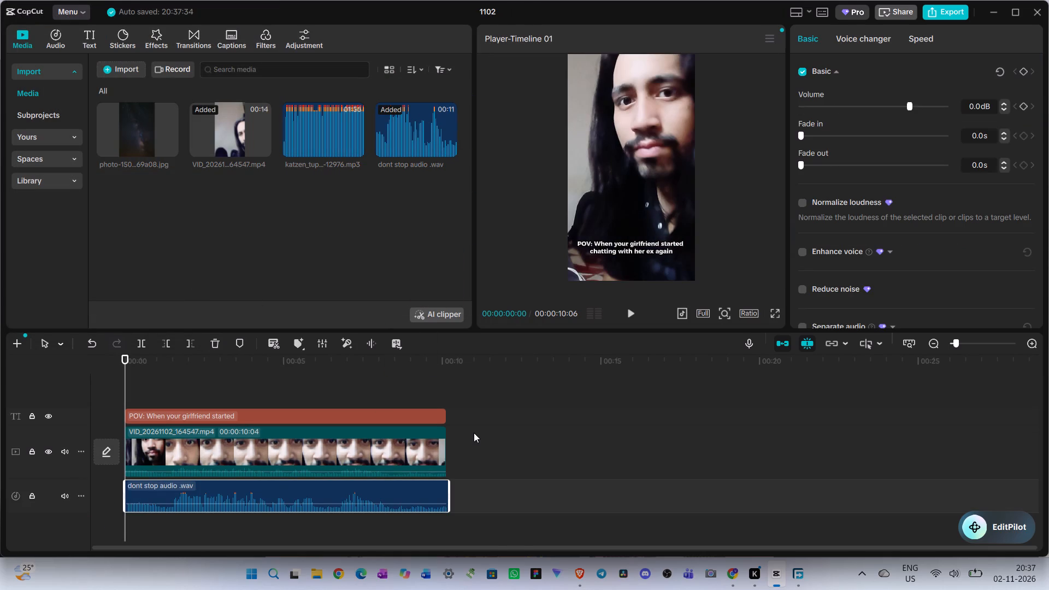
pyautogui.doubleClick(474, 433)
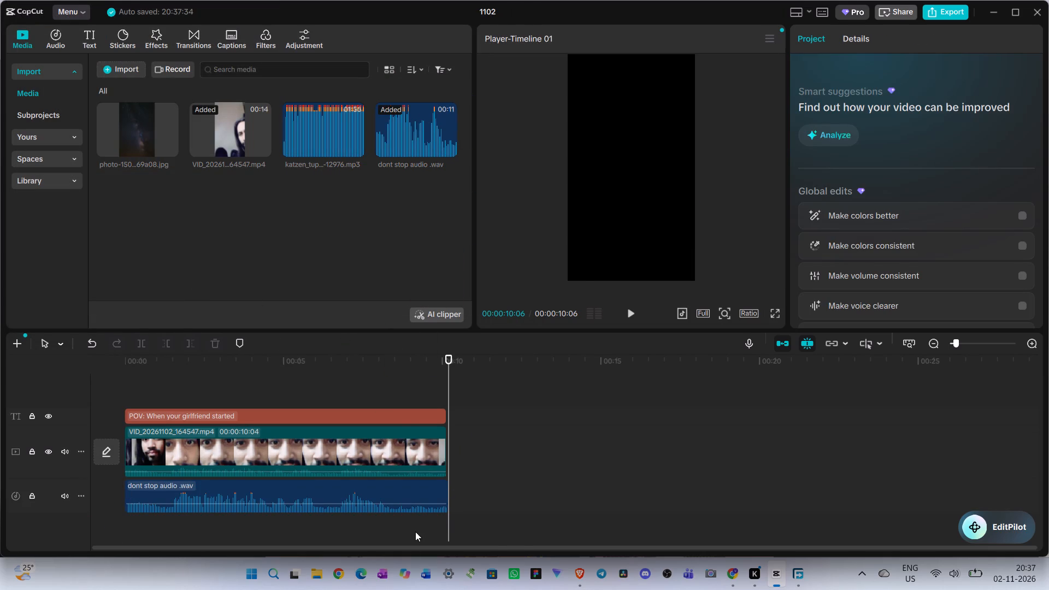
pyautogui.click(415, 532)
pyautogui.moveTo(415, 532); pyautogui.dragTo(0, 527)
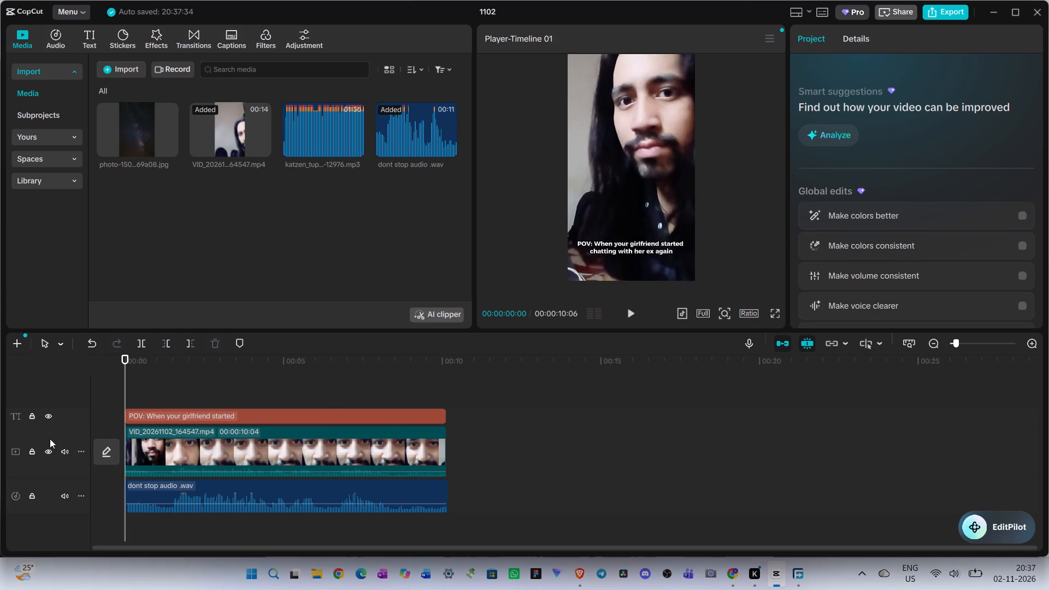
# Mute the original audio of the video track.
pyautogui.click(62, 452)
# Play the timeline from the beginning through to the end to check the replacement voice audio.
pyautogui.click(445, 386)
pyautogui.moveTo(445, 386); pyautogui.dragTo(0, 398)
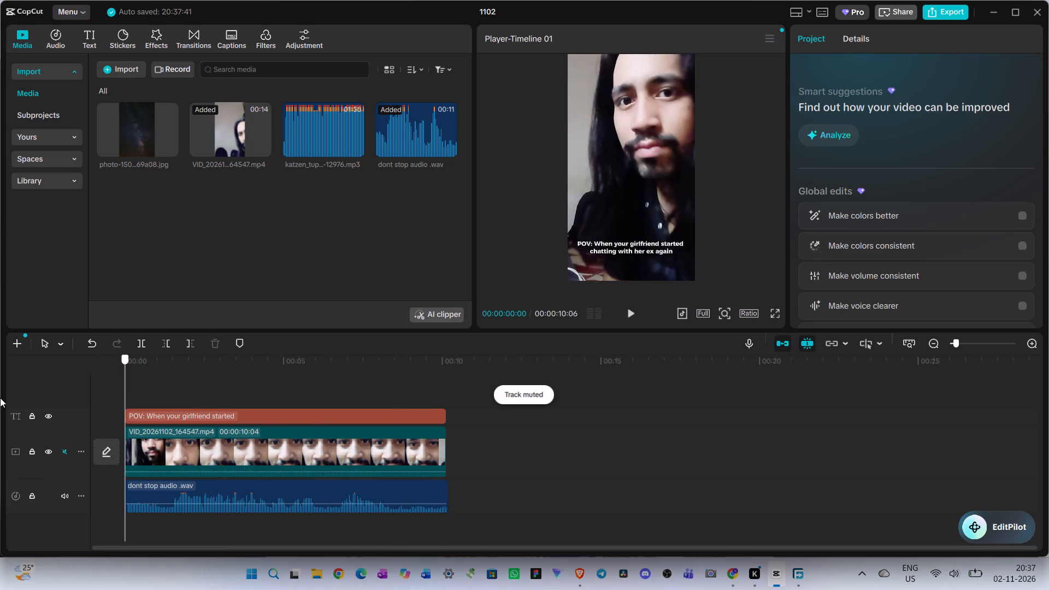
pyautogui.moveTo(0, 398); pyautogui.dragTo(0, 397)
pyautogui.click(634, 312)
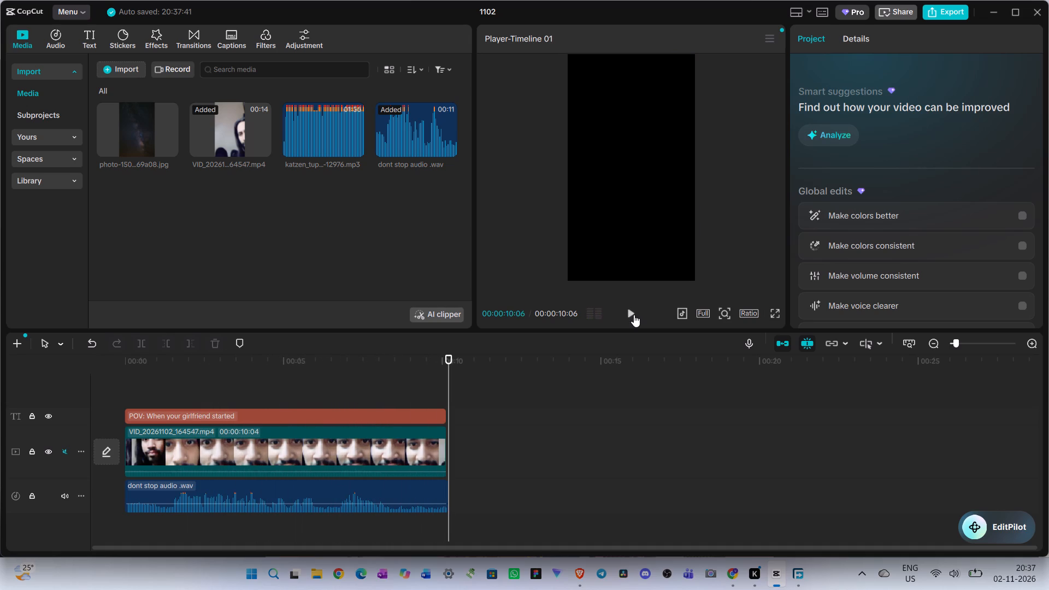
# Extend the video clip past the audio's end and trim it to finish with the audio at 00:00:10:06.
pyautogui.click(423, 389)
pyautogui.moveTo(423, 389); pyautogui.dragTo(441, 397)
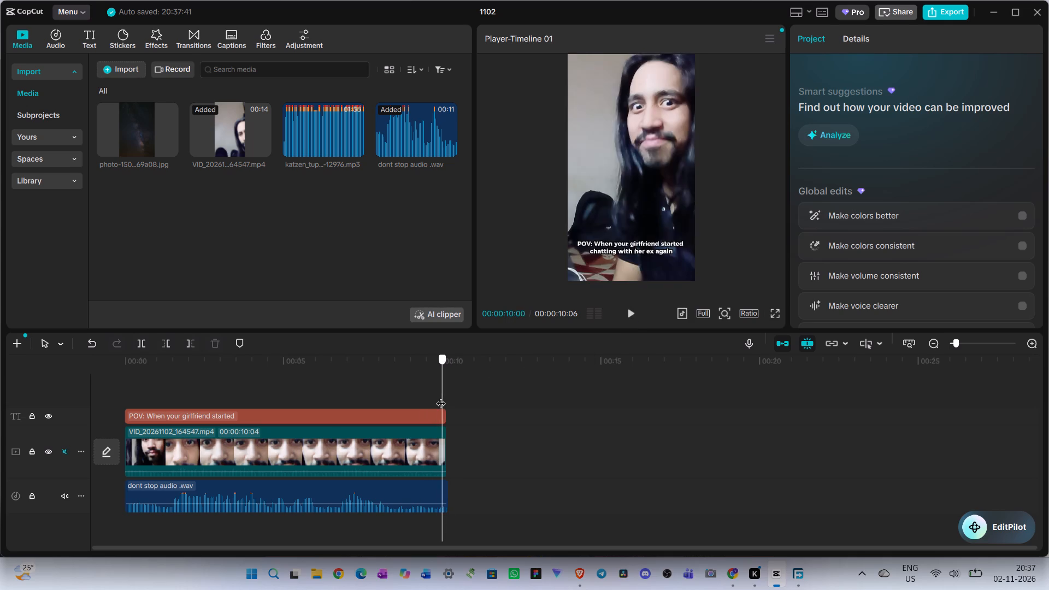
pyautogui.moveTo(441, 397); pyautogui.dragTo(450, 399)
pyautogui.click(444, 450)
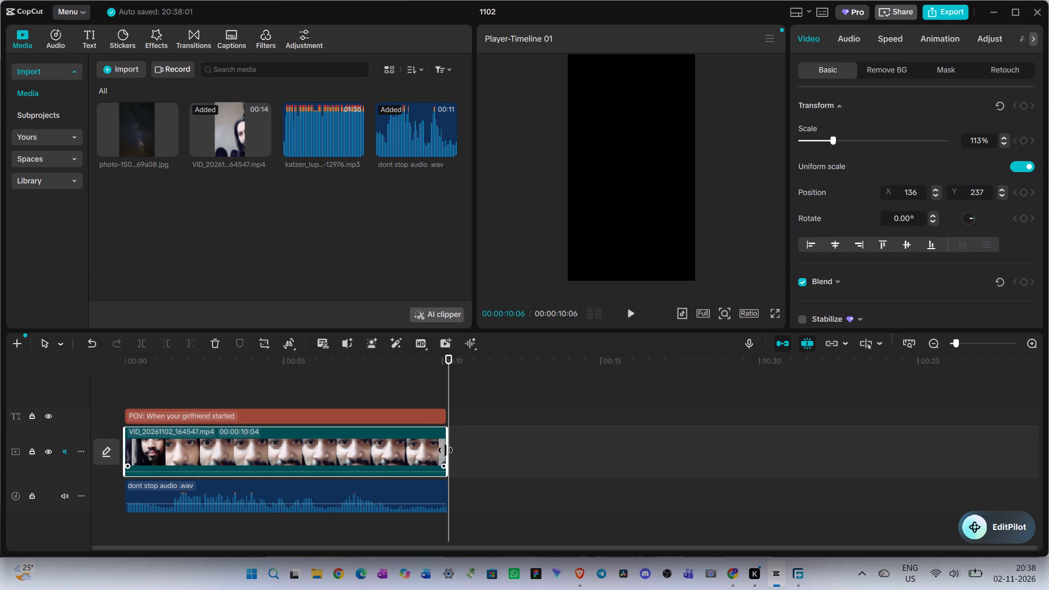
pyautogui.moveTo(449, 451); pyautogui.dragTo(471, 454)
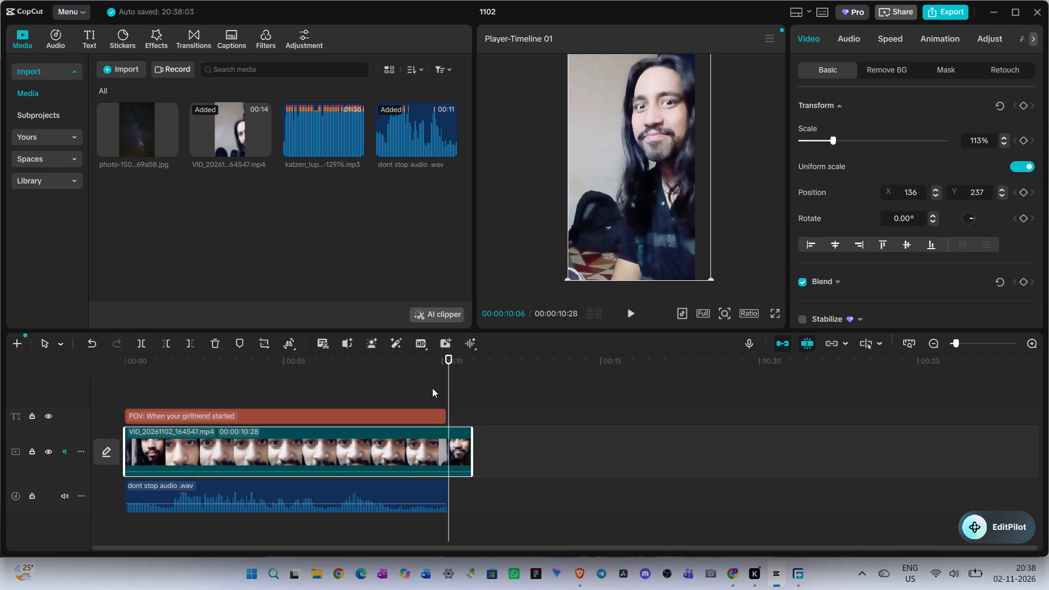
pyautogui.click(432, 388)
pyautogui.moveTo(432, 388); pyautogui.dragTo(450, 394)
pyautogui.click(457, 451)
pyautogui.press('w')
# Extend the POV caption clip past the video's end and trim it to finish at 00:00:10:06.
pyautogui.keyDown('ctrl'); pyautogui.scroll(8, 471, 463); pyautogui.keyUp('ctrl')
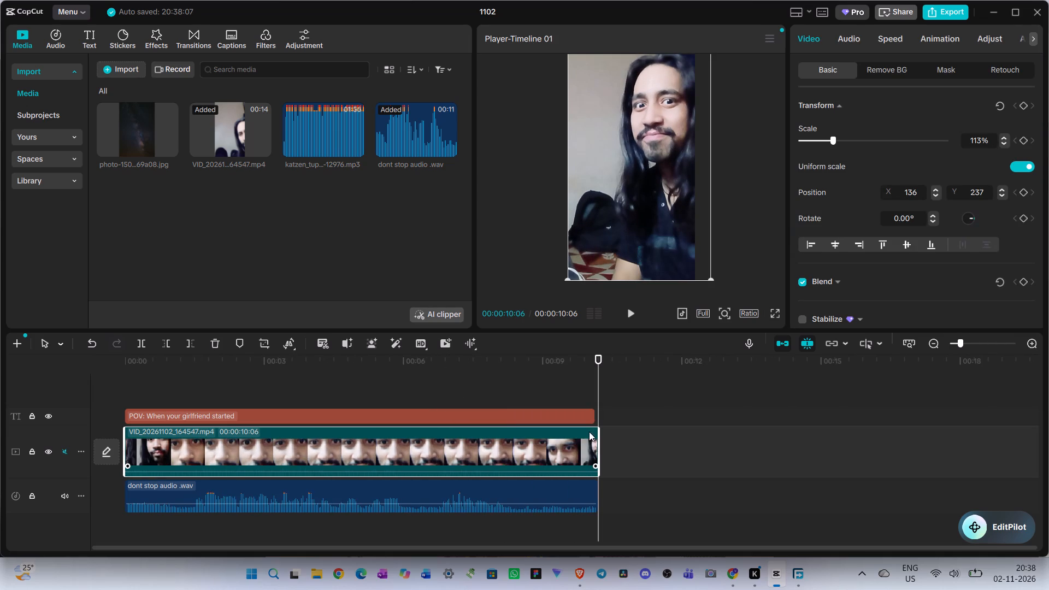
pyautogui.doubleClick(626, 432)
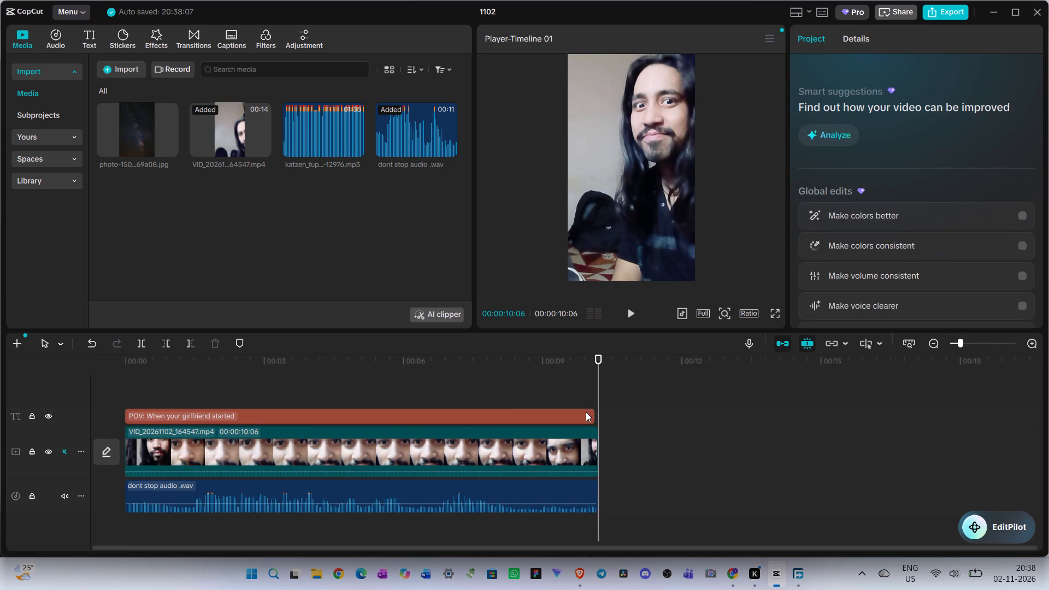
pyautogui.click(586, 412)
pyautogui.moveTo(594, 415); pyautogui.dragTo(626, 416)
pyautogui.click(595, 400)
pyautogui.click(585, 396)
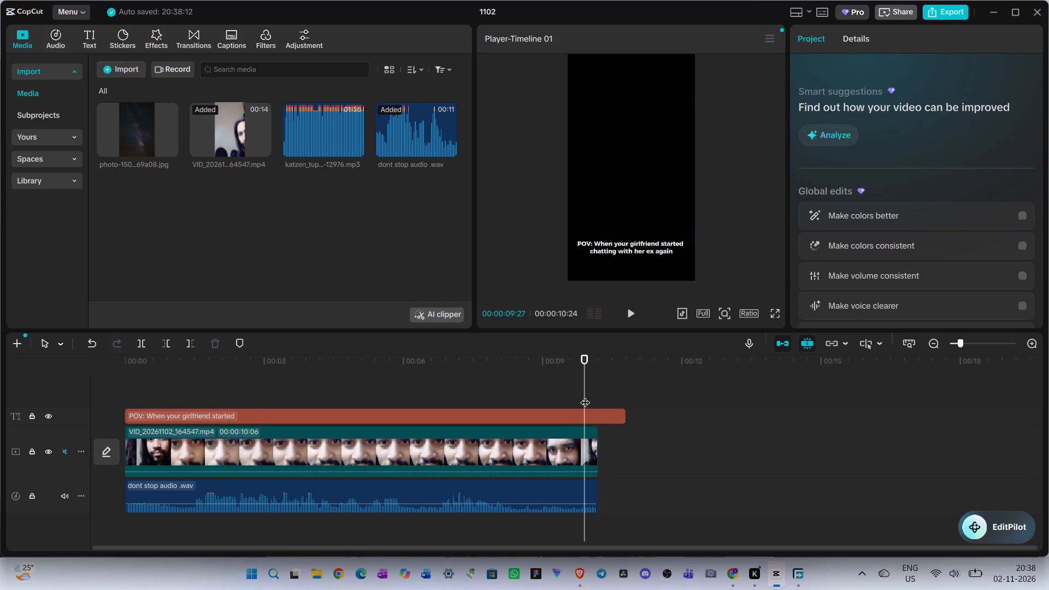
pyautogui.click(592, 397)
pyautogui.moveTo(585, 394); pyautogui.dragTo(597, 396)
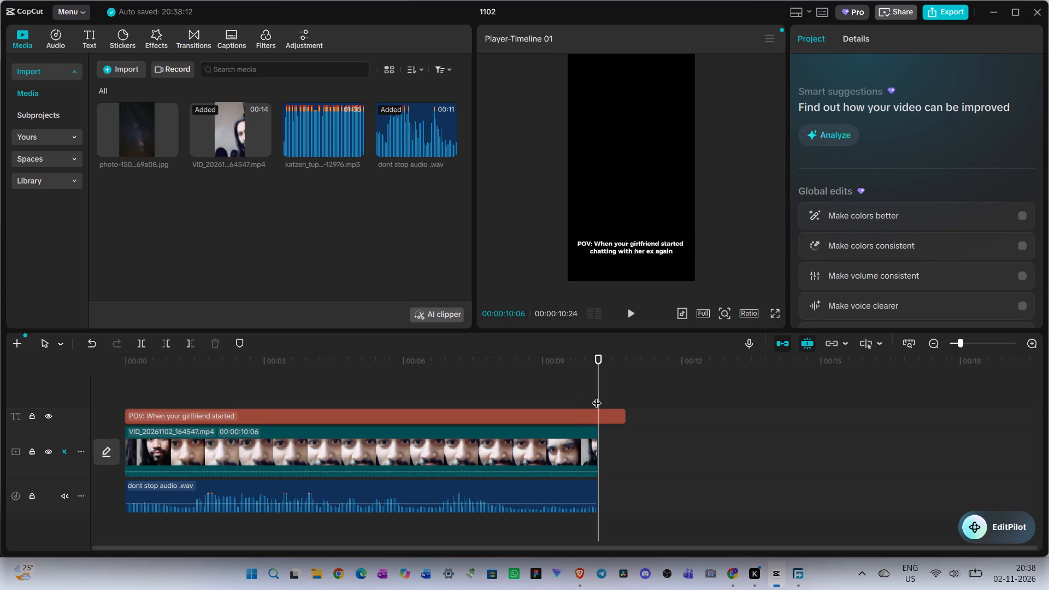
pyautogui.click(597, 396)
pyautogui.click(600, 416)
pyautogui.press('w')
# Set the POV caption's font size to 8, checking its look in full-screen preview before and after.
pyautogui.click(530, 377)
pyautogui.moveTo(530, 377); pyautogui.dragTo(523, 380)
pyautogui.click(537, 414)
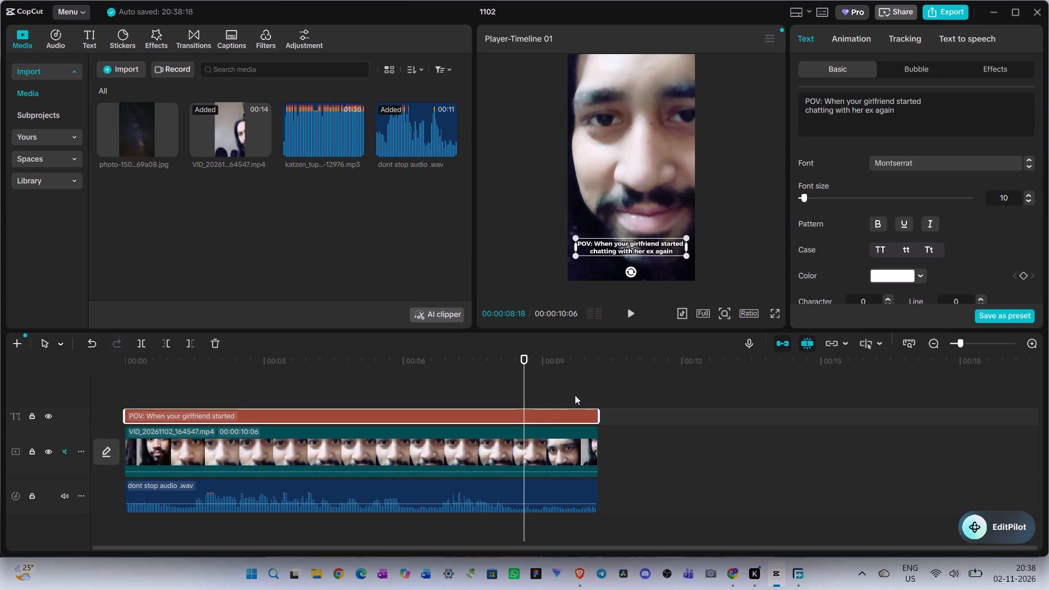
pyautogui.click(777, 317)
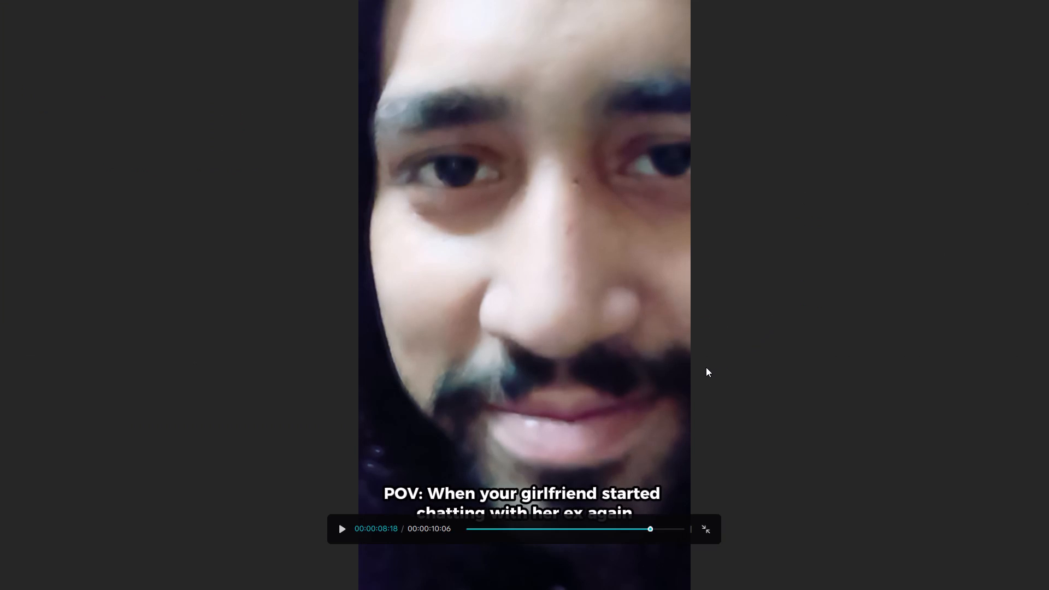
pyautogui.press('Escape')
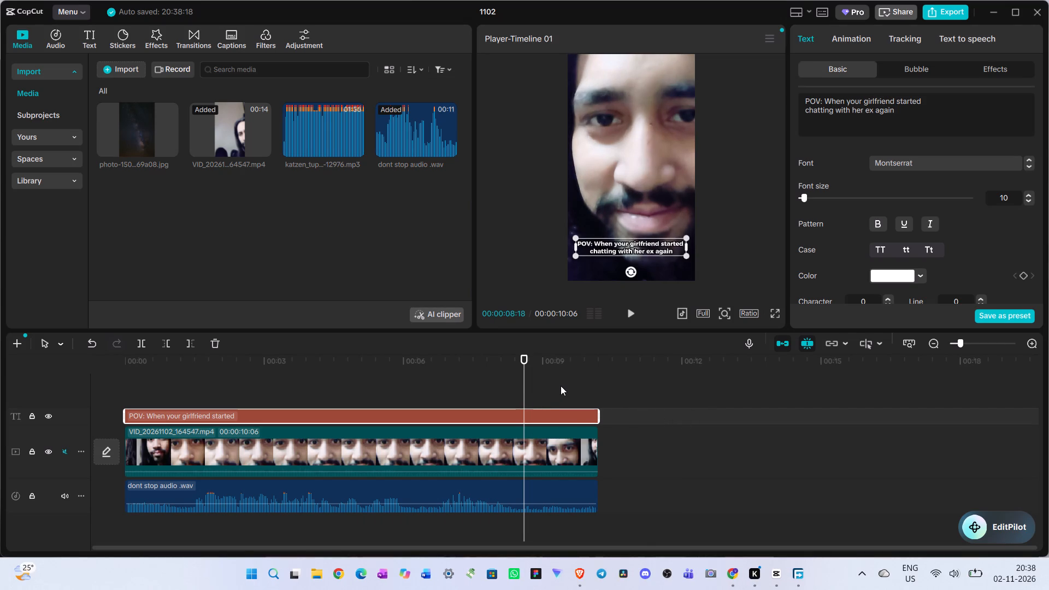
pyautogui.click(1028, 200)
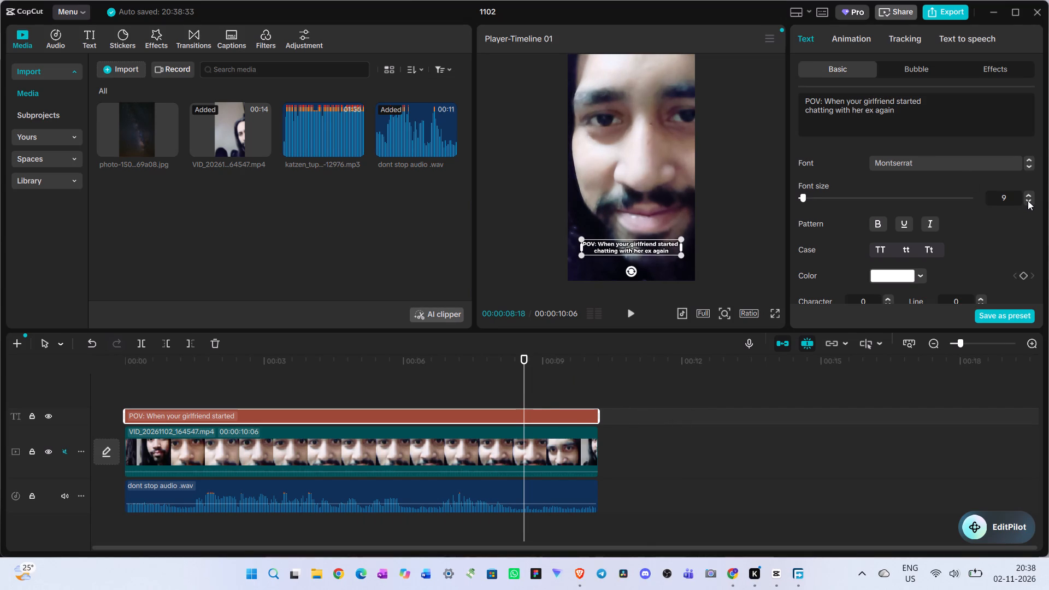
pyautogui.click(1028, 200)
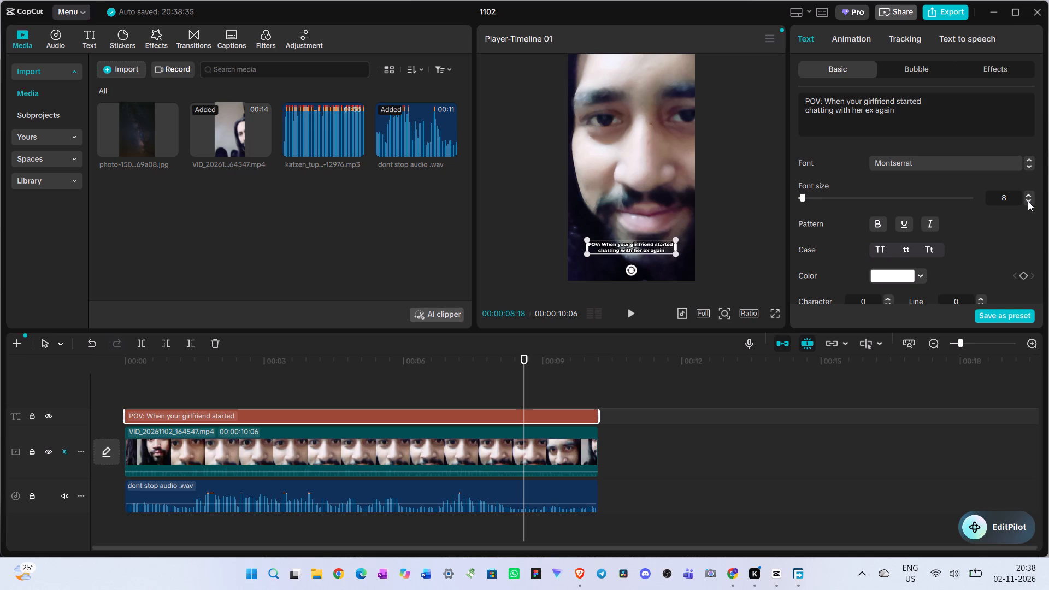
pyautogui.click(775, 308)
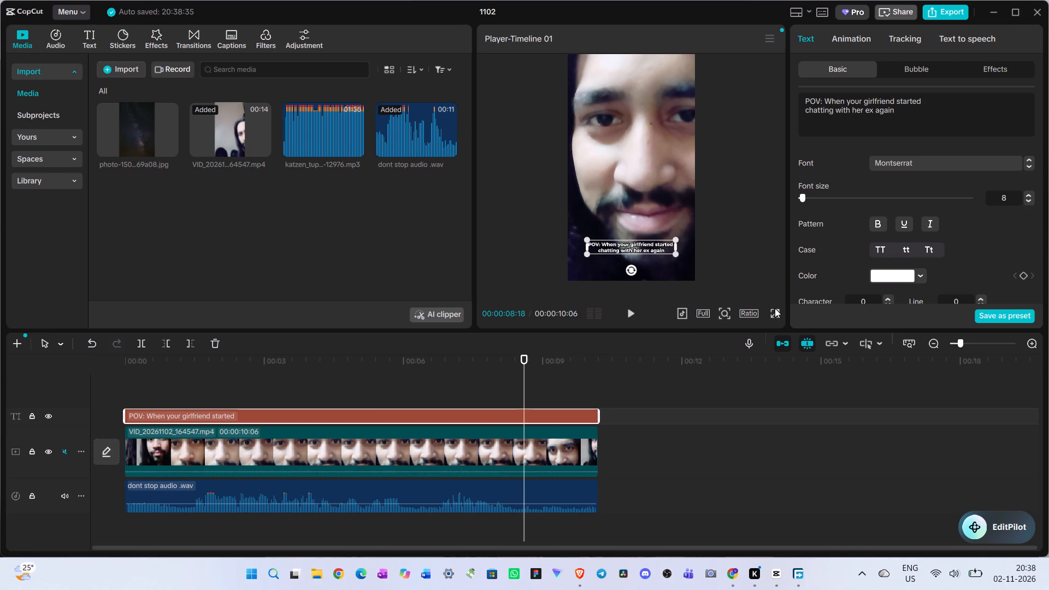
pyautogui.click(775, 311)
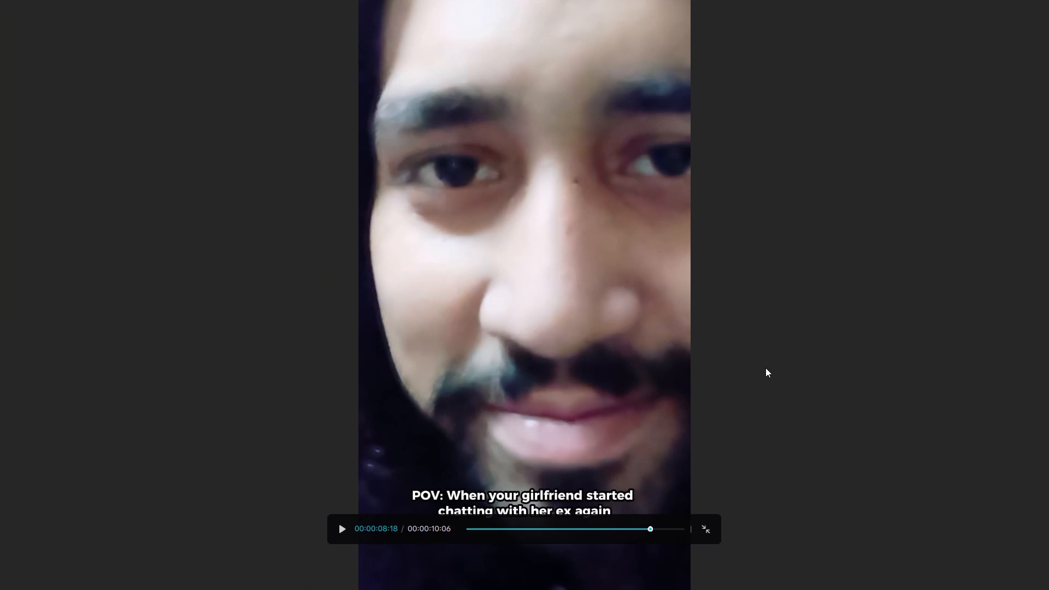
pyautogui.press('Escape')
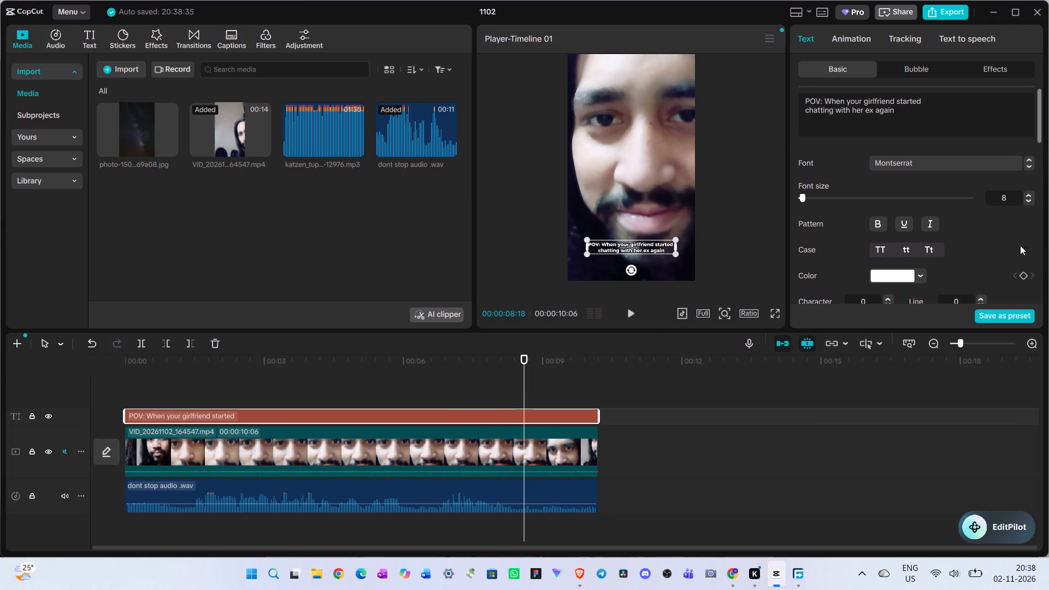
# Center the POV caption horizontally and raise it to a Y position of -1239.
pyautogui.scroll(-2, 945, 265)
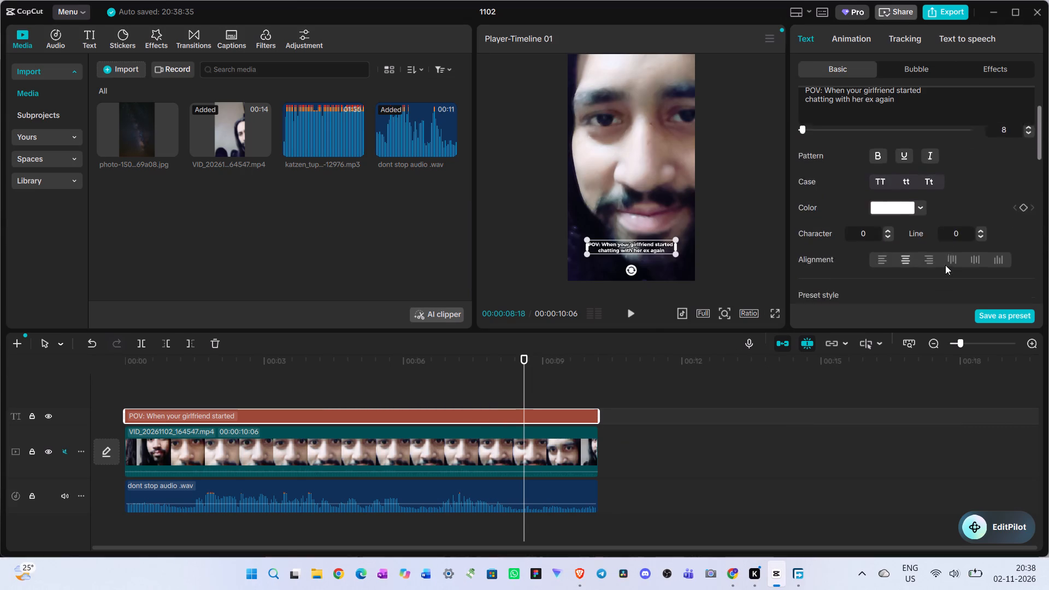
pyautogui.scroll(-6, 945, 265)
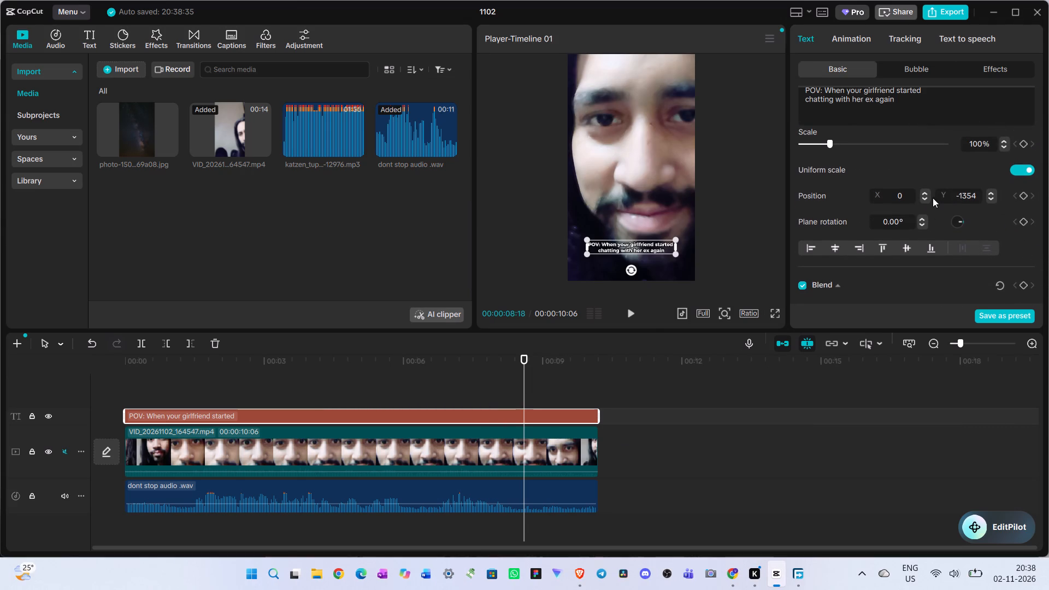
pyautogui.click(990, 194)
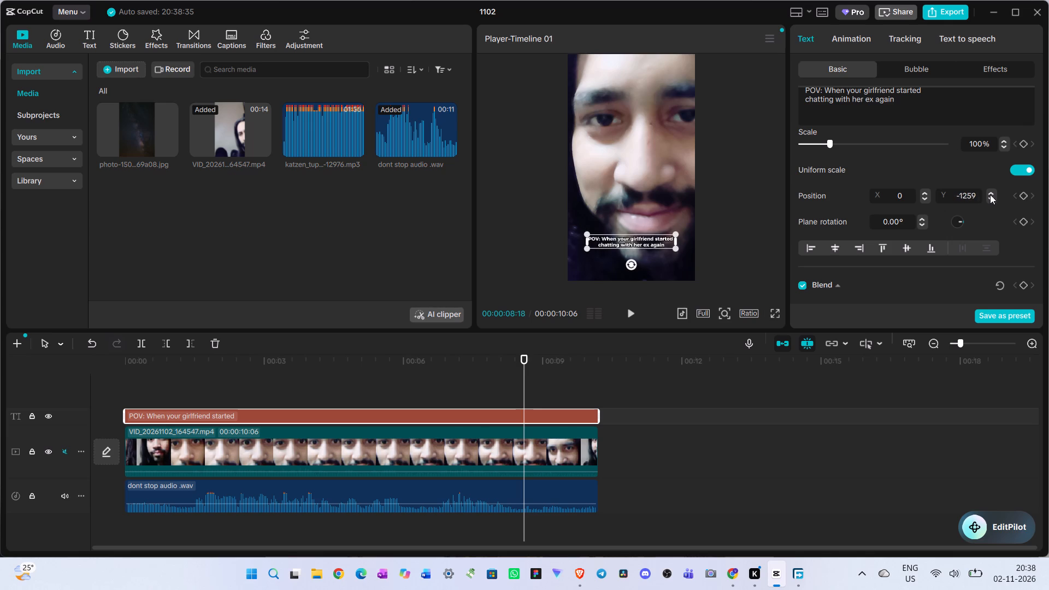
pyautogui.doubleClick(990, 194)
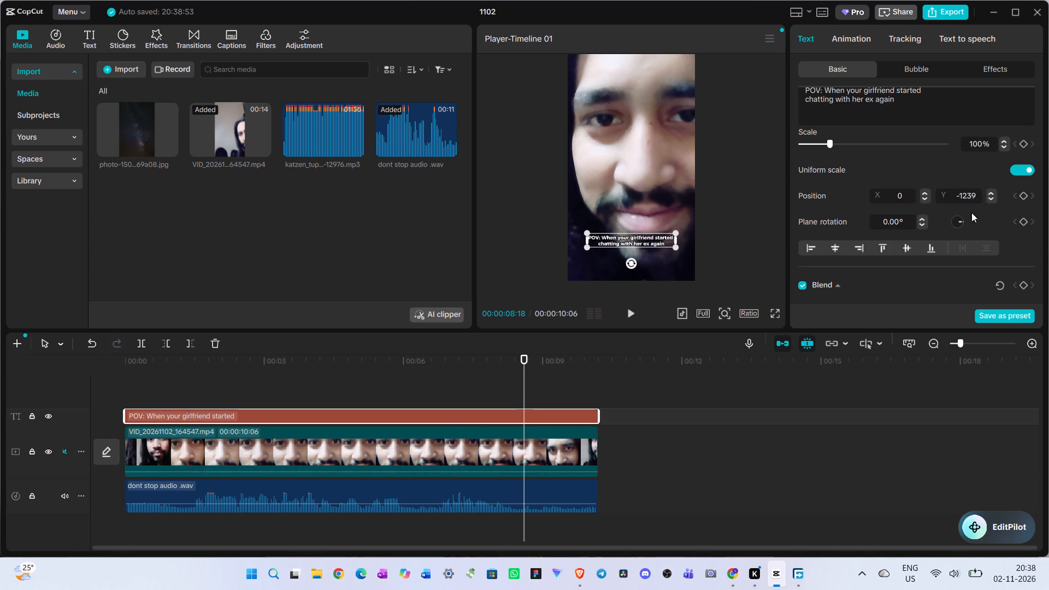
pyautogui.click(833, 246)
pyautogui.doubleClick(992, 192)
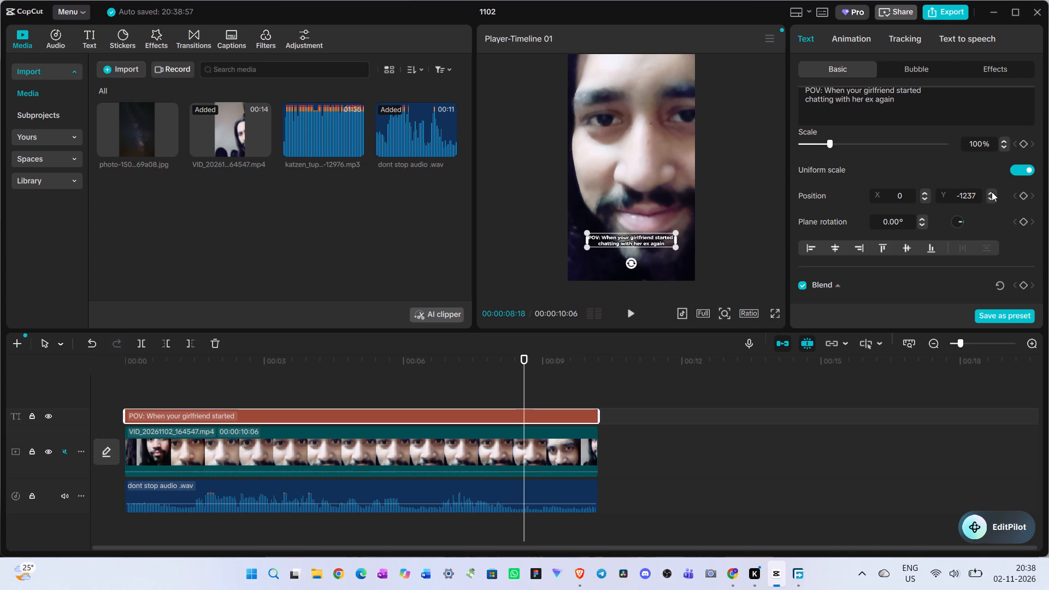
pyautogui.tripleClick(991, 202)
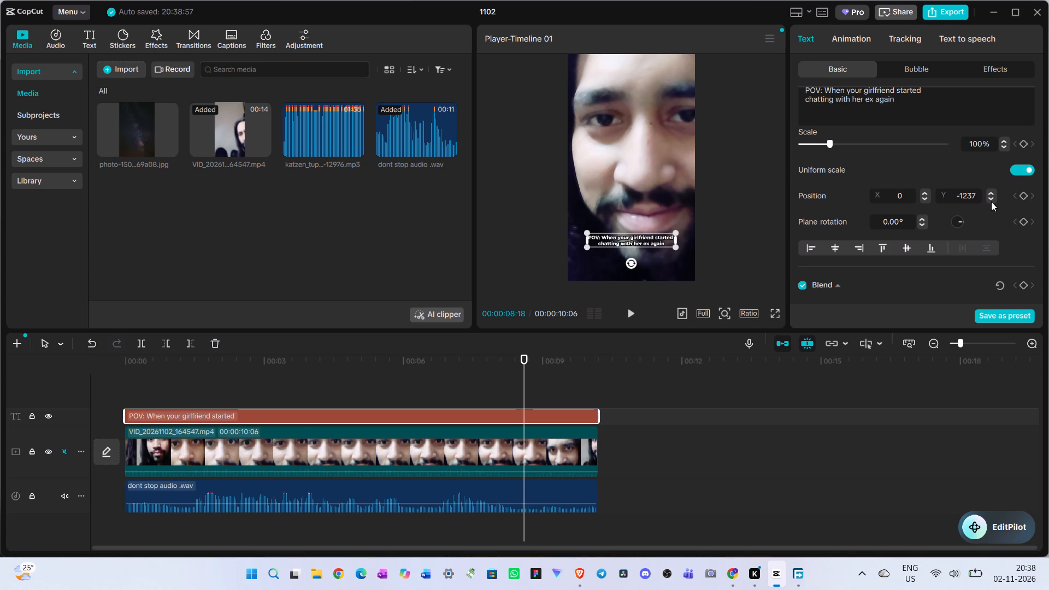
pyautogui.click(991, 202)
pyautogui.doubleClick(991, 198)
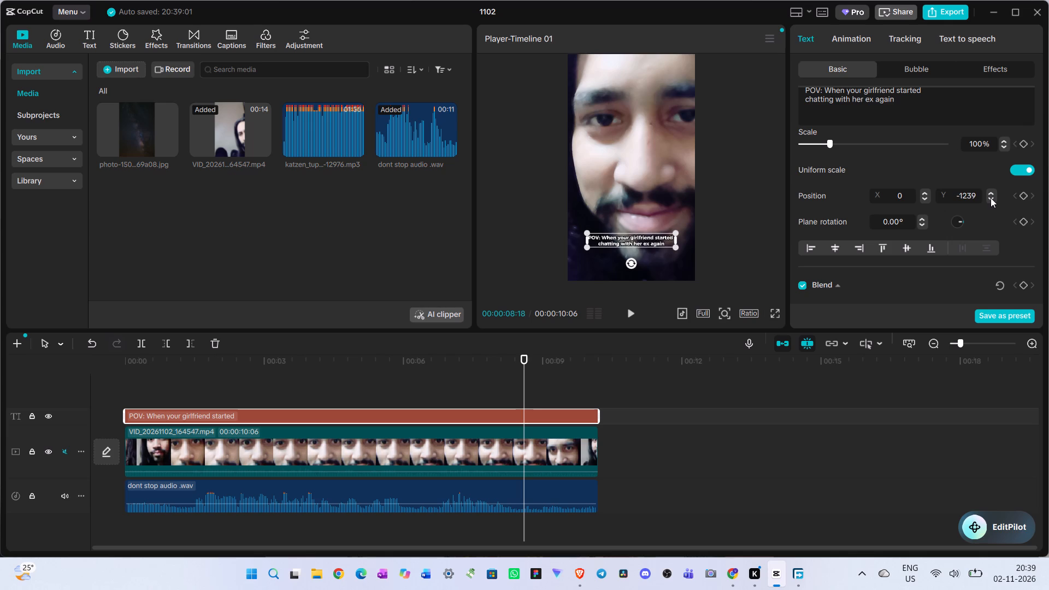
# Nudge the POV caption's vertical position by one more increment.
pyautogui.click(991, 198)
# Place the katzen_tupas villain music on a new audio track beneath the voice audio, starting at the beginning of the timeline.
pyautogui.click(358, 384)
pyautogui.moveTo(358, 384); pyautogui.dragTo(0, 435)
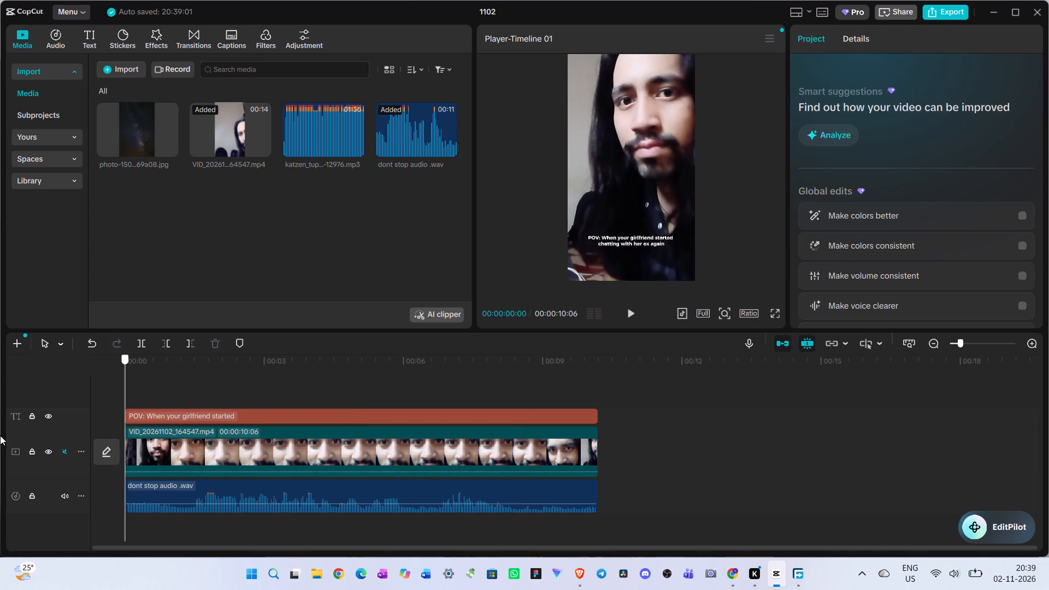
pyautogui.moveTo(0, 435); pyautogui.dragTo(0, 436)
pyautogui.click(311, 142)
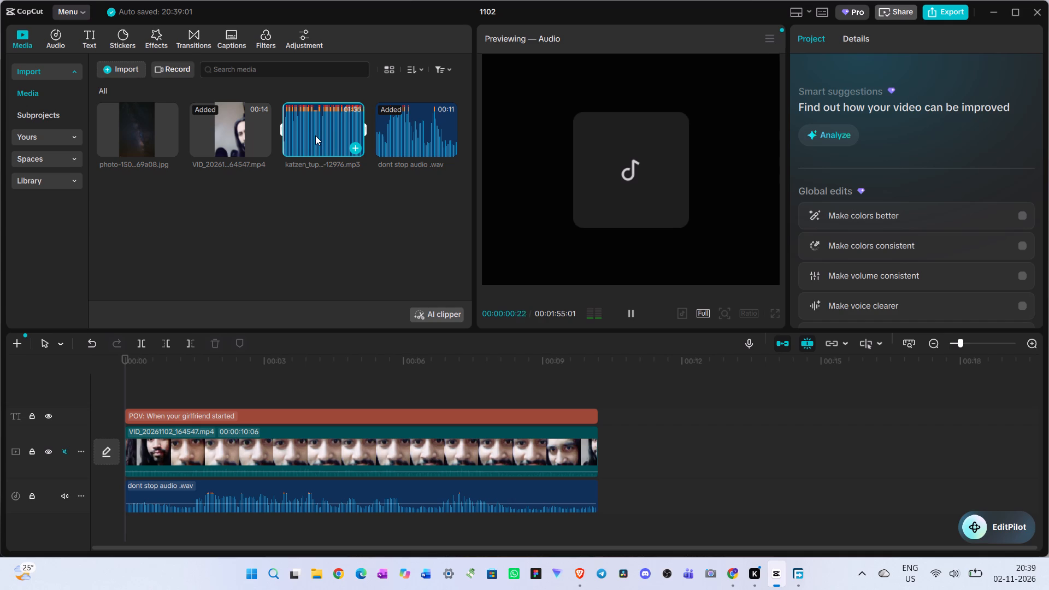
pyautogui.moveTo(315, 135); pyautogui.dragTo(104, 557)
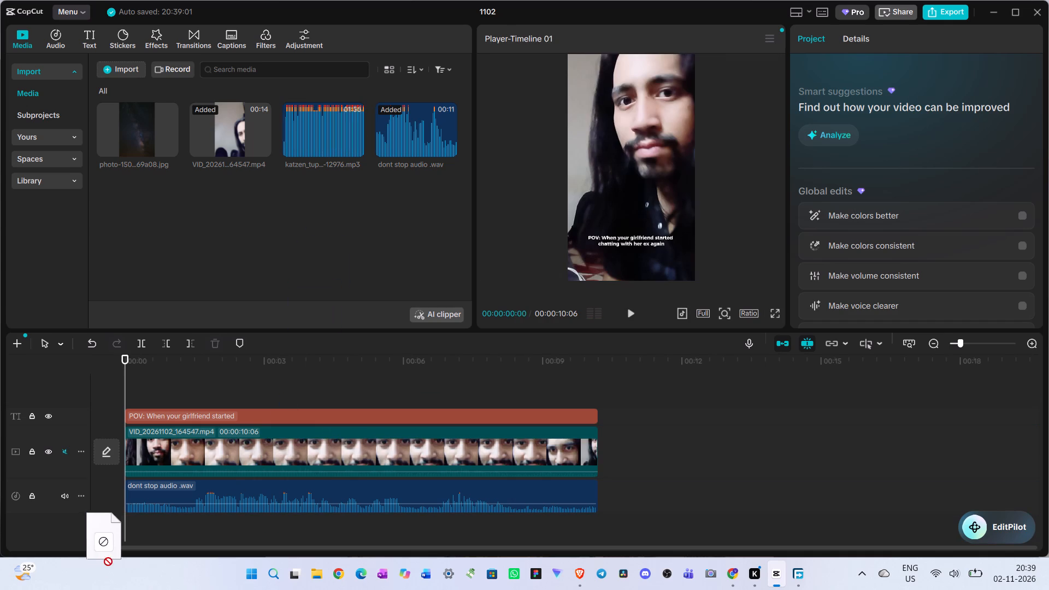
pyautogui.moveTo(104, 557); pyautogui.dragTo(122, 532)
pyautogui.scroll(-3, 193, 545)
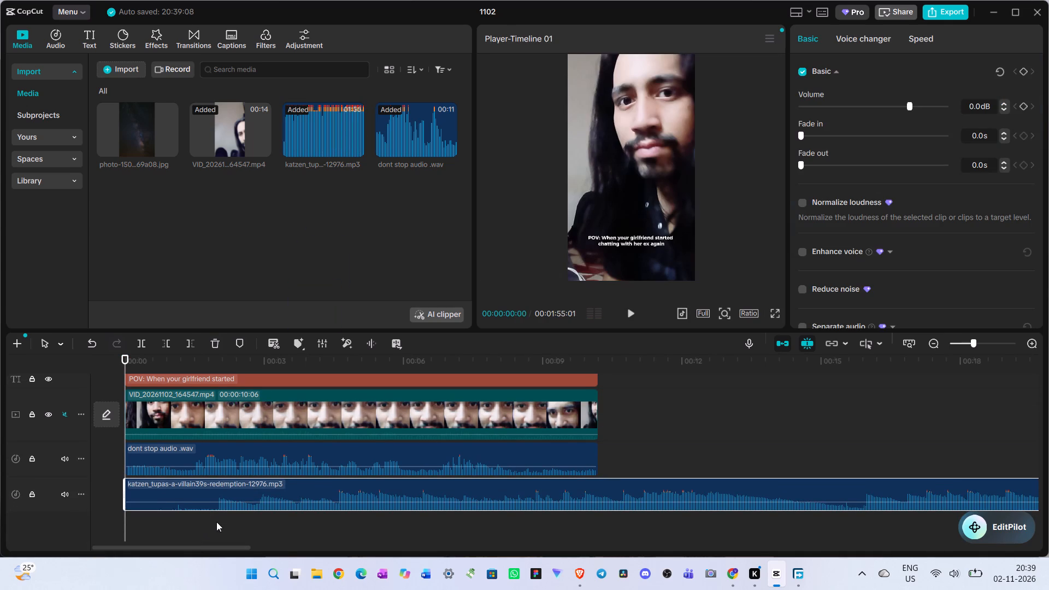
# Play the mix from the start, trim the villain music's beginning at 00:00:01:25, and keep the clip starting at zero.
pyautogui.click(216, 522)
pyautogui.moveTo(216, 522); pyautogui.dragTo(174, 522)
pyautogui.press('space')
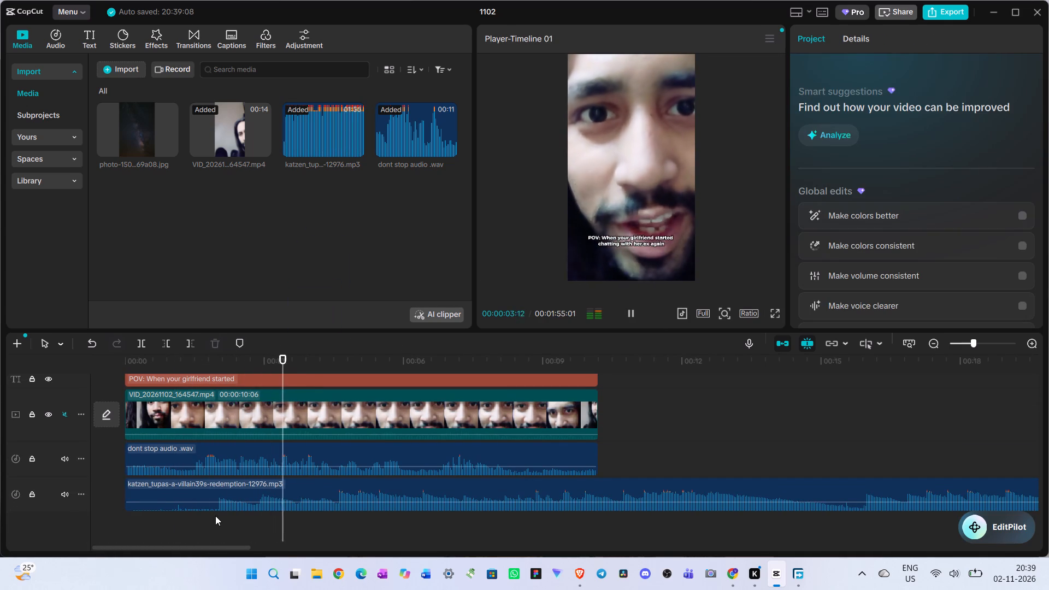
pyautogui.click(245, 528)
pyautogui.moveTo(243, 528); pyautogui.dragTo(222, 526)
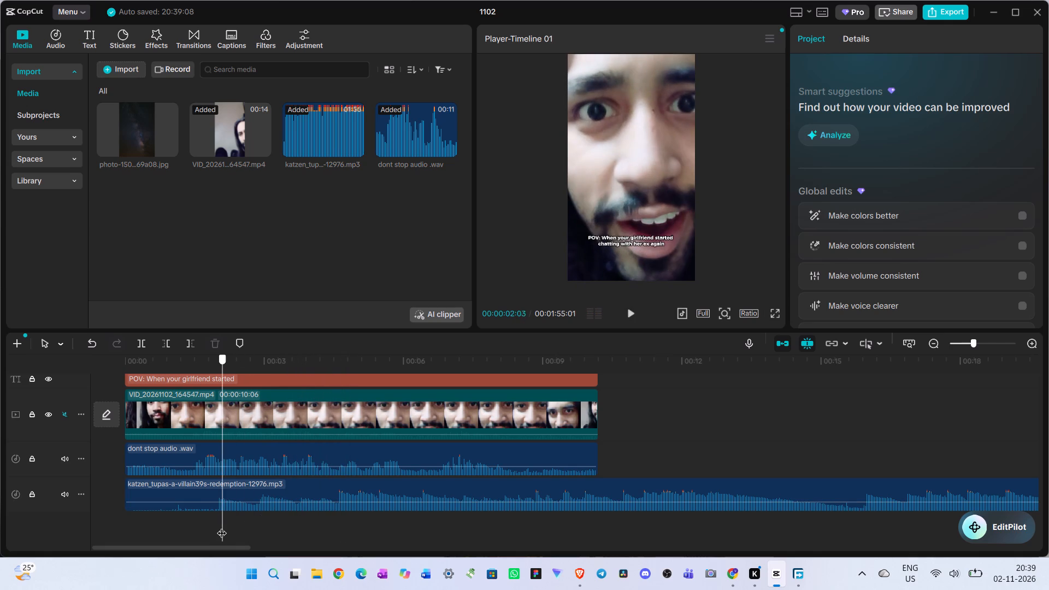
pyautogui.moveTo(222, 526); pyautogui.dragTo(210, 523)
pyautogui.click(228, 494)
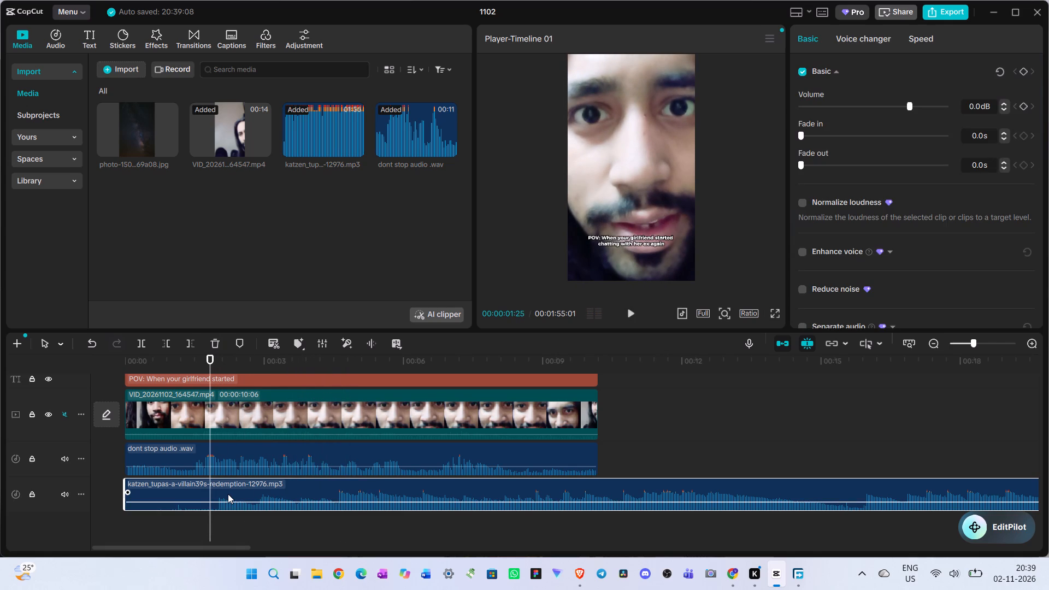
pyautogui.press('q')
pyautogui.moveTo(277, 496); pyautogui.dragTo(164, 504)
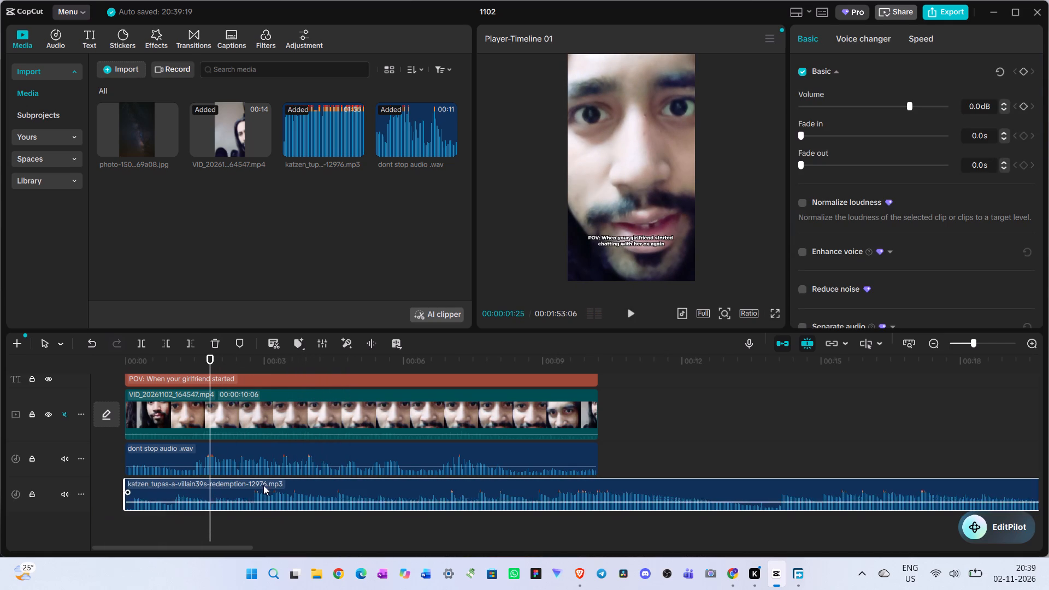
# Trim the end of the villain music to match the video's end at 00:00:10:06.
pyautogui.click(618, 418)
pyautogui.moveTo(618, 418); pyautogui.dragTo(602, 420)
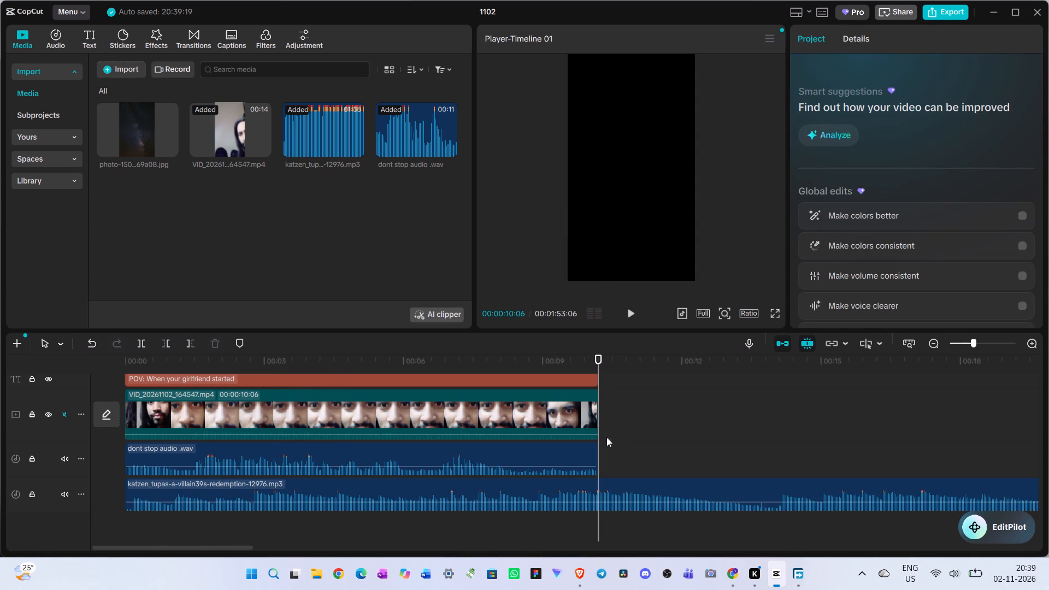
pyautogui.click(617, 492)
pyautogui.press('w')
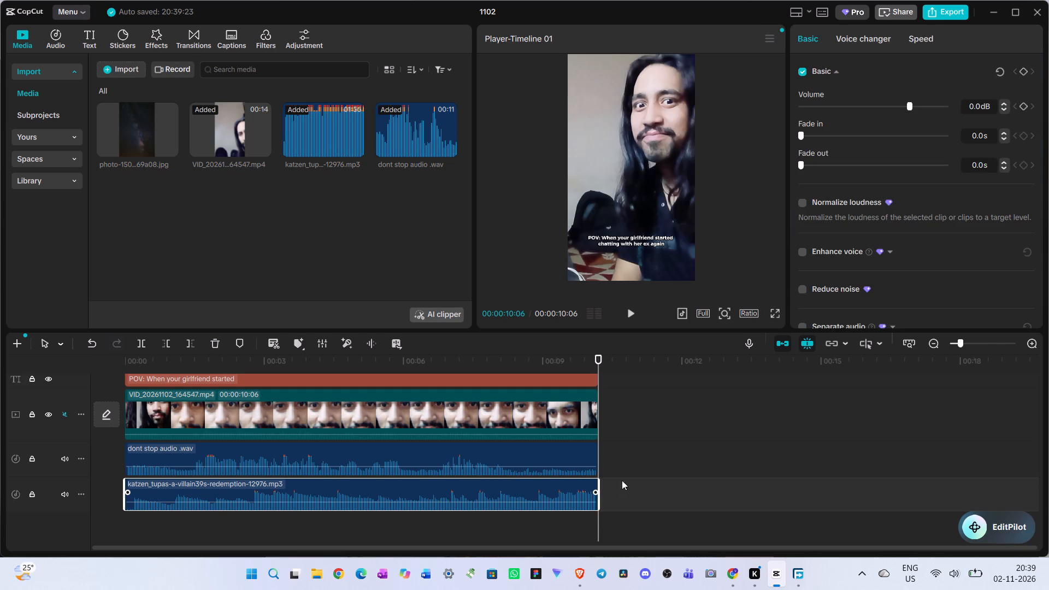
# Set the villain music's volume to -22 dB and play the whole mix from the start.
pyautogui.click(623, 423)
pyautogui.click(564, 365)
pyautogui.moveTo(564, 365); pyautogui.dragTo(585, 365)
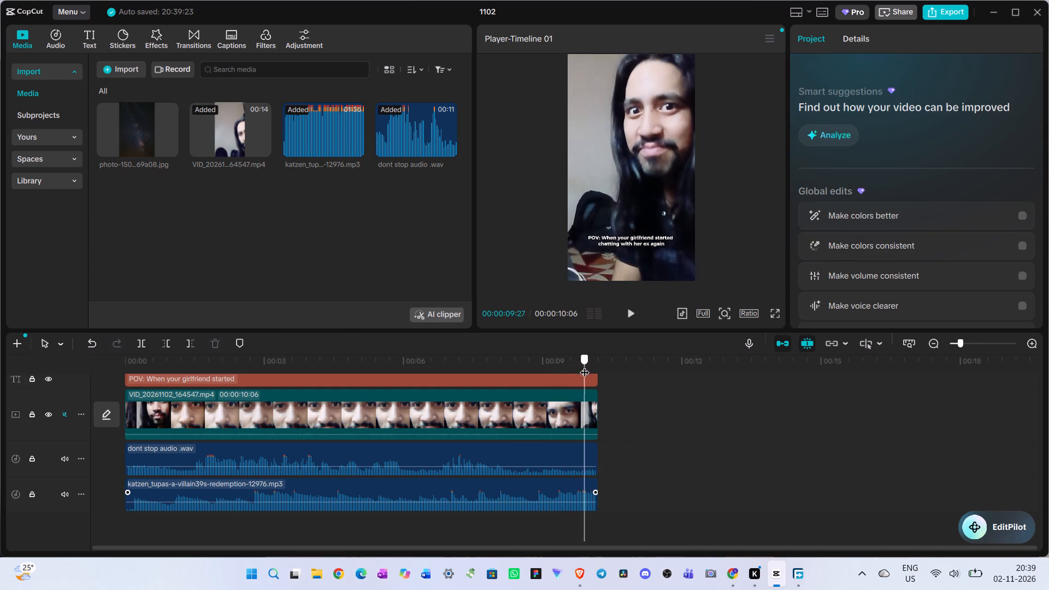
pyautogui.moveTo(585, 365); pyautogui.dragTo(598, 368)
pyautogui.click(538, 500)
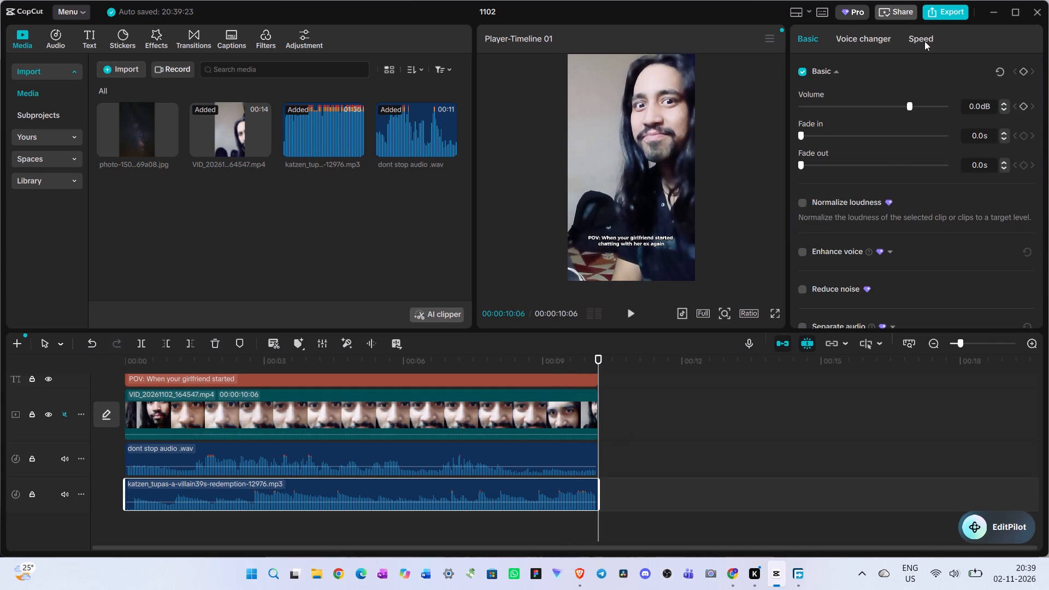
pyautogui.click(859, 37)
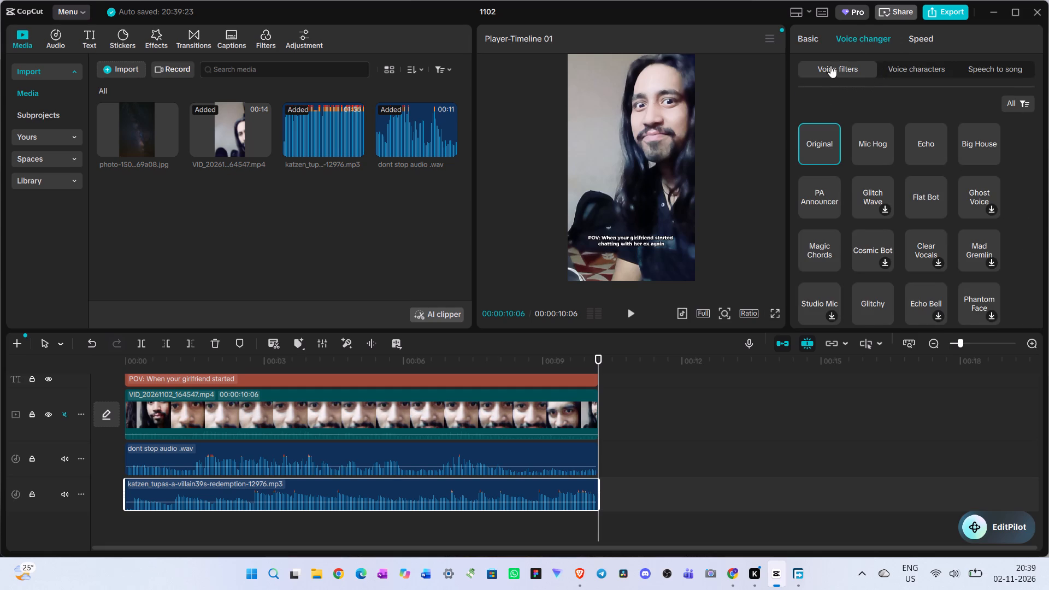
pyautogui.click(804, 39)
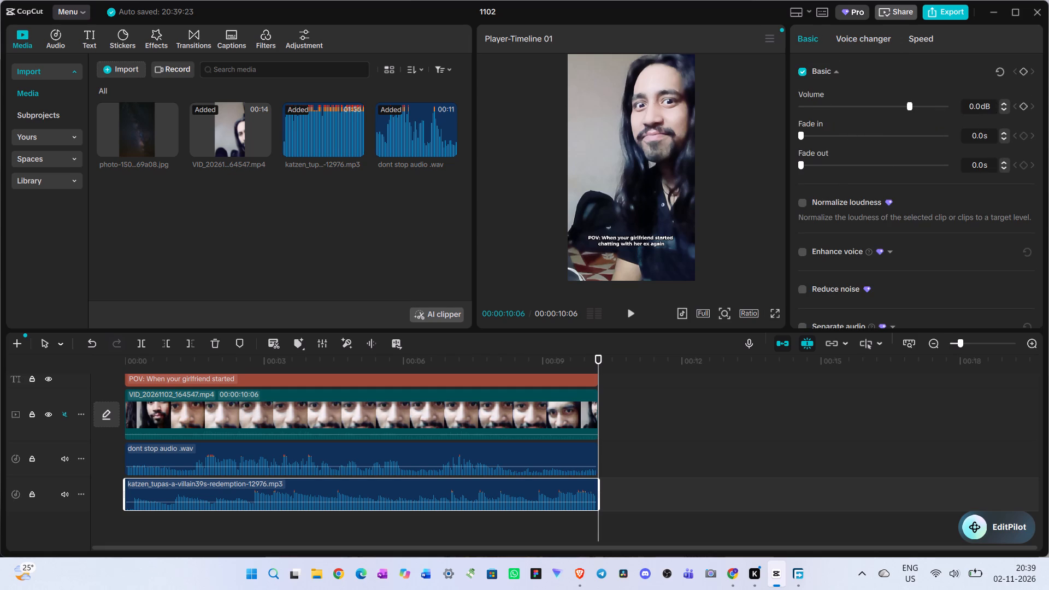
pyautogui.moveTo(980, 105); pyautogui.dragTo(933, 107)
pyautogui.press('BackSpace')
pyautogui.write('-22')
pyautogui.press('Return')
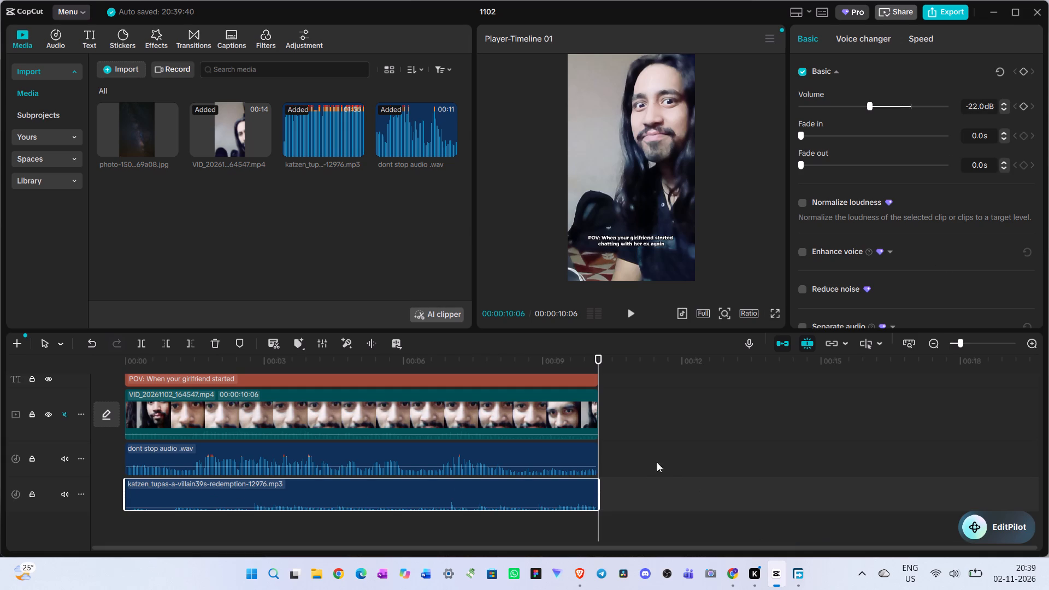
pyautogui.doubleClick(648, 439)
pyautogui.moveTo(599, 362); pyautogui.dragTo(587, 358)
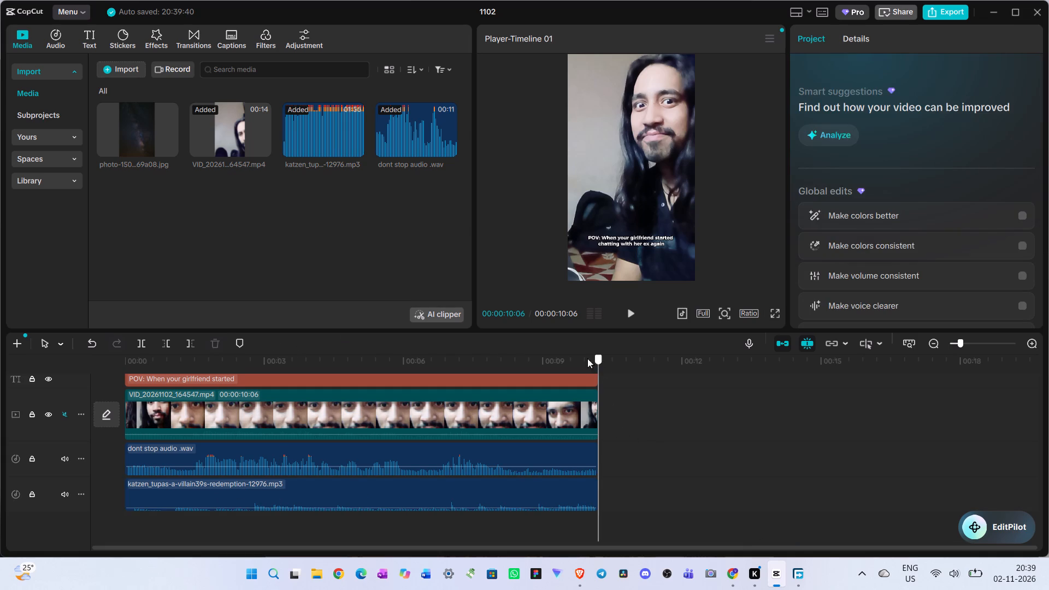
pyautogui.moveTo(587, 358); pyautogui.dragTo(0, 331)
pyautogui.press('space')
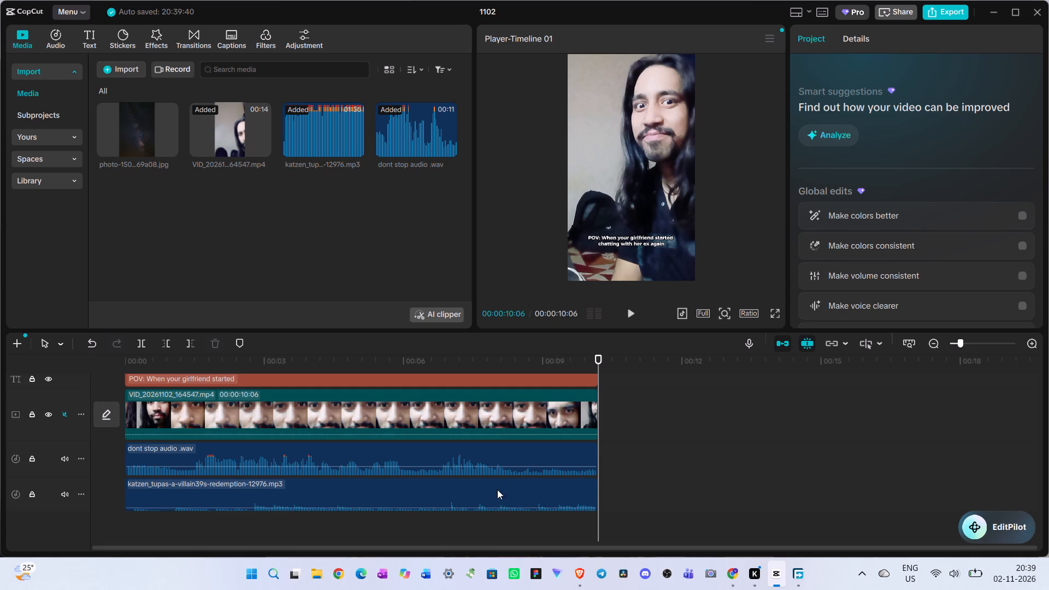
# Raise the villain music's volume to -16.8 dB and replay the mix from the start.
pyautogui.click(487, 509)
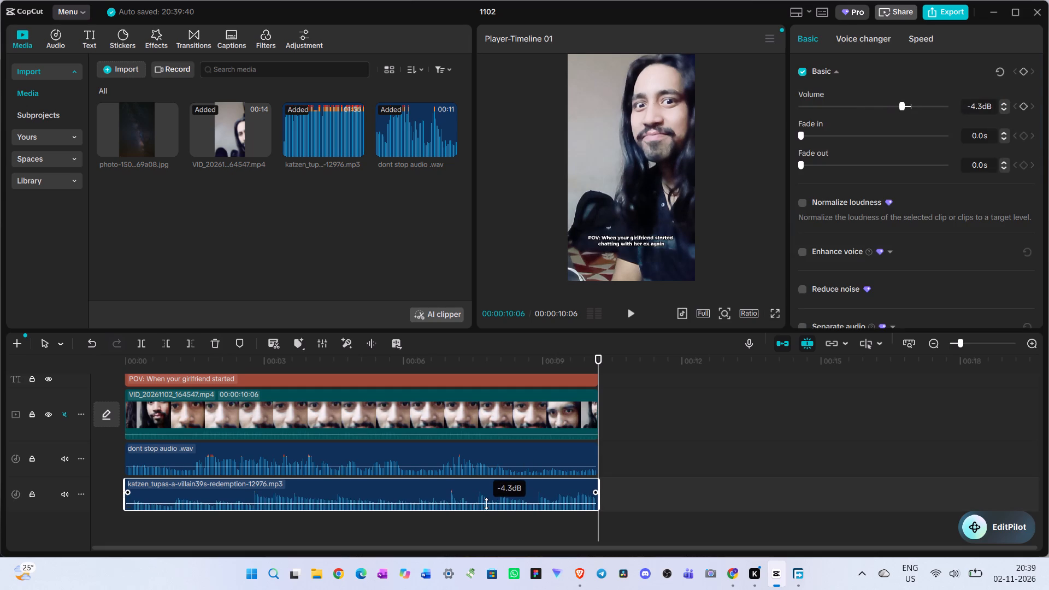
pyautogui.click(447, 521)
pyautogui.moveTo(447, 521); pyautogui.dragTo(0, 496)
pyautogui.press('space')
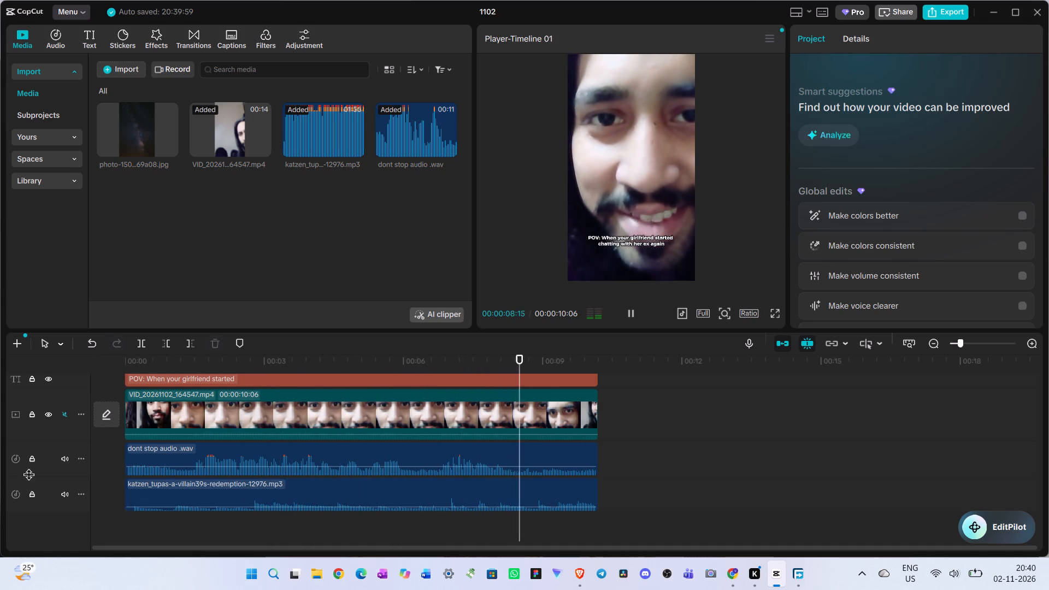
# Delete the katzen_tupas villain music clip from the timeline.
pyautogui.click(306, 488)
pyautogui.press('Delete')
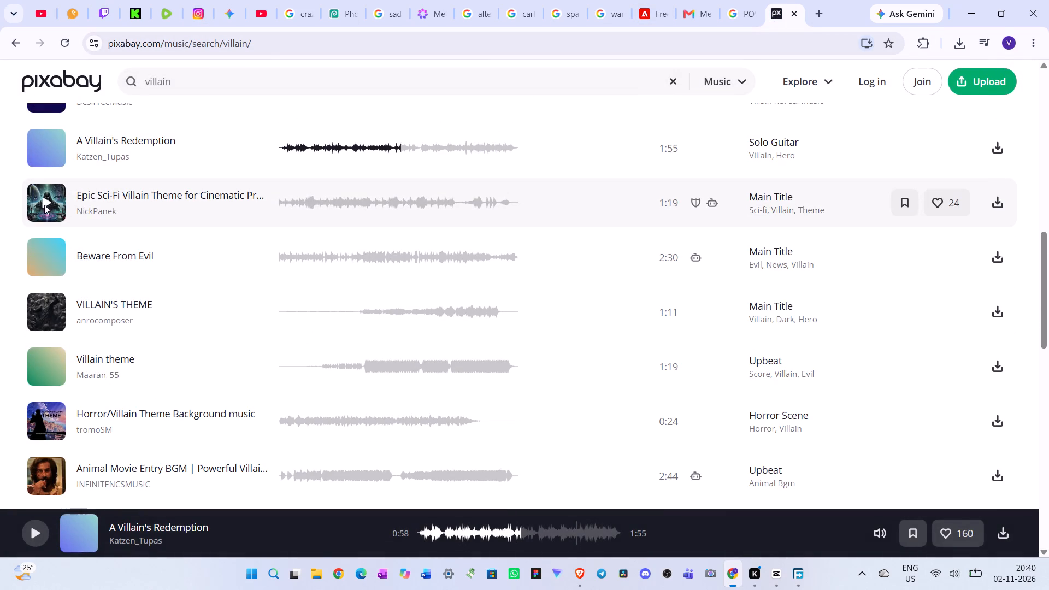
pyautogui.click(44, 205)
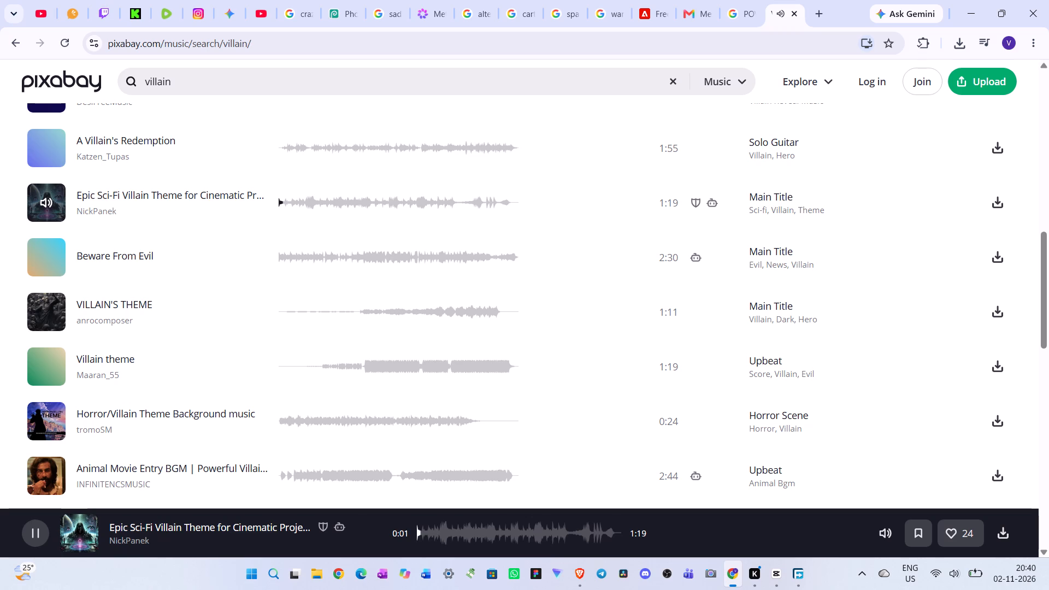
pyautogui.click(43, 256)
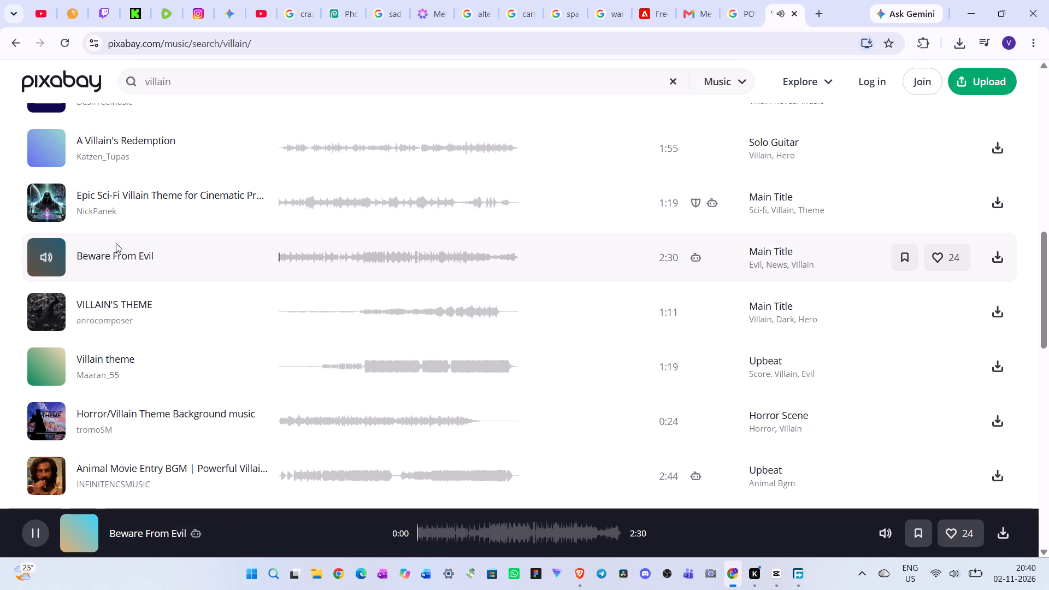
pyautogui.click(48, 315)
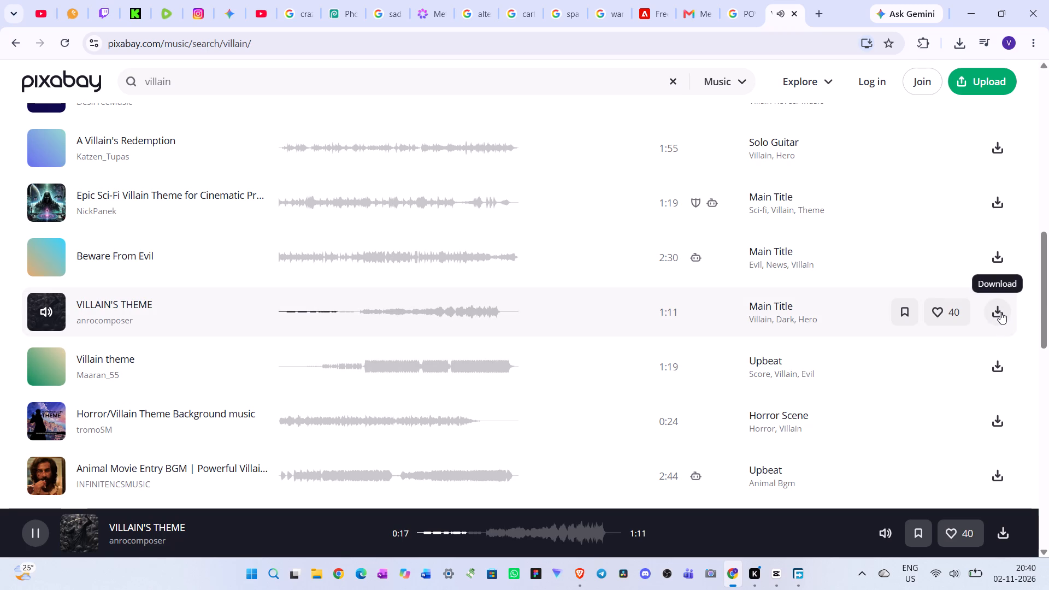
# Download anrocomposer's VILLAIN'S THEME to the Downloads folder with Free Download Manager, then stop its preview.
pyautogui.click(1000, 312)
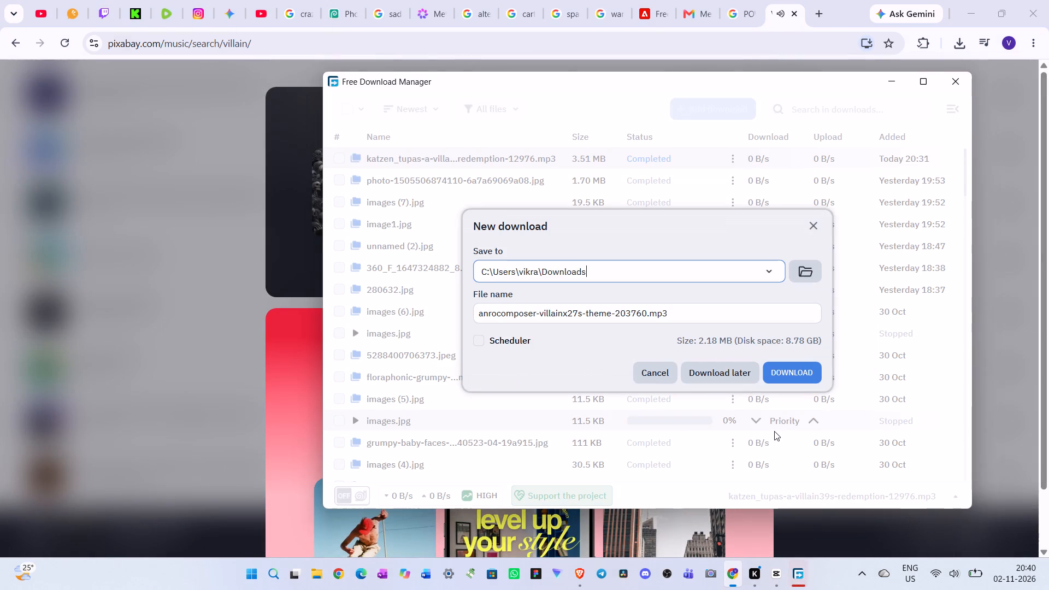
pyautogui.click(793, 376)
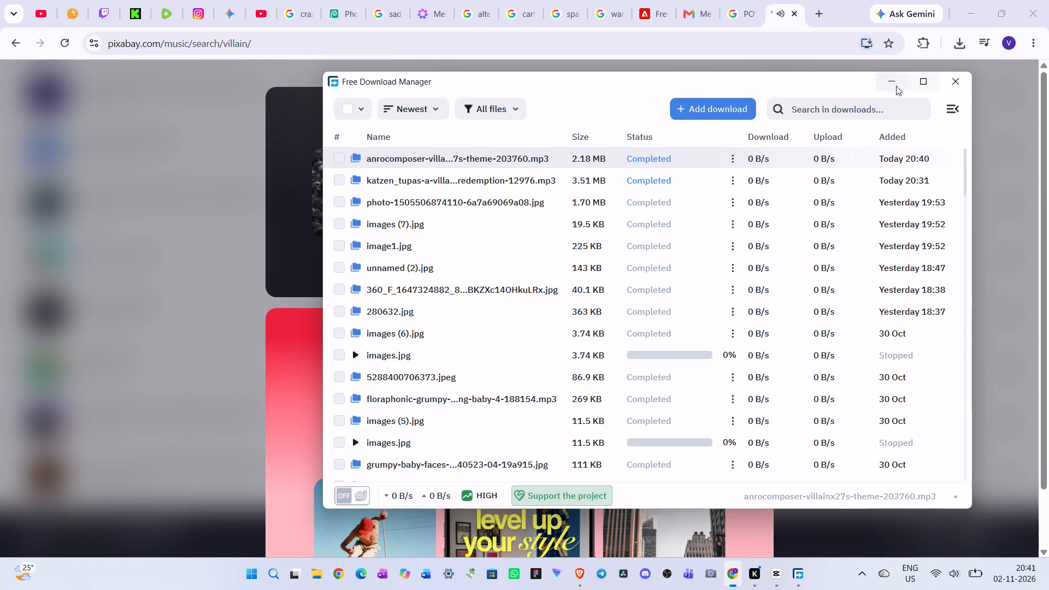
pyautogui.click(957, 78)
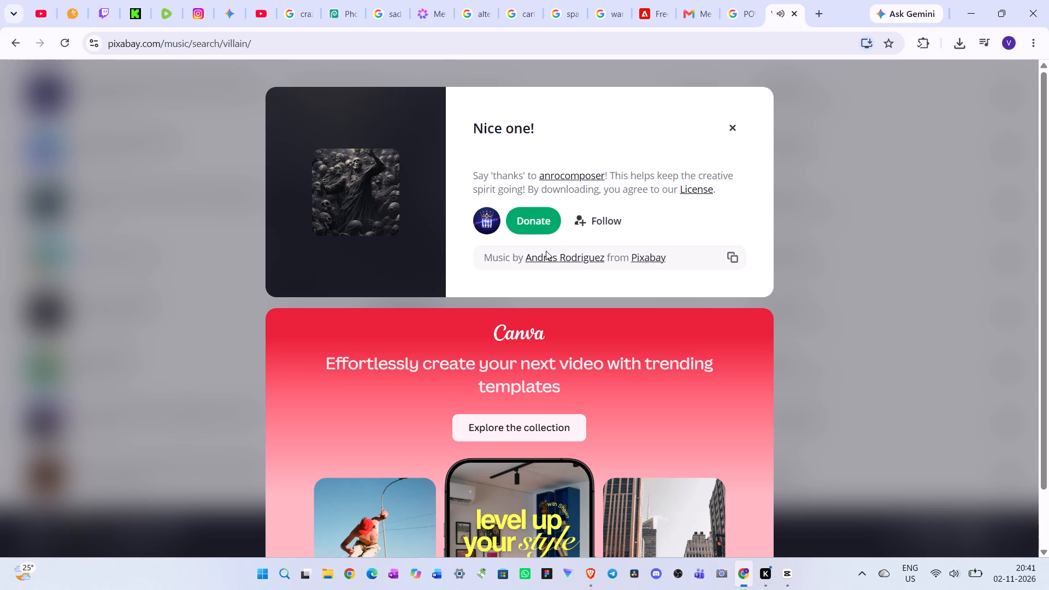
pyautogui.click(729, 128)
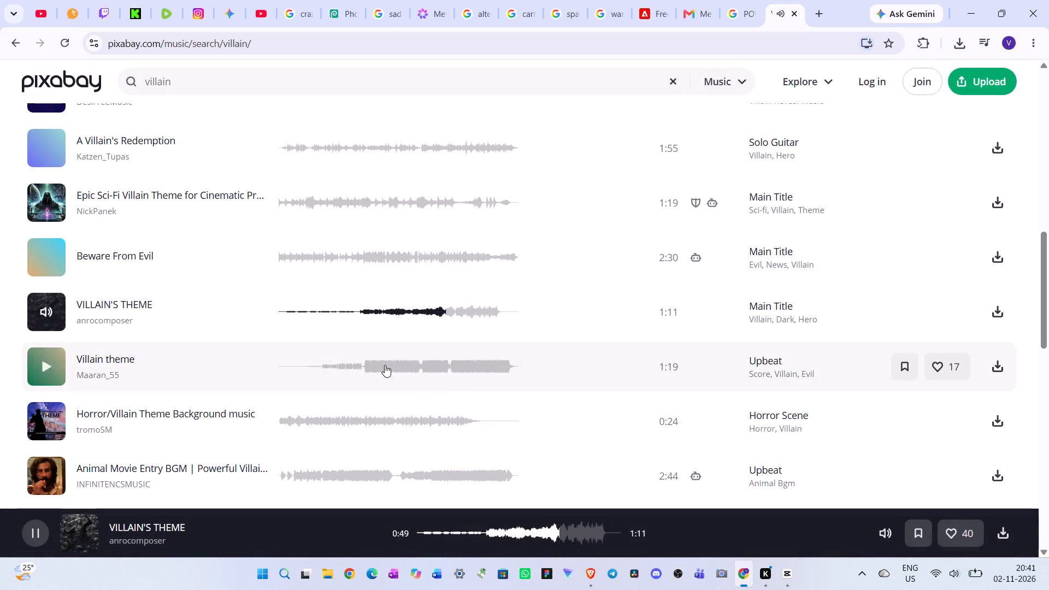
pyautogui.click(43, 309)
# Switch to CapCut and import anrocomposer's villain theme MP3 from the Downloads folder into the project media.
pyautogui.hotkey('alt', 'Tab')
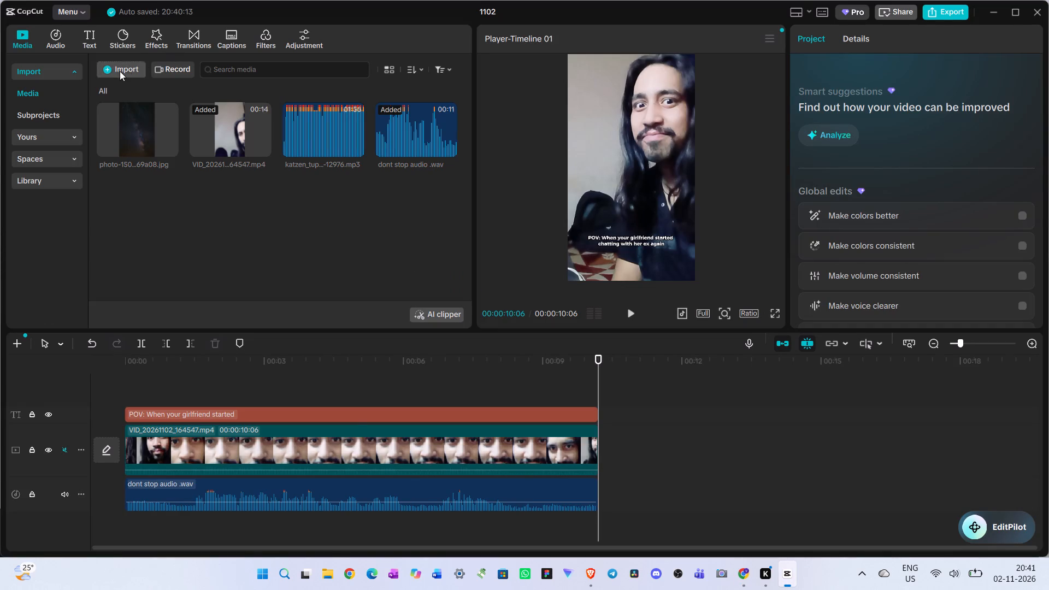
pyautogui.click(107, 78)
pyautogui.click(117, 71)
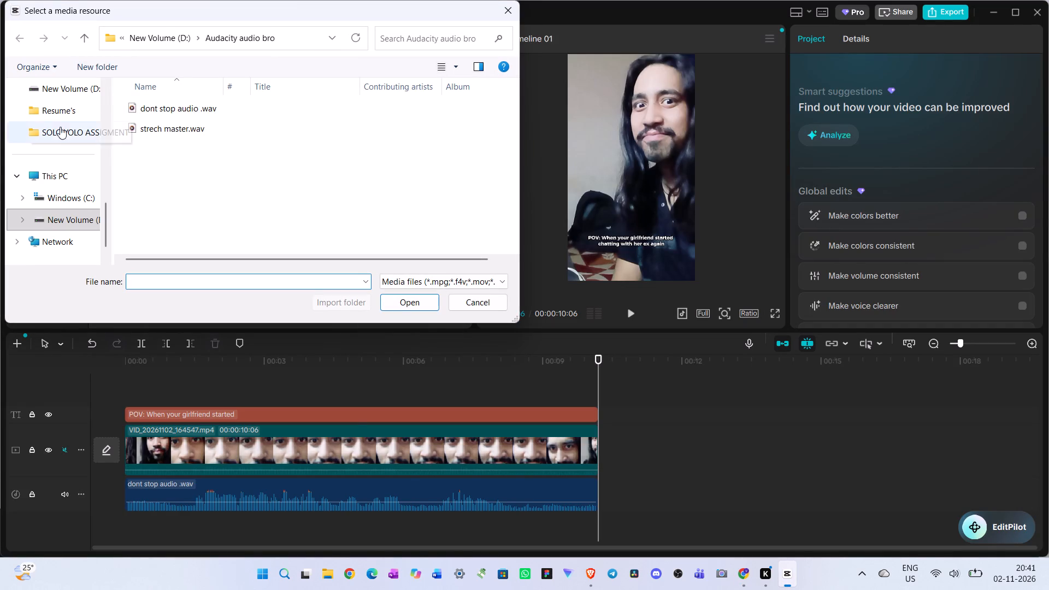
pyautogui.scroll(3, 61, 196)
pyautogui.scroll(3, 67, 122)
pyautogui.click(50, 211)
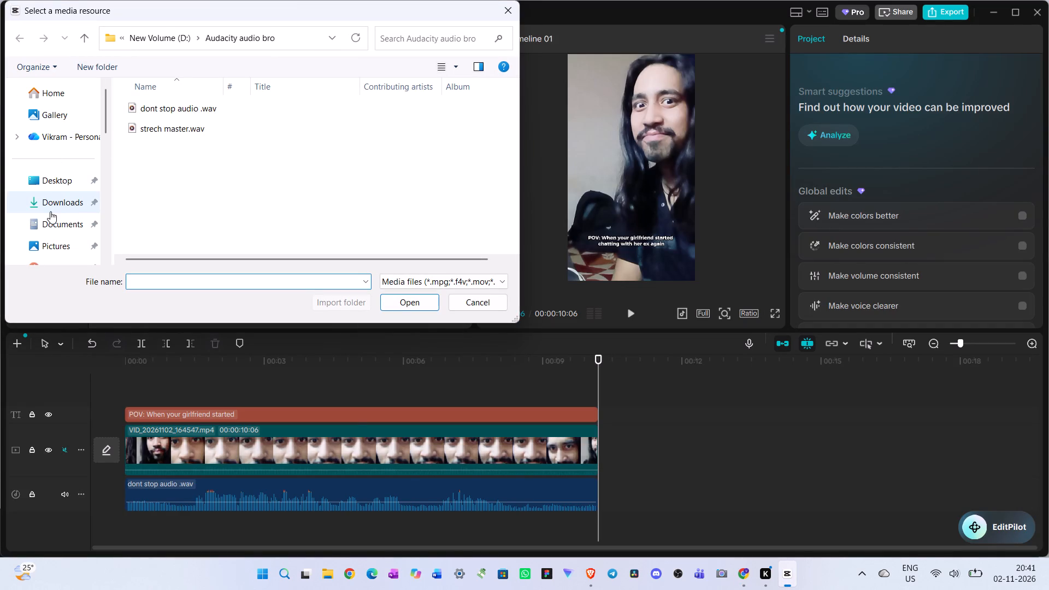
pyautogui.click(155, 142)
pyautogui.click(414, 303)
# Add the anrocomposer villain theme to the timeline and move it to the start on its own track beneath the voice audio.
pyautogui.scroll(-3, 409, 420)
pyautogui.click(166, 229)
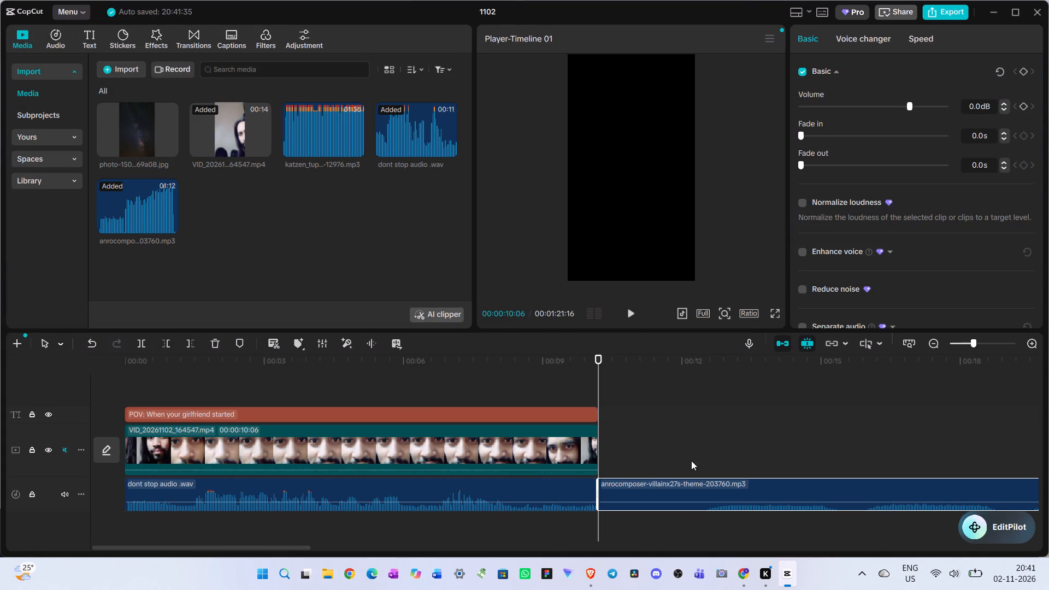
pyautogui.moveTo(708, 481); pyautogui.dragTo(38, 495)
pyautogui.scroll(-3, 323, 463)
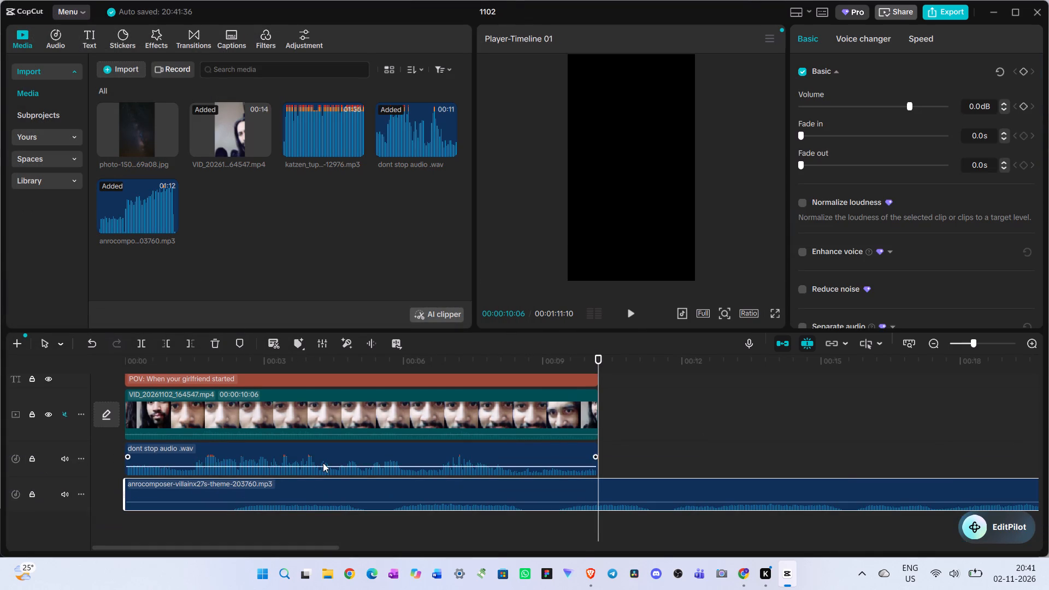
pyautogui.scroll(-5, 323, 463)
# Preview the mix, trim the villain theme's opening up to 00:00:01:10 and shift the clip back to the timeline start.
pyautogui.click(255, 526)
pyautogui.moveTo(255, 526); pyautogui.dragTo(0, 519)
pyautogui.press('space')
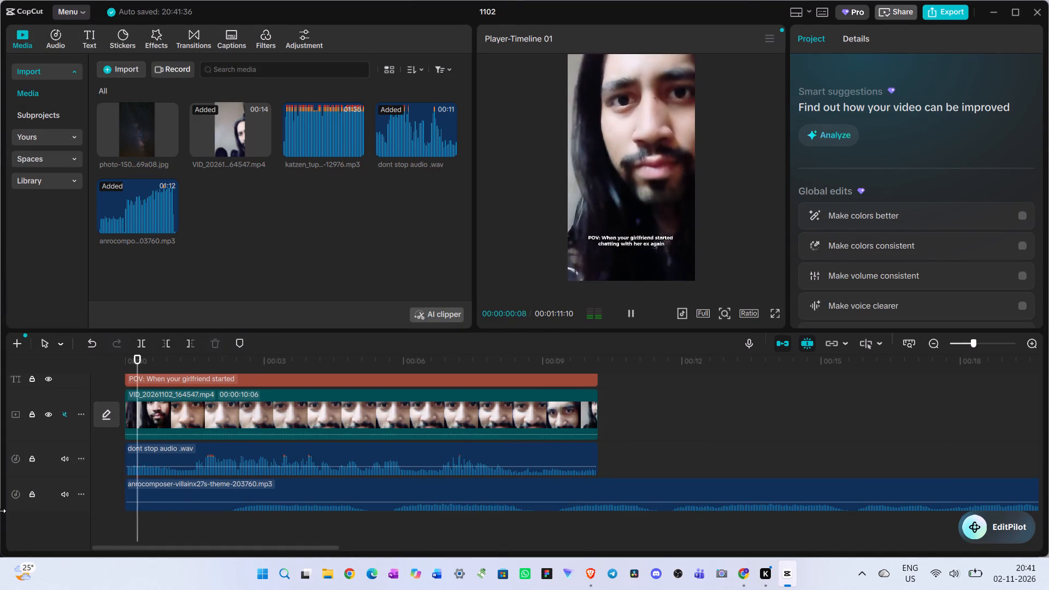
pyautogui.keyDown('ctrl'); pyautogui.scroll(-5, 265, 531); pyautogui.keyUp('ctrl')
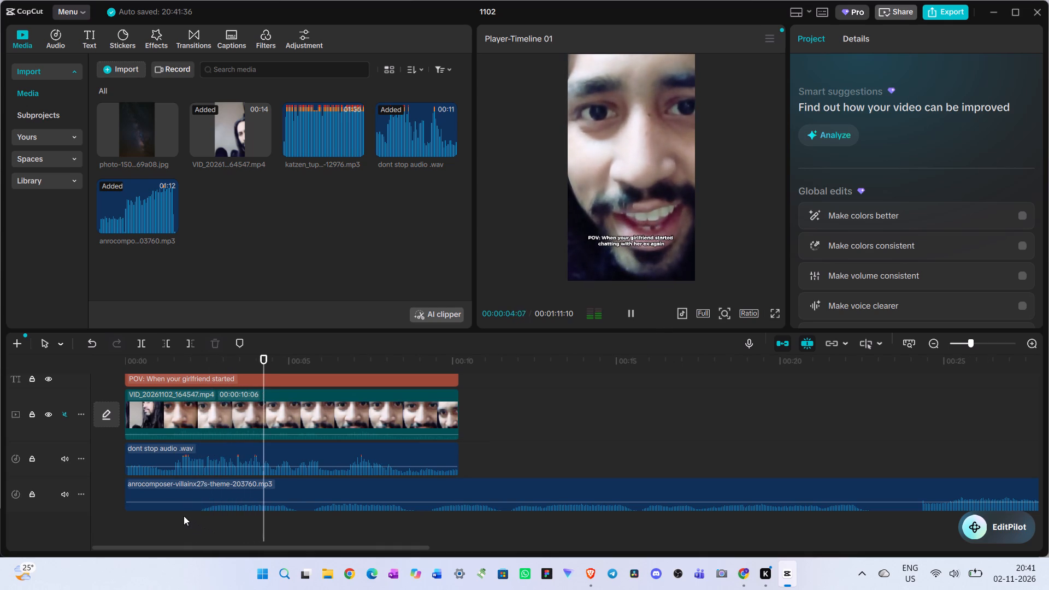
pyautogui.doubleClick(146, 528)
pyautogui.press('space')
pyautogui.press('space')
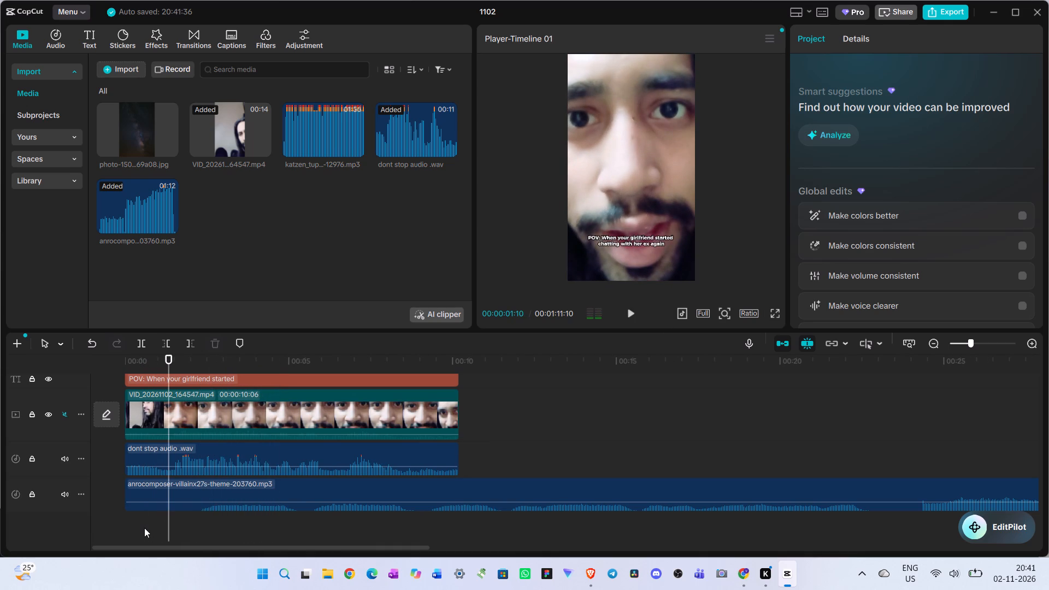
pyautogui.click(224, 491)
pyautogui.press('q')
pyautogui.moveTo(238, 491); pyautogui.dragTo(154, 493)
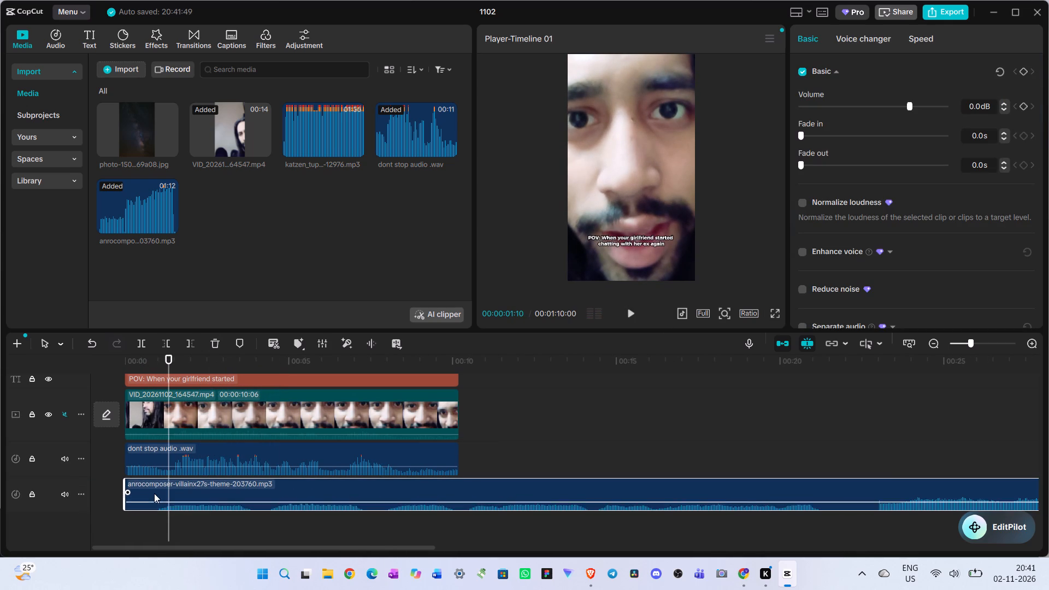
# Play the mix from the start and listen to different parts of the villain theme, including past the video's end.
pyautogui.click(149, 522)
pyautogui.moveTo(149, 522); pyautogui.dragTo(96, 521)
pyautogui.press('space')
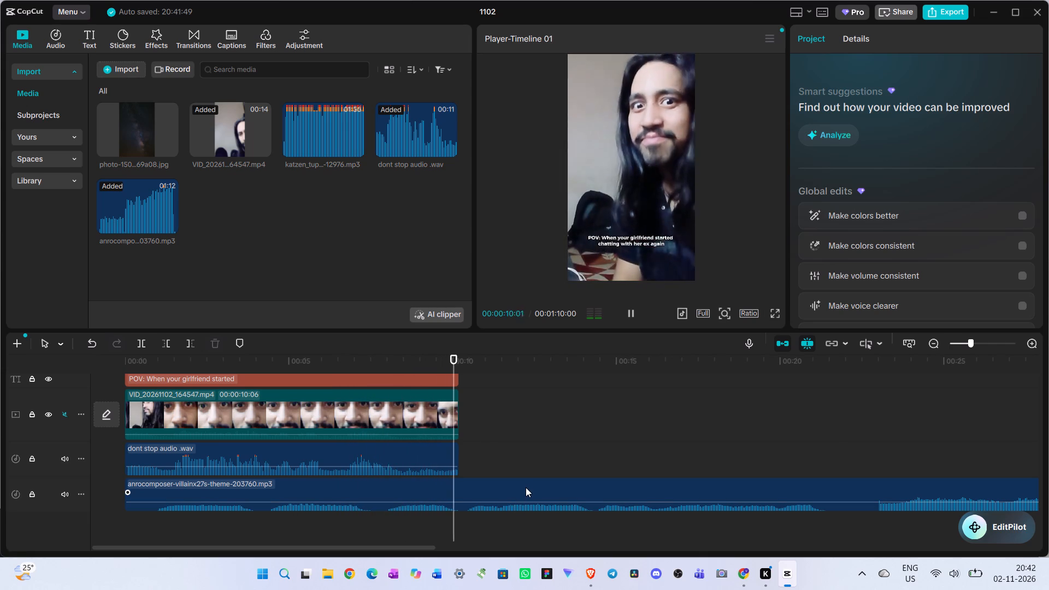
pyautogui.click(477, 456)
pyautogui.moveTo(477, 456); pyautogui.dragTo(409, 455)
pyautogui.press('space')
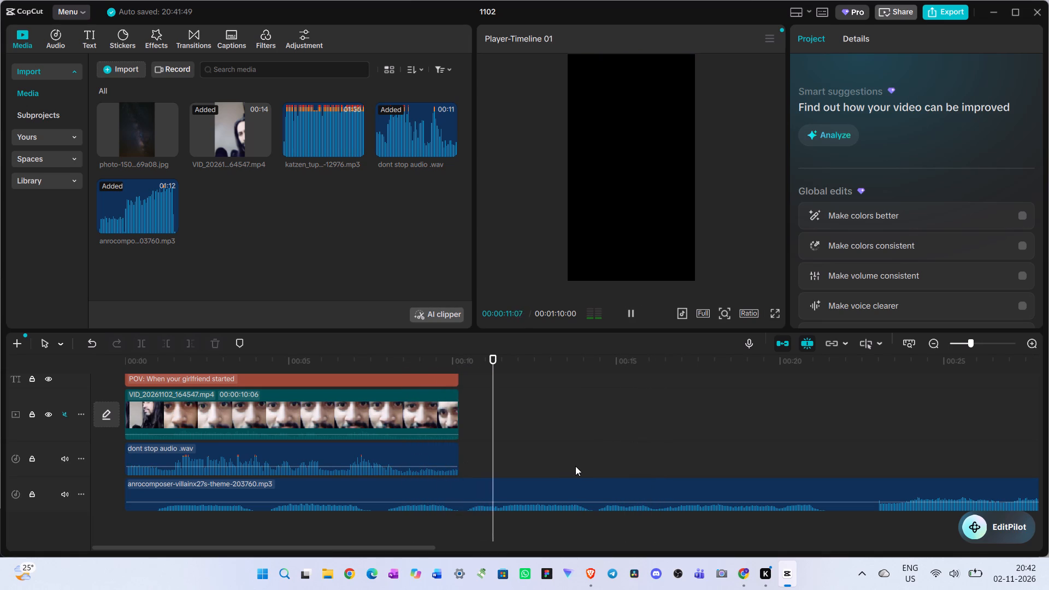
pyautogui.click(623, 450)
pyautogui.press('space')
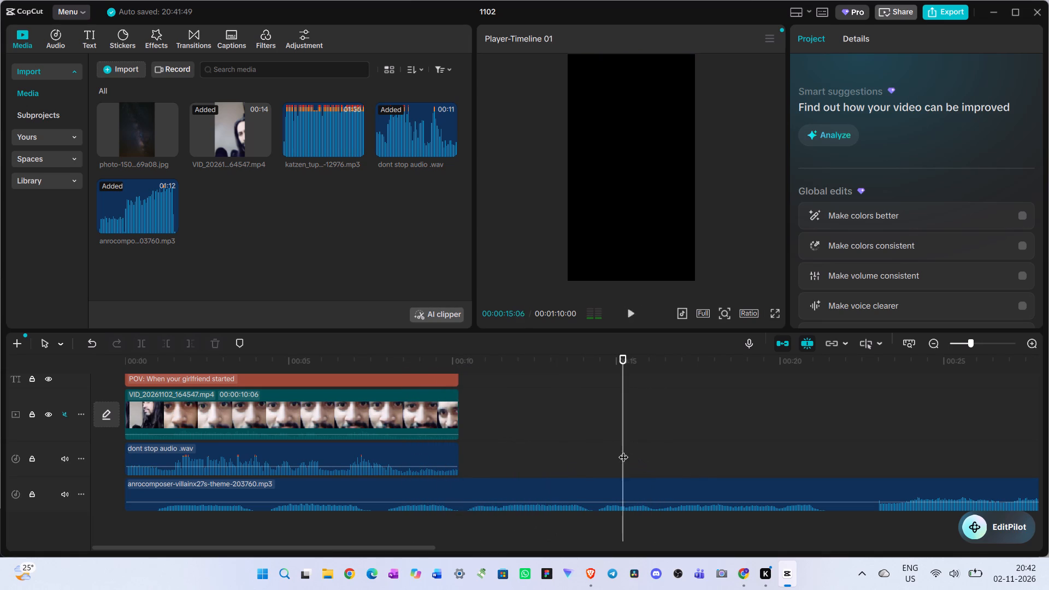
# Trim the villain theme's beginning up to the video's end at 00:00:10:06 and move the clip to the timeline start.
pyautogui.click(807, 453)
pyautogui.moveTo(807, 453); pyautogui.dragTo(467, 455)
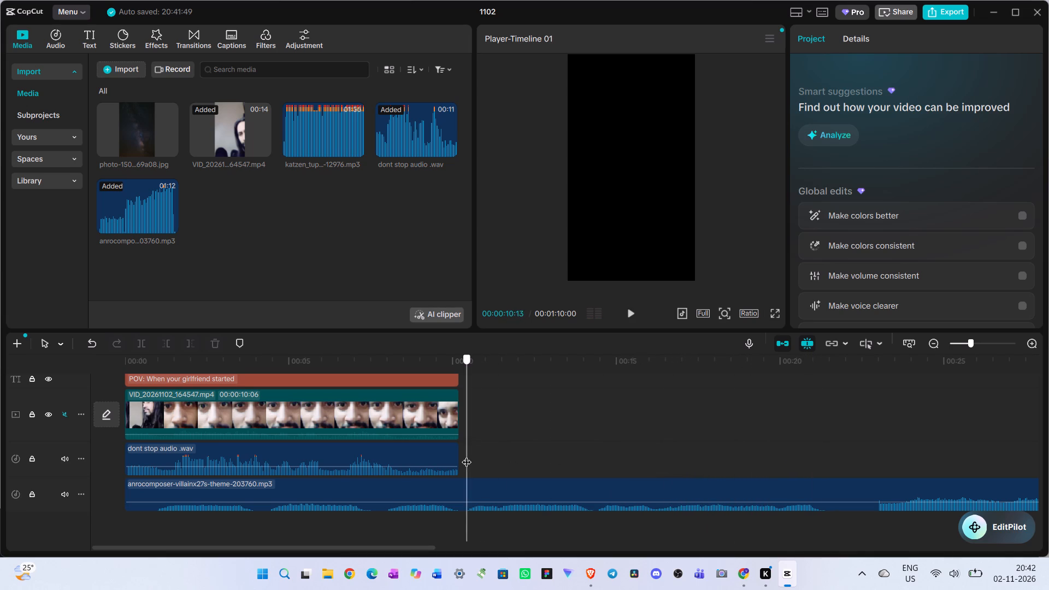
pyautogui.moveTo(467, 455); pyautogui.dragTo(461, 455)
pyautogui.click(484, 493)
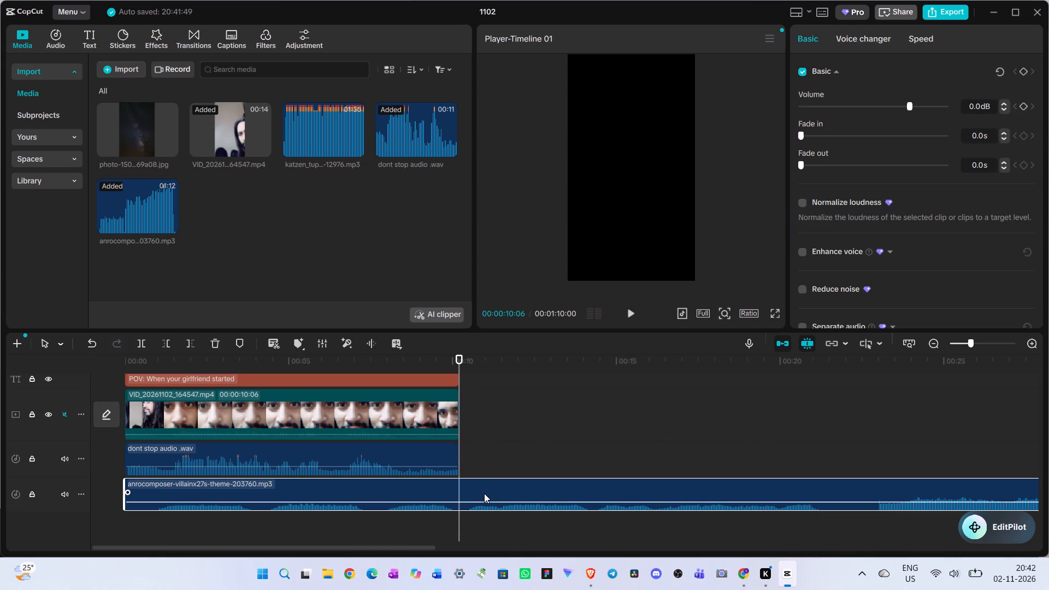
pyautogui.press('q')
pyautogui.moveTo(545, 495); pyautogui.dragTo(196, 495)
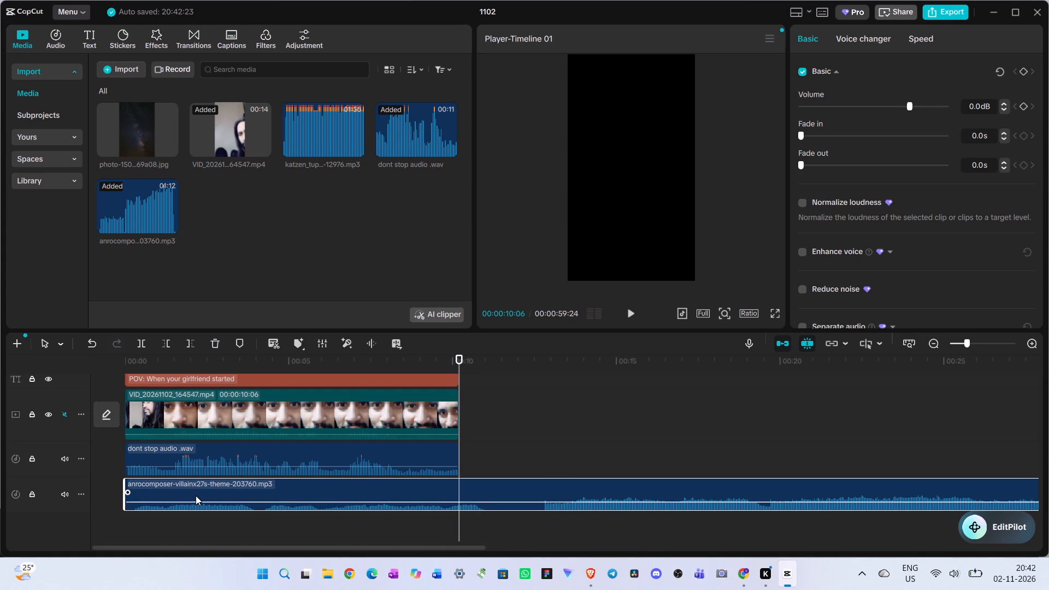
# Replay the mix from the start to check how the trimmed villain theme fits the voice audio.
pyautogui.click(504, 439)
pyautogui.moveTo(504, 439); pyautogui.dragTo(249, 439)
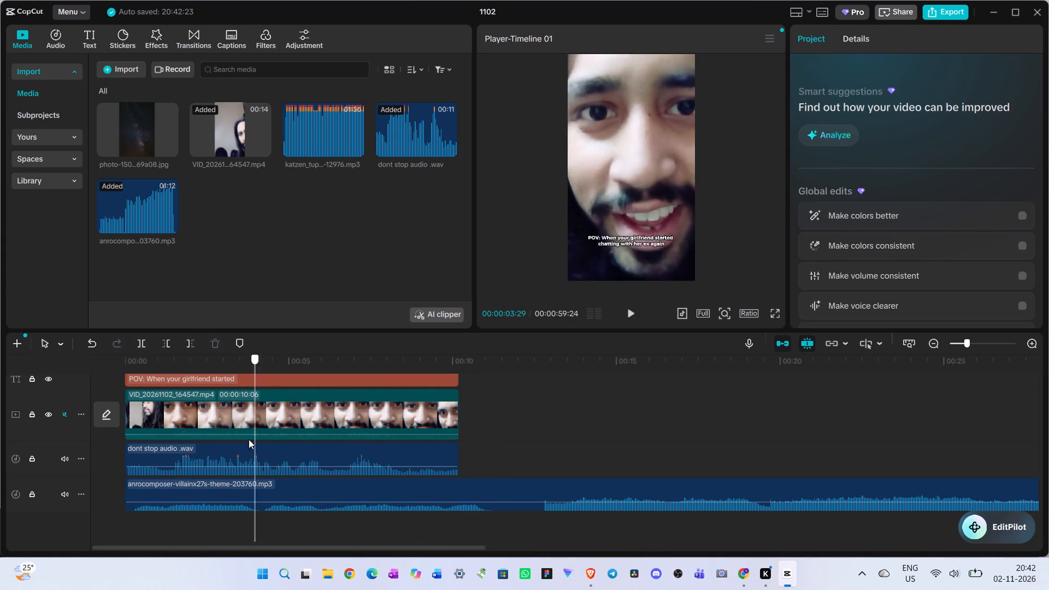
pyautogui.moveTo(249, 439); pyautogui.dragTo(74, 439)
pyautogui.press('space')
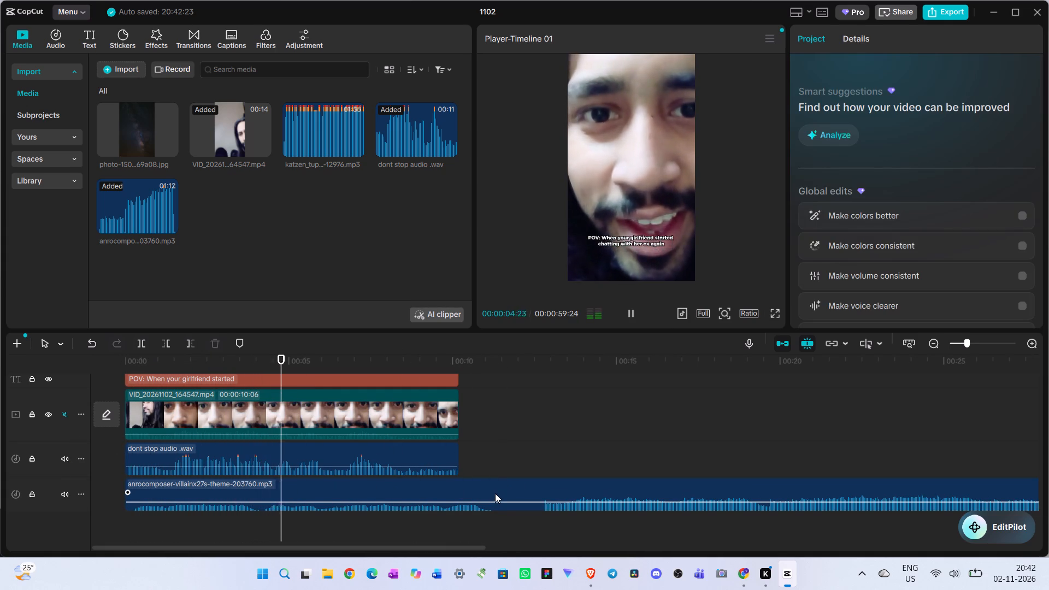
pyautogui.click(525, 428)
pyautogui.moveTo(524, 428); pyautogui.dragTo(522, 428)
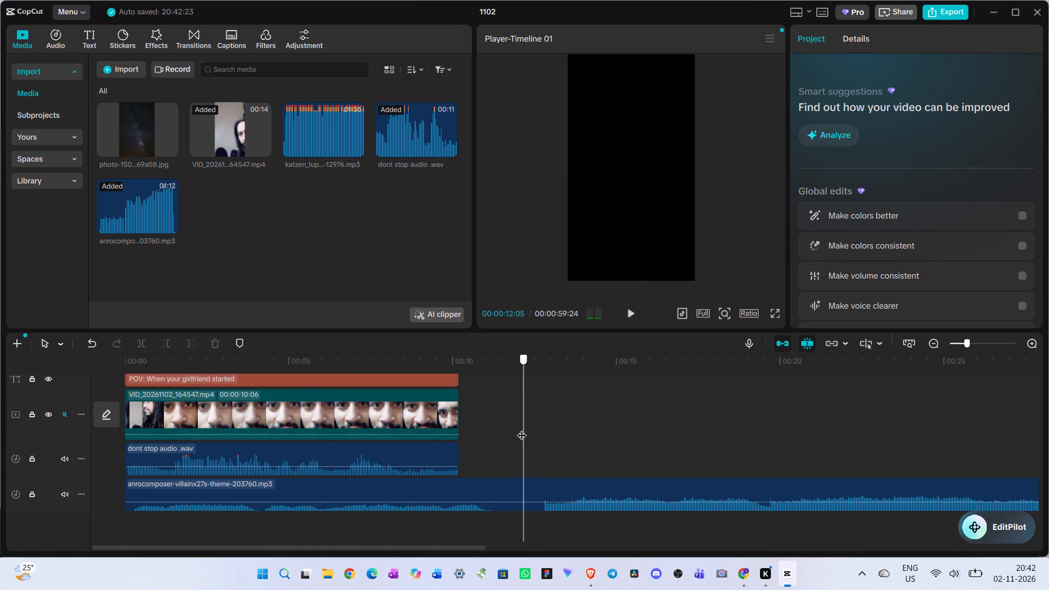
pyautogui.moveTo(522, 428); pyautogui.dragTo(0, 431)
pyautogui.press('space')
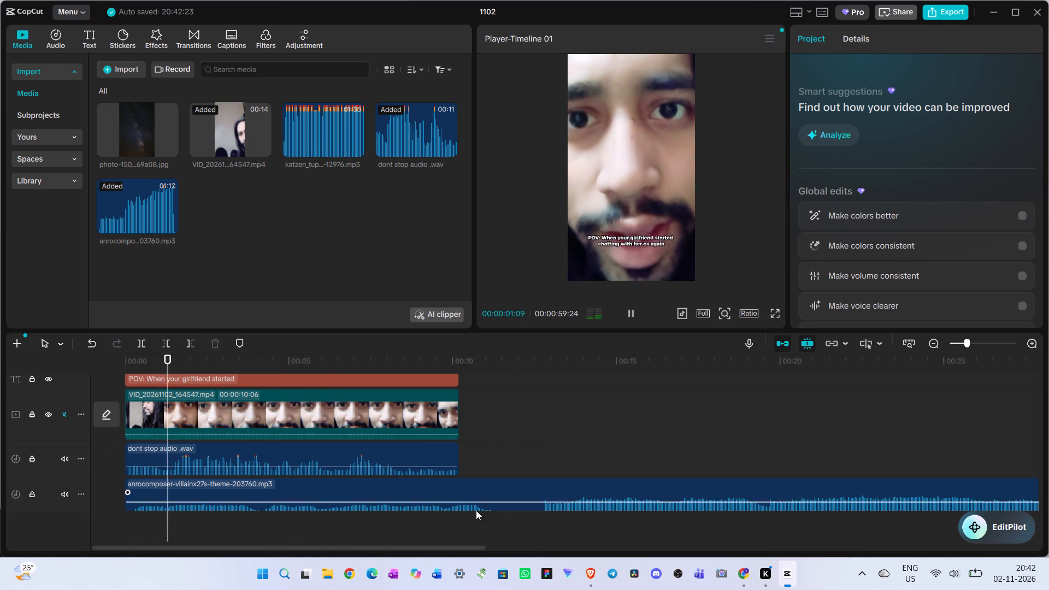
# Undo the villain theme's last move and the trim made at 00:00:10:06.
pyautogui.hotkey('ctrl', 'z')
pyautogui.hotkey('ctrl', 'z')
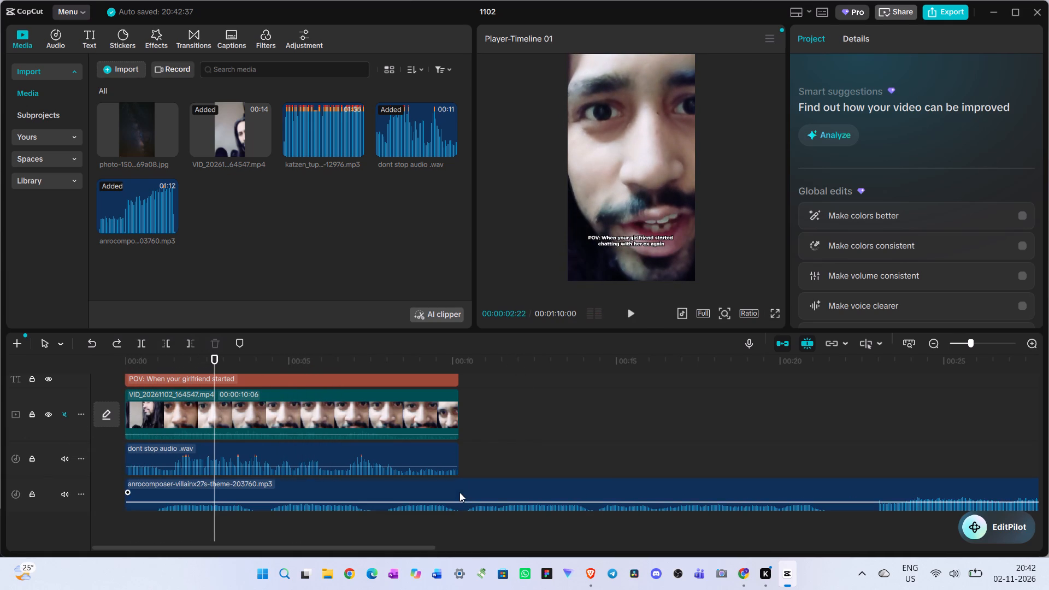
# Trim the villain theme's beginning up to 00:00:00:17 and move the clip back to the timeline start.
pyautogui.click(232, 528)
pyautogui.moveTo(232, 528); pyautogui.dragTo(148, 533)
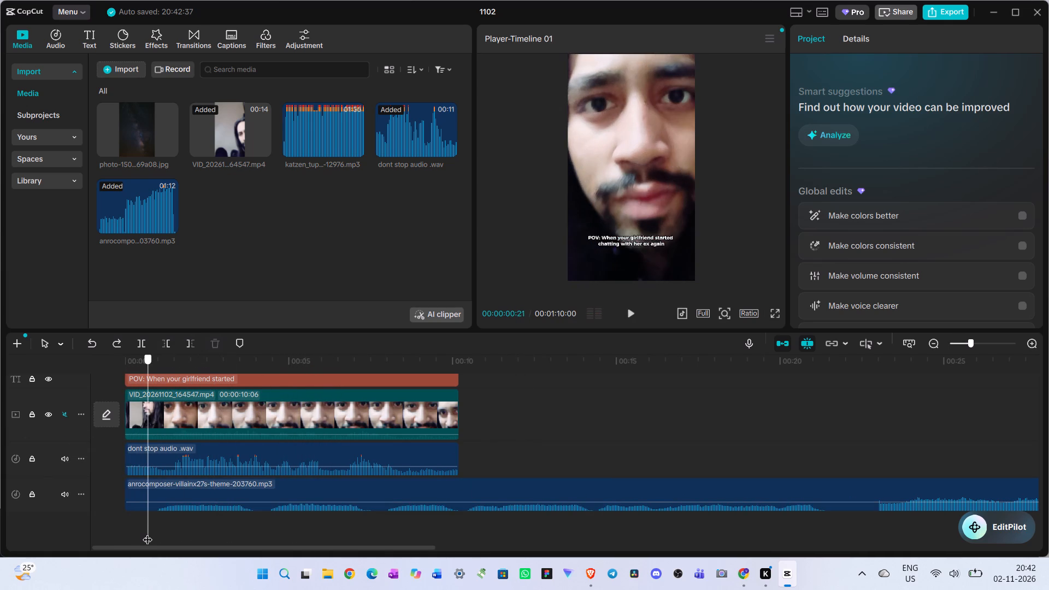
pyautogui.moveTo(148, 533); pyautogui.dragTo(147, 533)
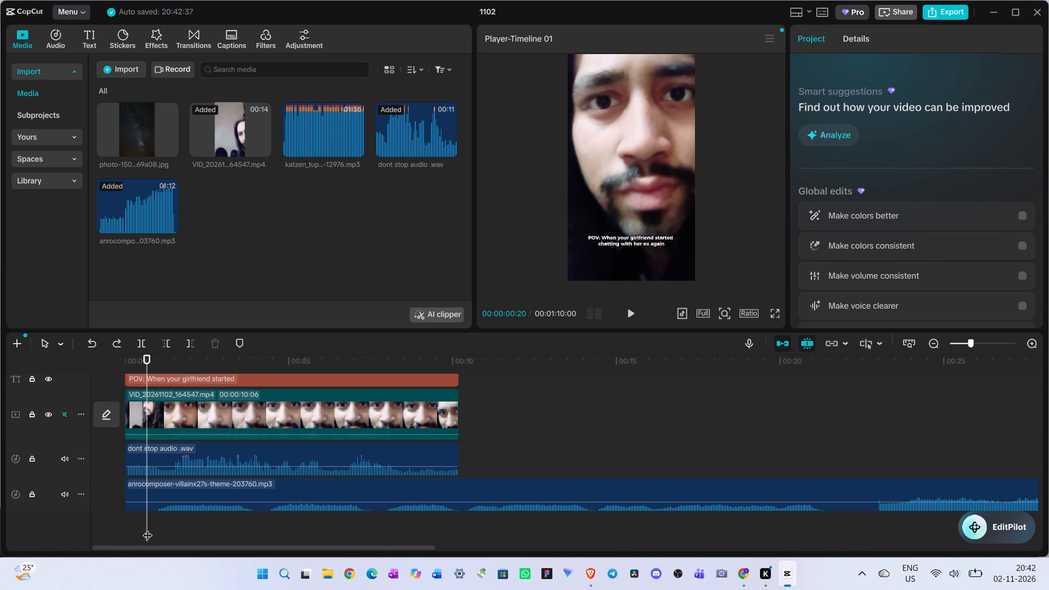
pyautogui.click(145, 528)
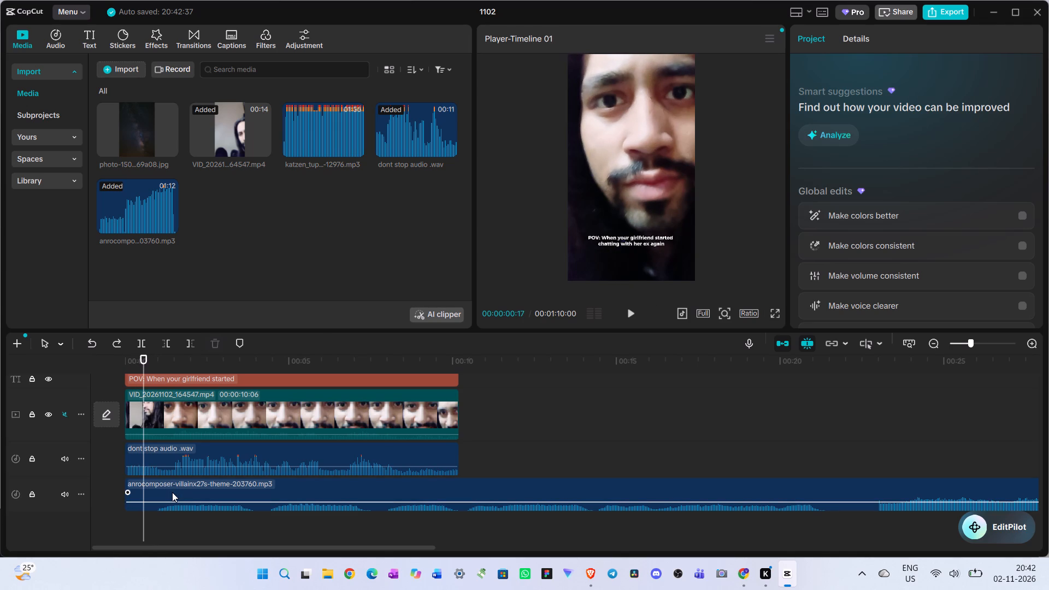
pyautogui.click(172, 492)
pyautogui.press('q')
pyautogui.moveTo(189, 495); pyautogui.dragTo(129, 500)
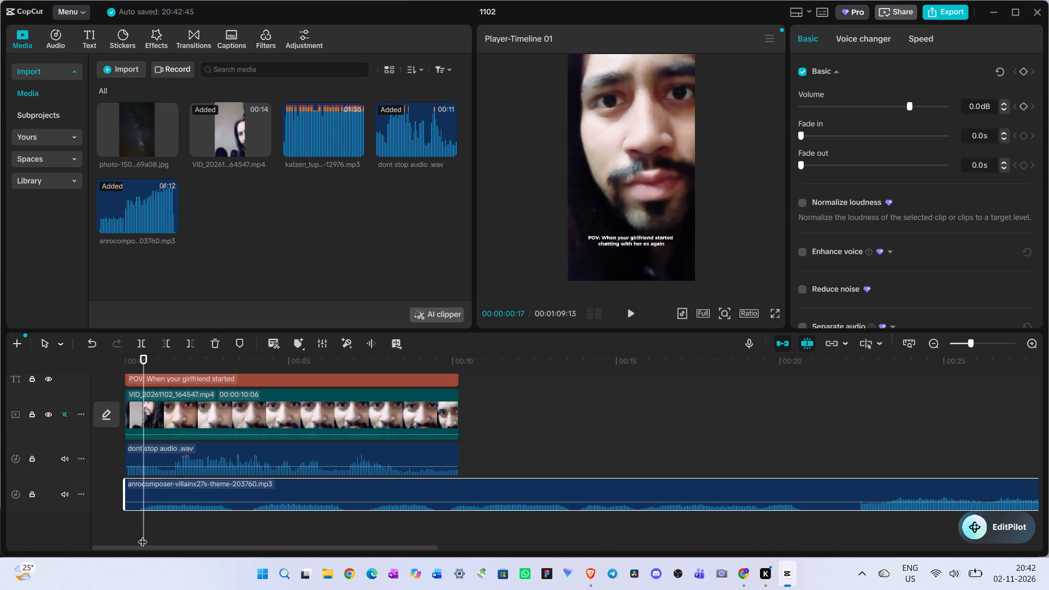
# Play the mix from the start and split the villain theme at 00:00:08:11.
pyautogui.click(175, 528)
pyautogui.moveTo(175, 528); pyautogui.dragTo(10, 512)
pyautogui.press('space')
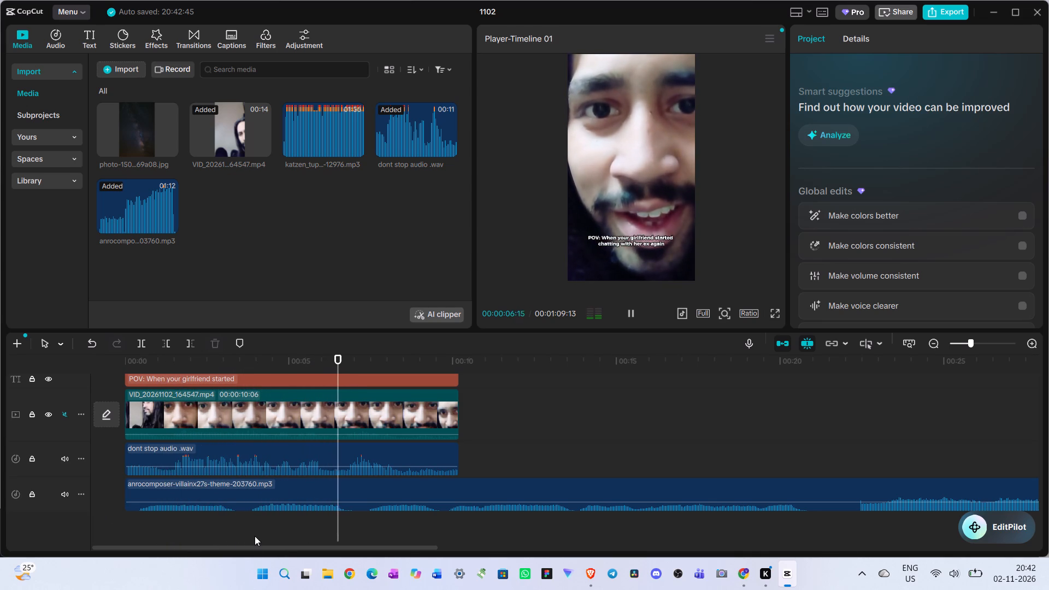
pyautogui.press('space')
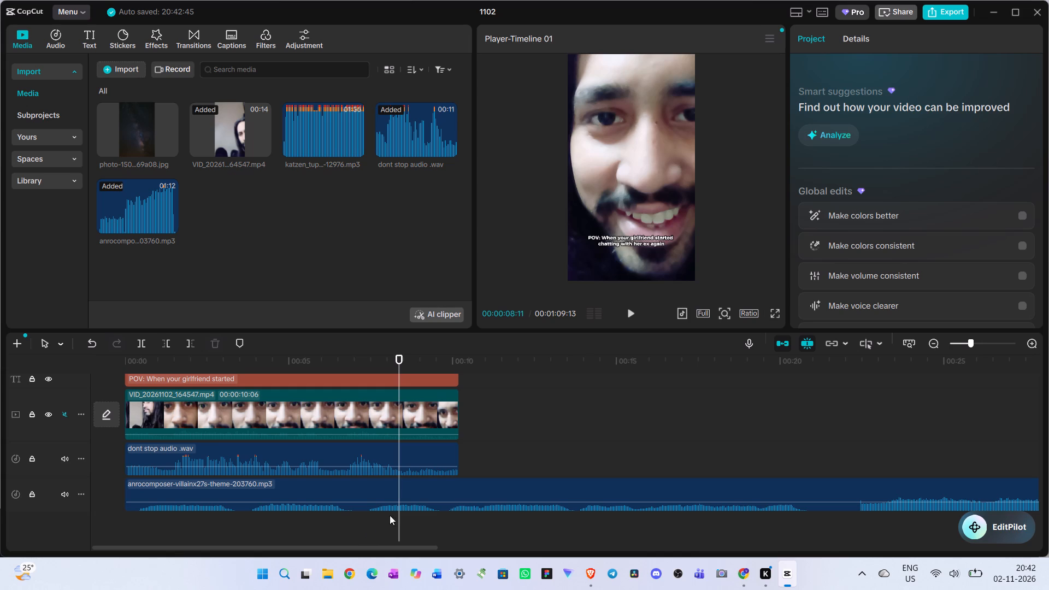
pyautogui.click(413, 492)
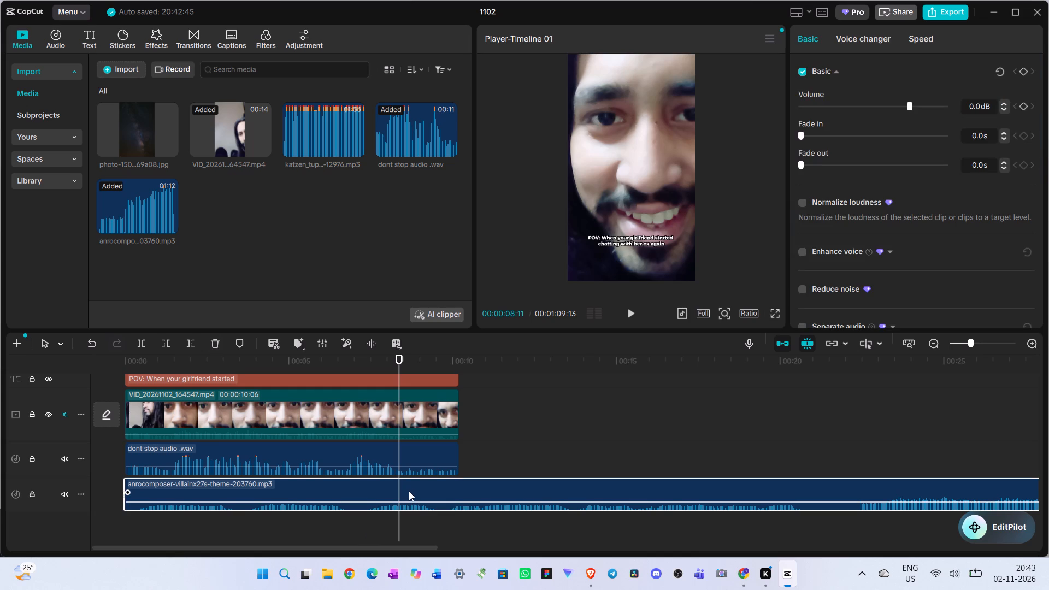
pyautogui.hotkey('ctrl', 'b')
# Trim the second villain theme segment's beginning up to 00:00:22:04 and place it directly after the first segment.
pyautogui.click(425, 515)
pyautogui.moveTo(425, 515); pyautogui.dragTo(744, 519)
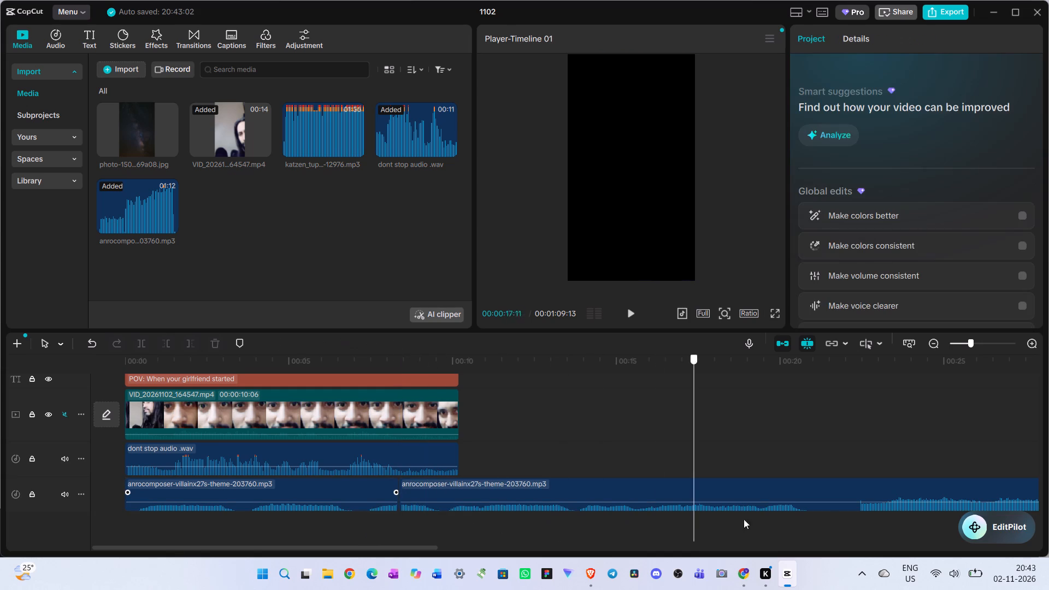
pyautogui.moveTo(744, 519); pyautogui.dragTo(850, 520)
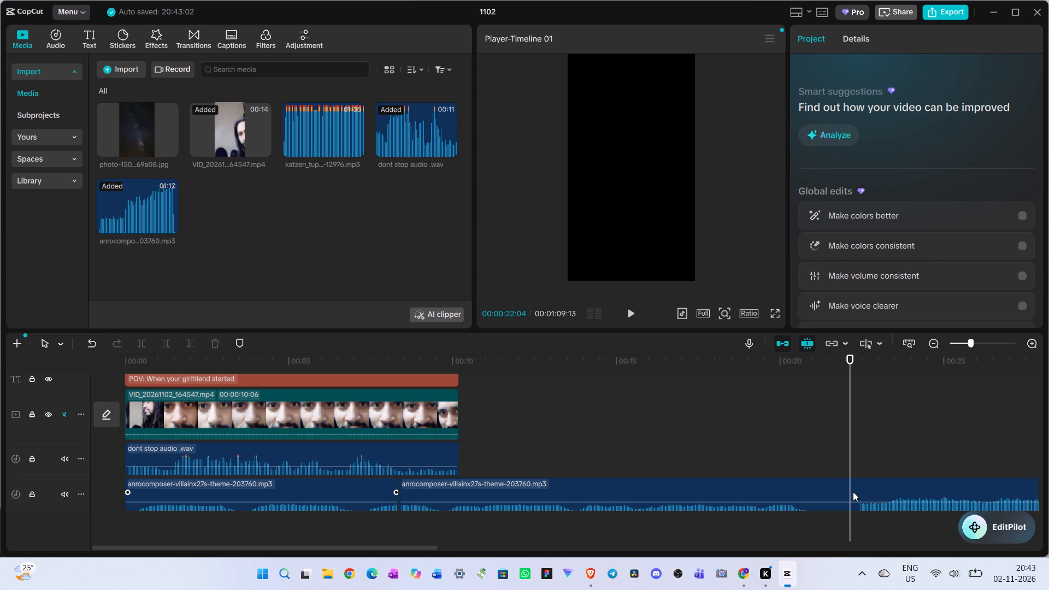
pyautogui.click(853, 492)
pyautogui.press('w')
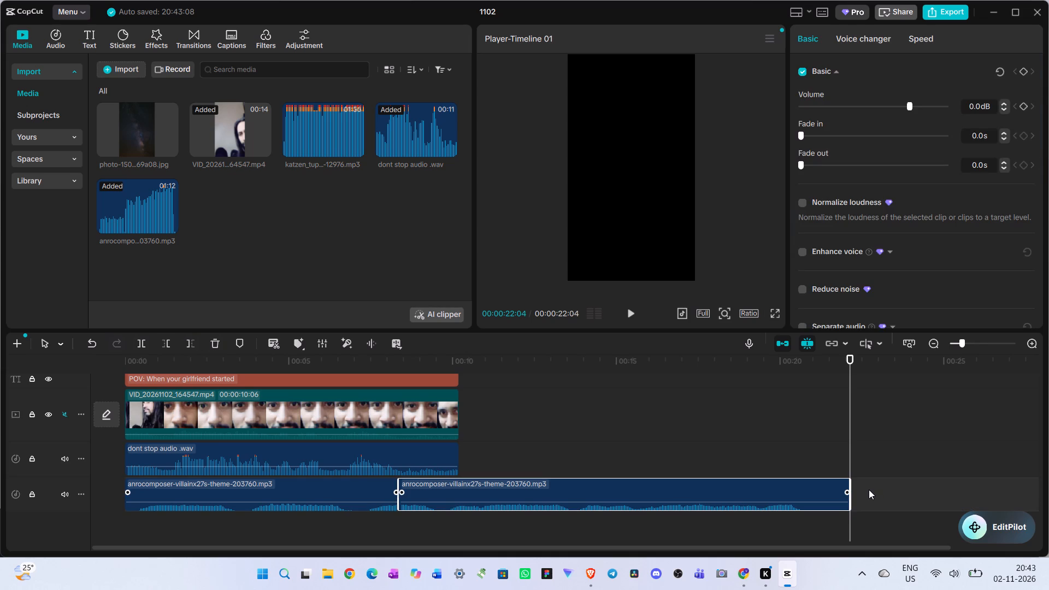
pyautogui.hotkey('ctrl', 'z')
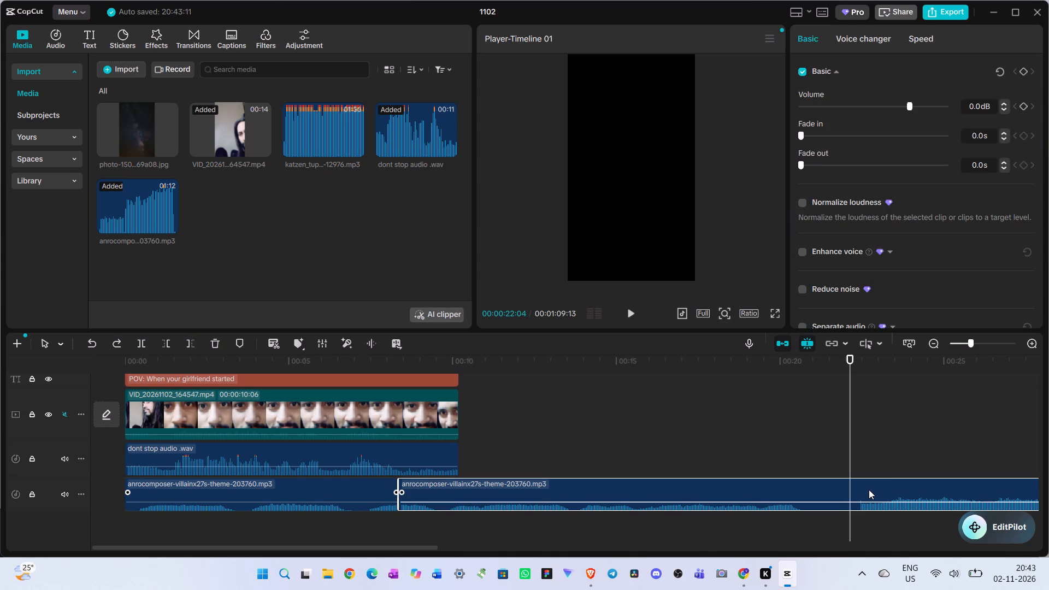
pyautogui.click(869, 489)
pyautogui.press('q')
pyautogui.moveTo(871, 489); pyautogui.dragTo(413, 491)
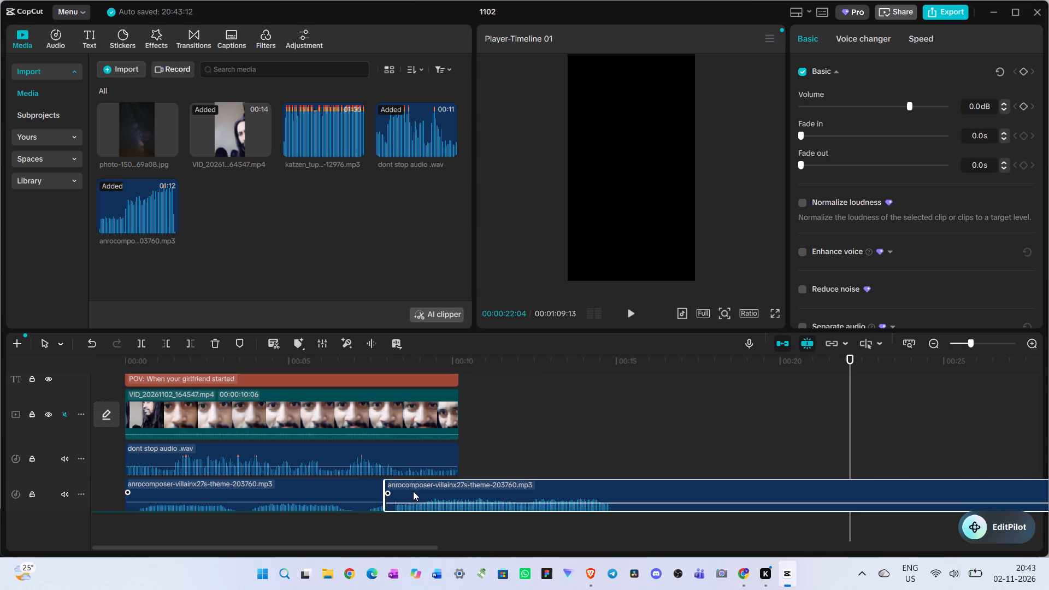
pyautogui.moveTo(413, 491); pyautogui.dragTo(418, 491)
# Replay the mix from the start, then from about 00:00:05, to check the joined villain theme segments.
pyautogui.click(341, 528)
pyautogui.moveTo(341, 528); pyautogui.dragTo(0, 529)
pyautogui.press('space')
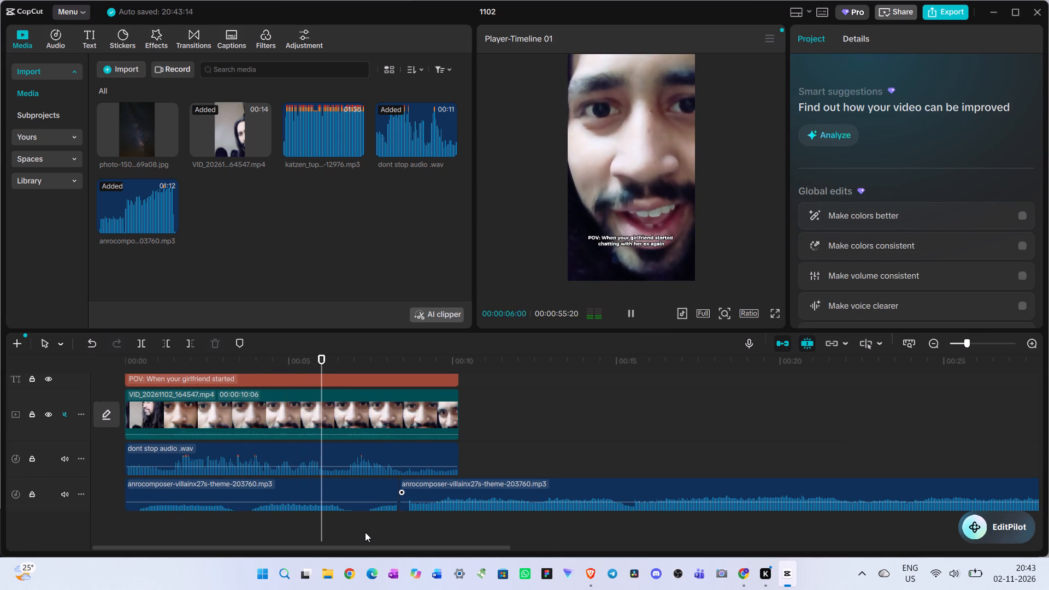
pyautogui.keyDown('ctrl'); pyautogui.scroll(1, 365, 532); pyautogui.keyUp('ctrl')
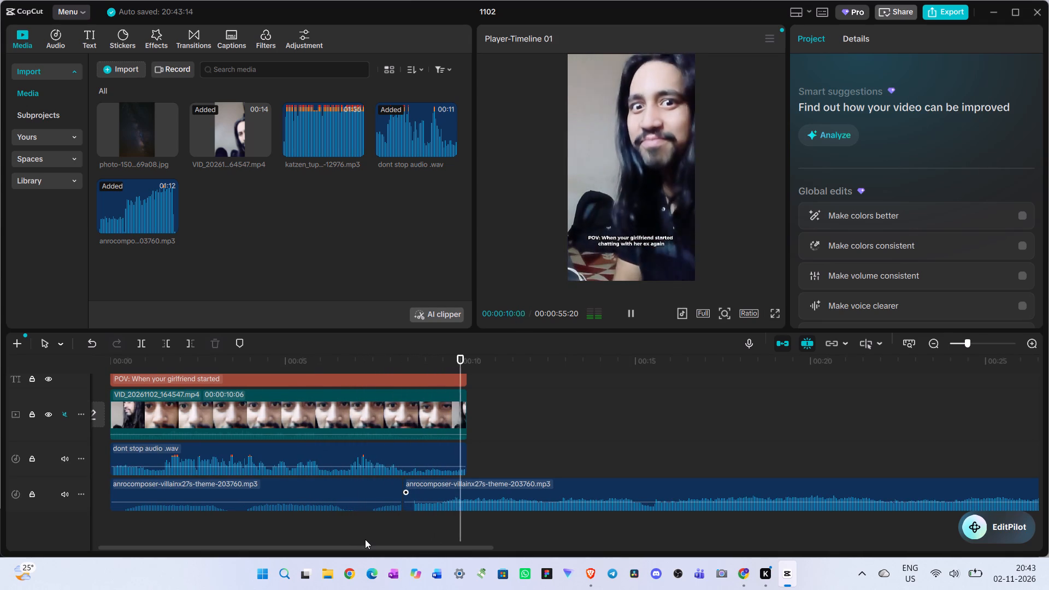
pyautogui.click(292, 522)
pyautogui.press('space')
pyautogui.press('space')
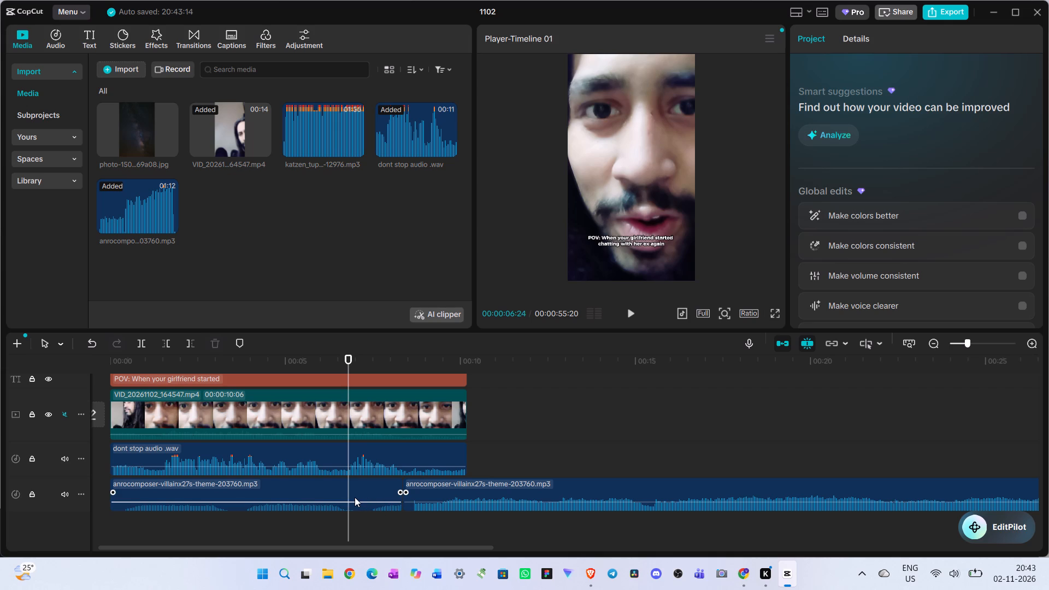
# Play the mix around 00:00:07 and trim the first villain theme segment's end back to 00:00:07:12.
pyautogui.press('space')
pyautogui.press('space')
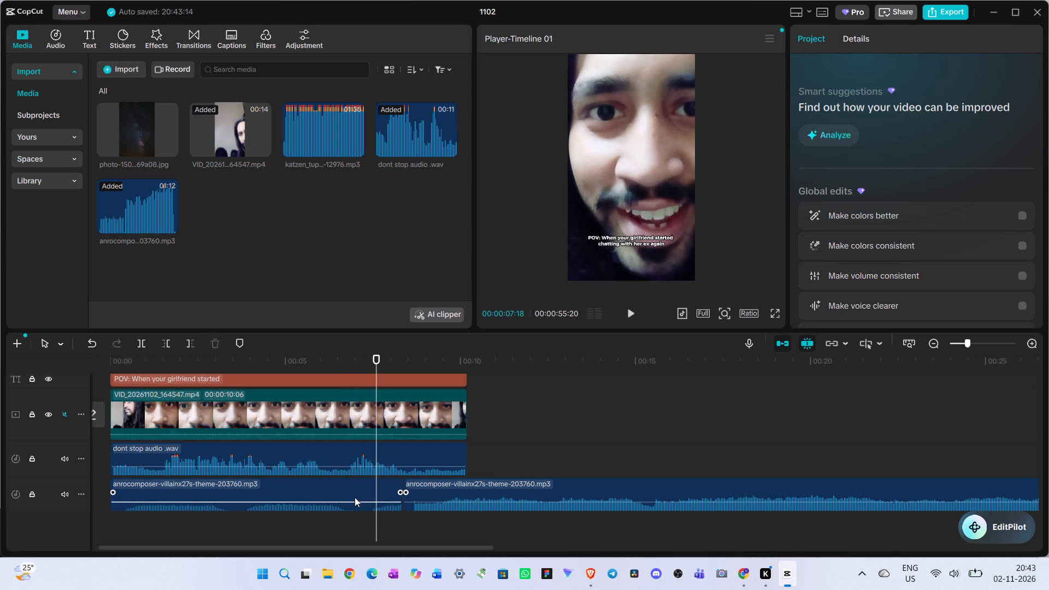
pyautogui.press('space')
pyautogui.press('space')
pyautogui.press('space')
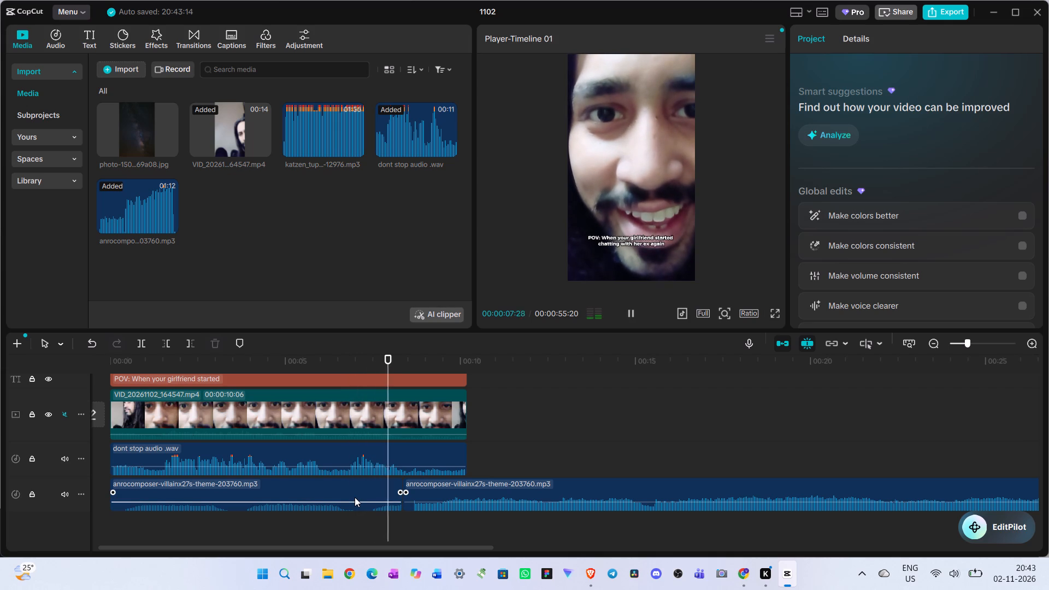
pyautogui.press('space')
pyautogui.click(386, 522)
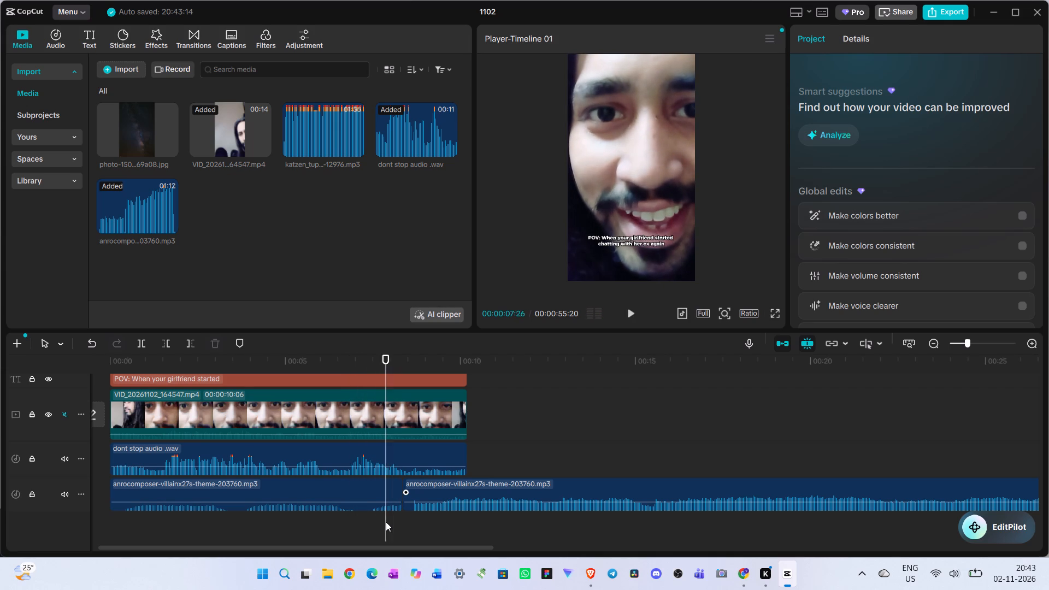
pyautogui.moveTo(386, 522); pyautogui.dragTo(369, 520)
pyautogui.click(380, 492)
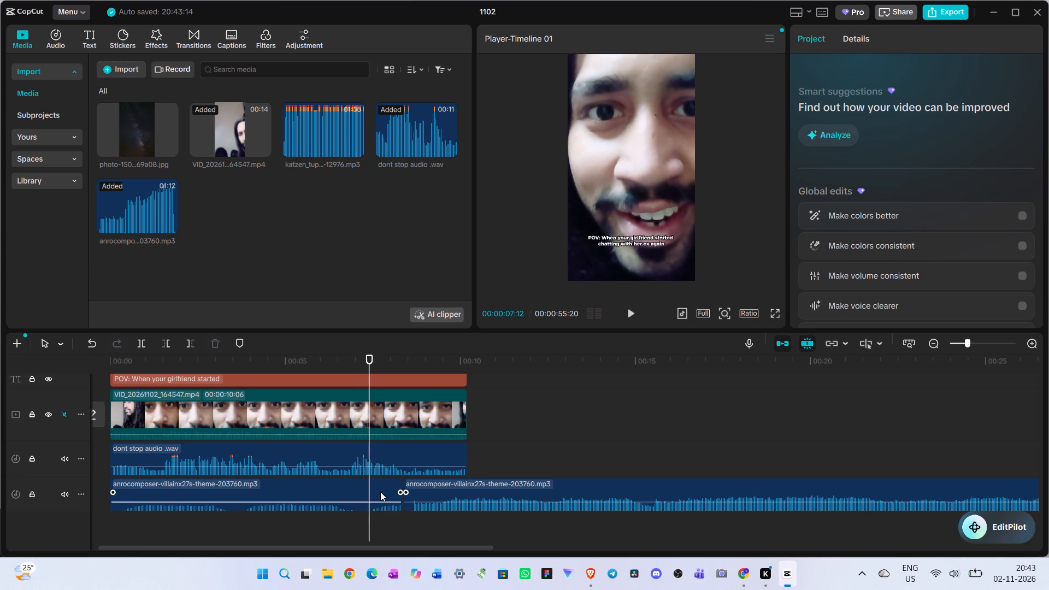
pyautogui.press('w')
# Replay the mix across the gap between the villain theme segments and scrub back to the first segment's end.
pyautogui.moveTo(368, 518); pyautogui.dragTo(338, 518)
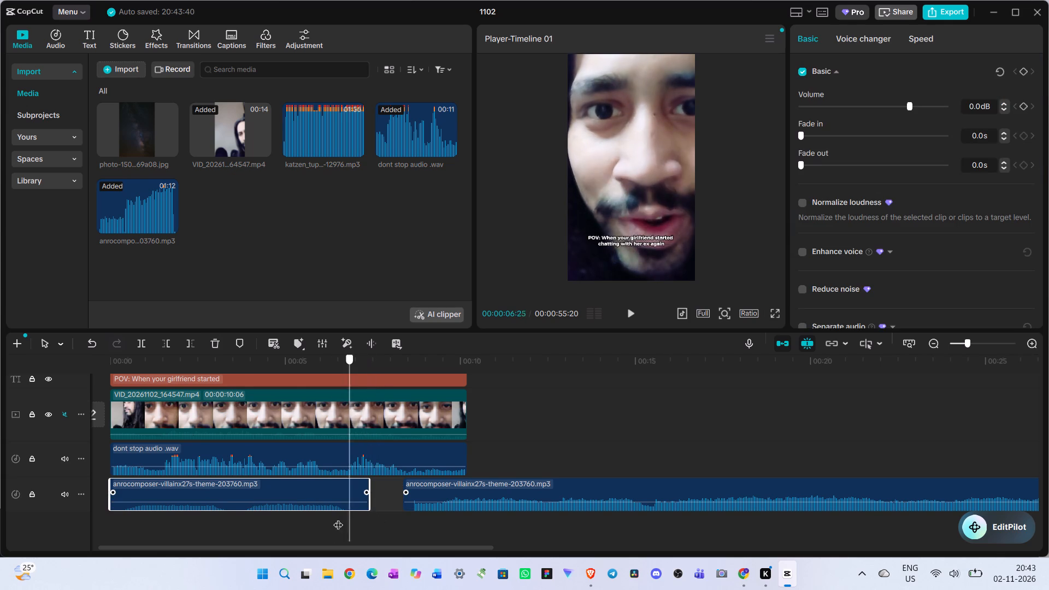
pyautogui.moveTo(338, 518); pyautogui.dragTo(311, 517)
pyautogui.press('space')
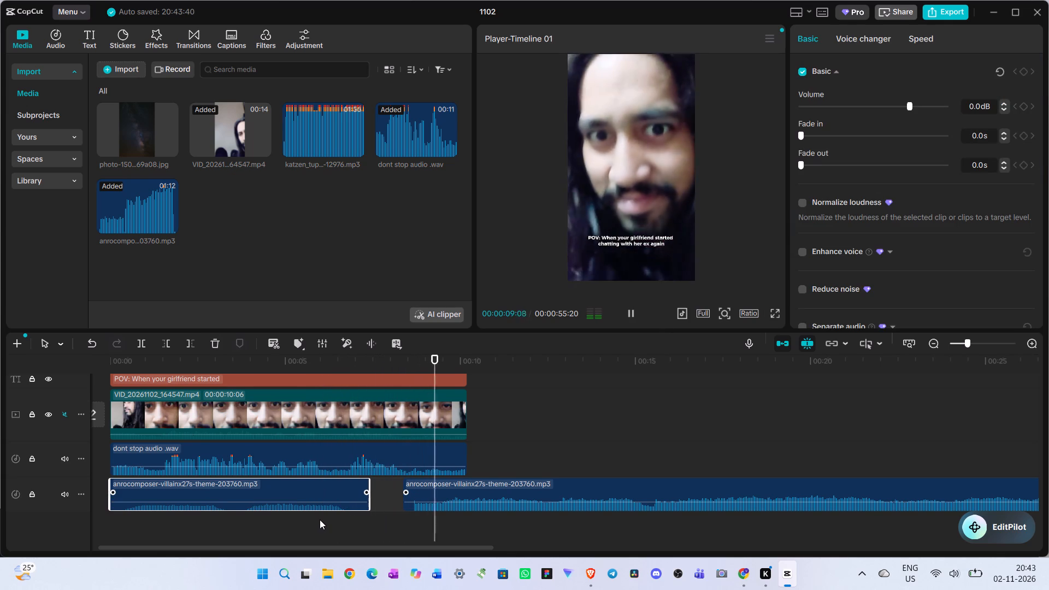
pyautogui.press('space')
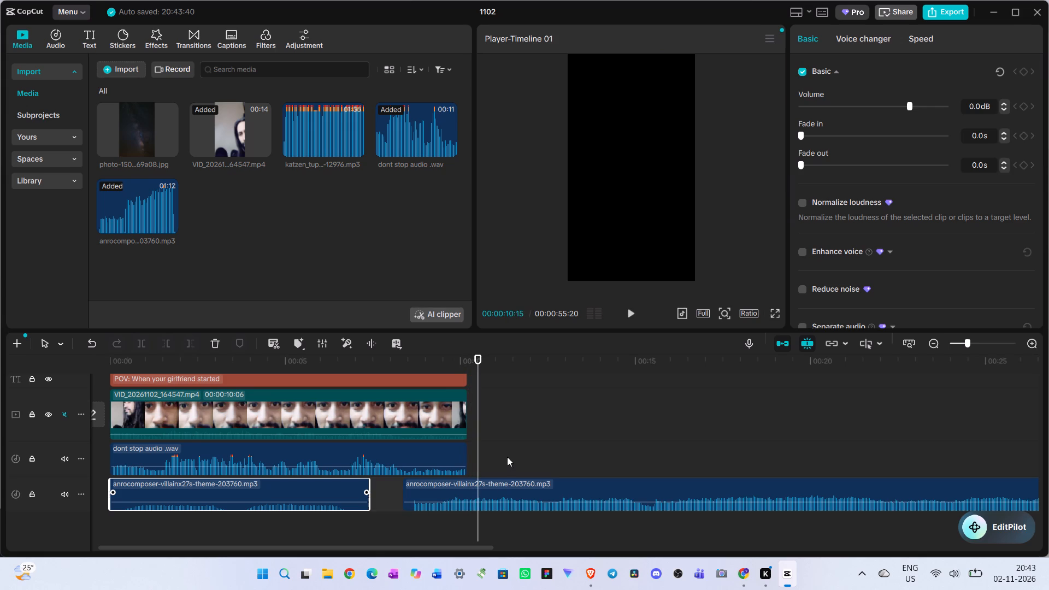
pyautogui.click(507, 457)
pyautogui.moveTo(507, 457); pyautogui.dragTo(366, 475)
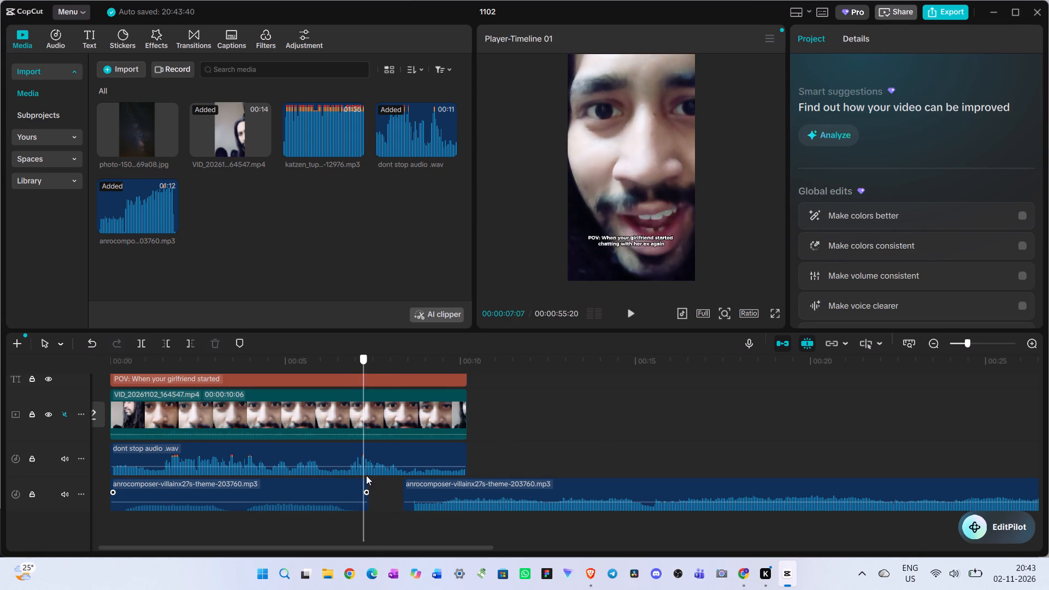
pyautogui.moveTo(366, 475); pyautogui.dragTo(373, 477)
# Reposition the second villain theme segment slightly later and extend its beginning back to meet the first segment's end.
pyautogui.moveTo(456, 485); pyautogui.dragTo(418, 486)
pyautogui.doubleClick(508, 461)
pyautogui.moveTo(409, 522); pyautogui.dragTo(426, 503)
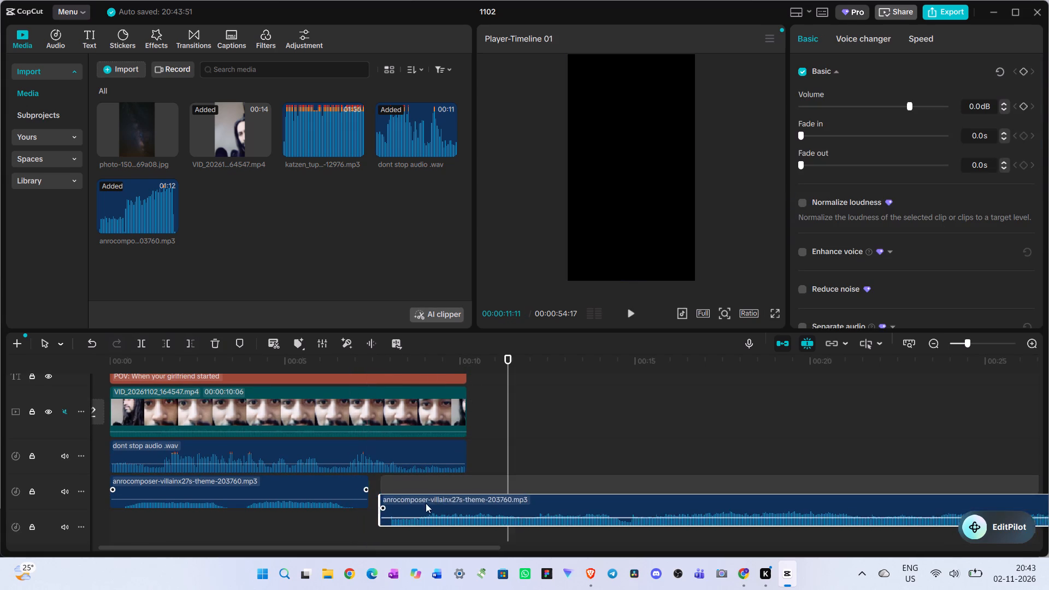
pyautogui.moveTo(426, 503); pyautogui.dragTo(459, 483)
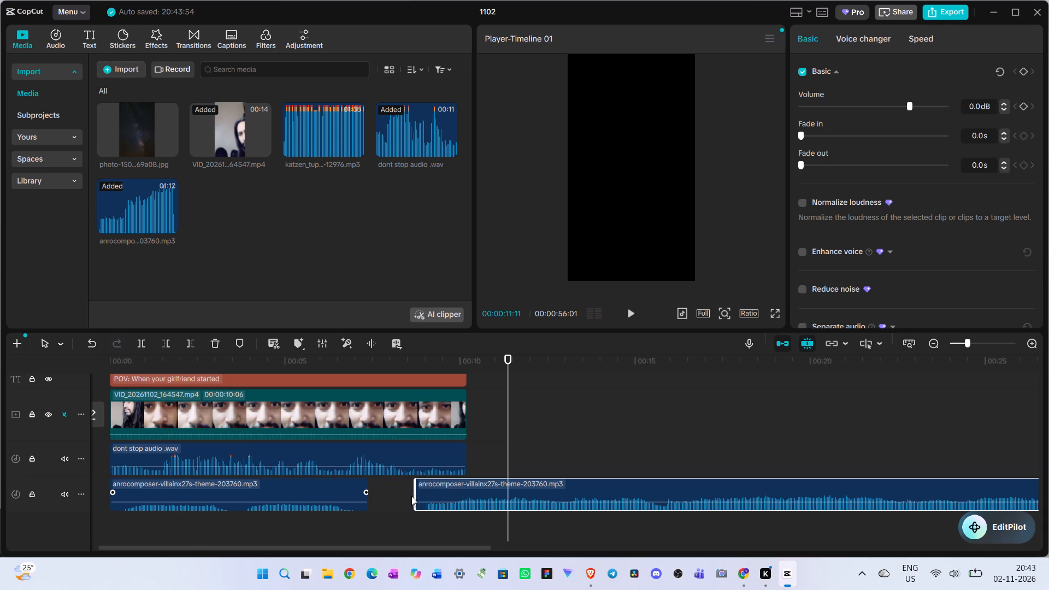
pyautogui.moveTo(413, 494); pyautogui.dragTo(357, 495)
# Replay the join, trim the second villain theme segment's beginning up to 00:00:08:07, and place it directly after the first segment.
pyautogui.click(386, 523)
pyautogui.moveTo(386, 523); pyautogui.dragTo(314, 524)
pyautogui.press('space')
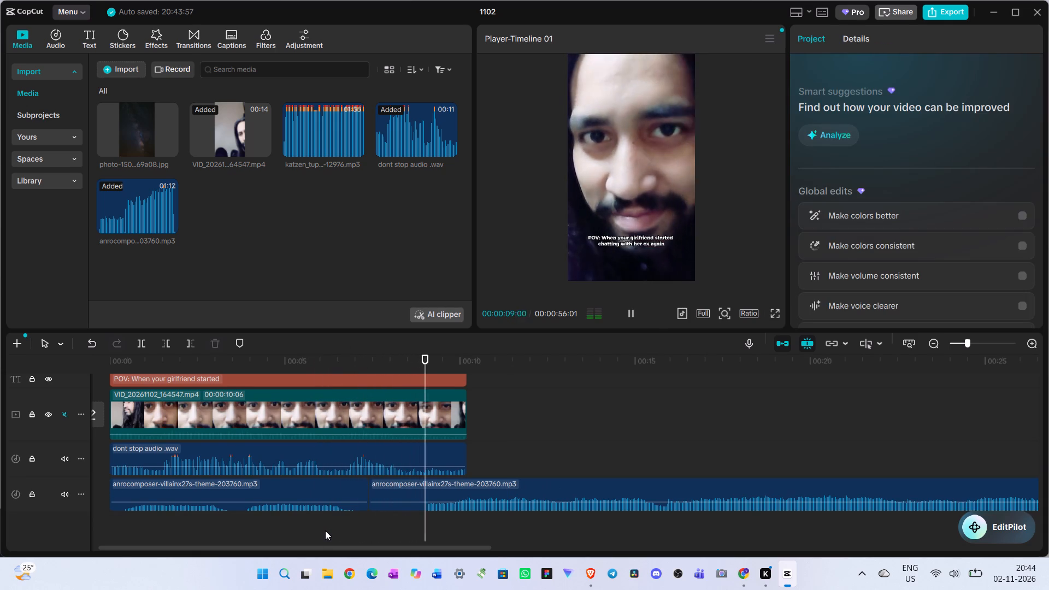
pyautogui.press('space')
pyautogui.click(366, 520)
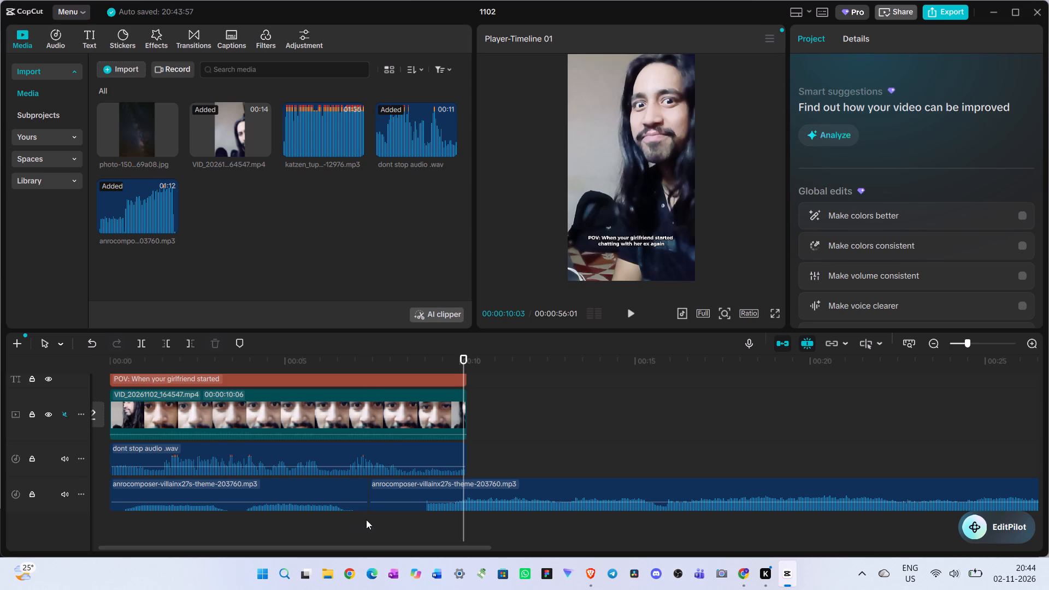
pyautogui.moveTo(366, 520); pyautogui.dragTo(346, 517)
pyautogui.press('space')
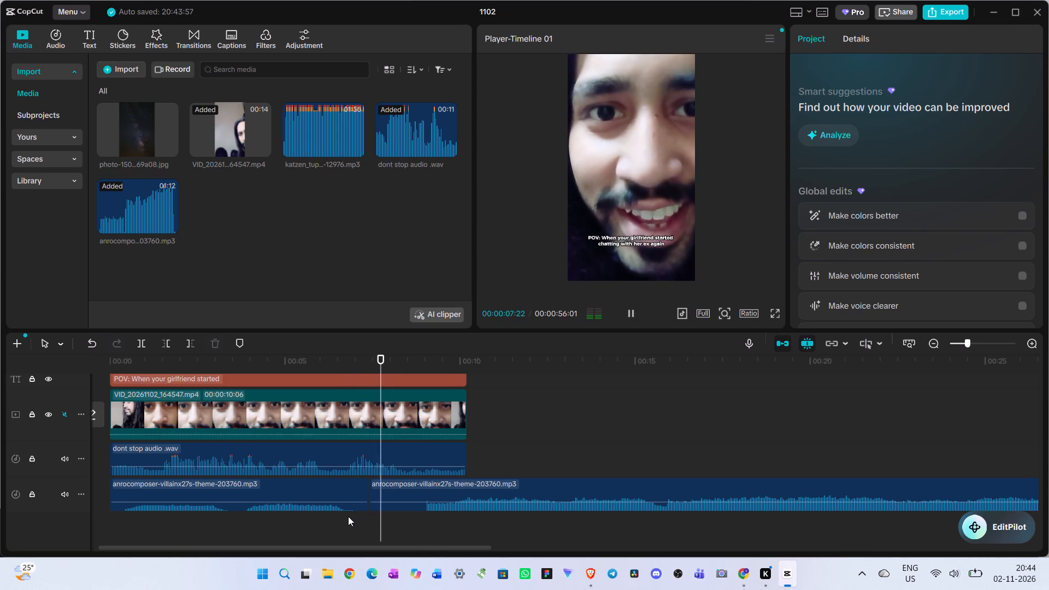
pyautogui.press('space')
pyautogui.click(390, 495)
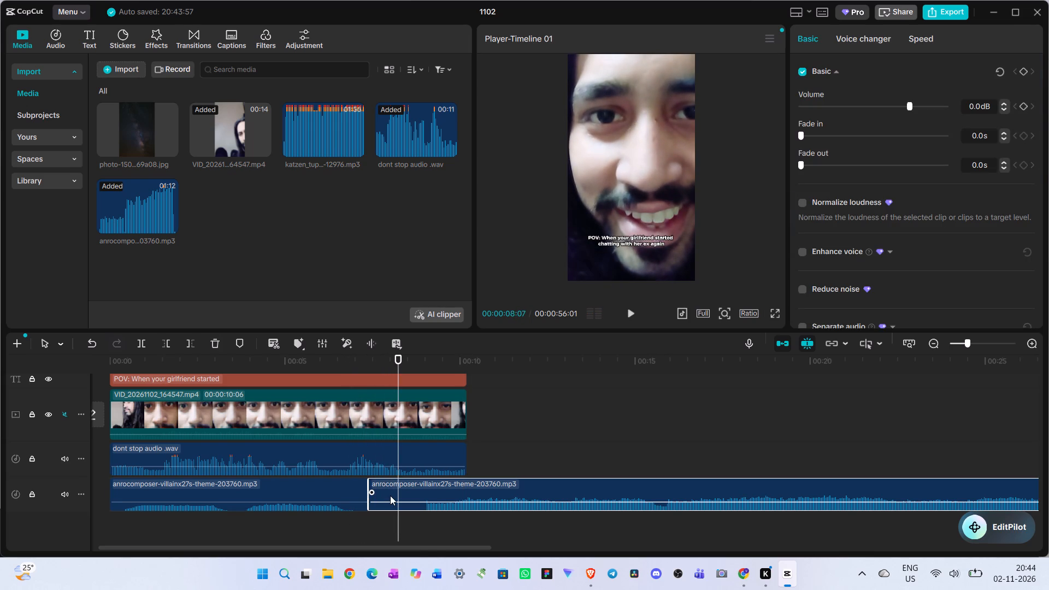
pyautogui.press('q')
pyautogui.moveTo(433, 492); pyautogui.dragTo(402, 492)
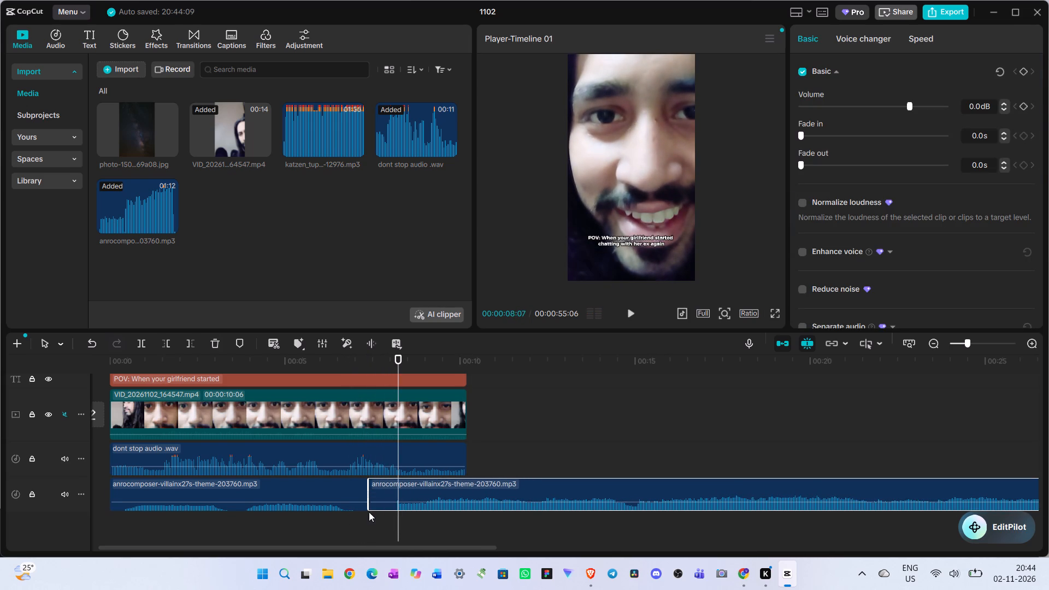
# Replay the mix from the start, then again from shortly before the join between the villain theme segments.
pyautogui.click(262, 521)
pyautogui.moveTo(262, 521); pyautogui.dragTo(0, 485)
pyautogui.press('space')
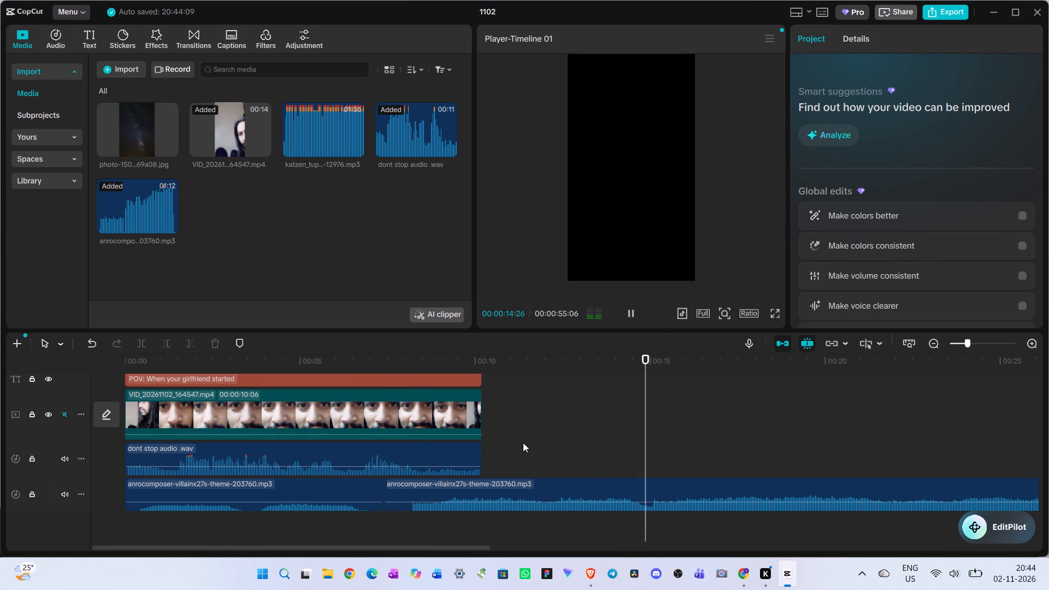
pyautogui.click(515, 425)
pyautogui.moveTo(515, 425); pyautogui.dragTo(356, 426)
pyautogui.press('space')
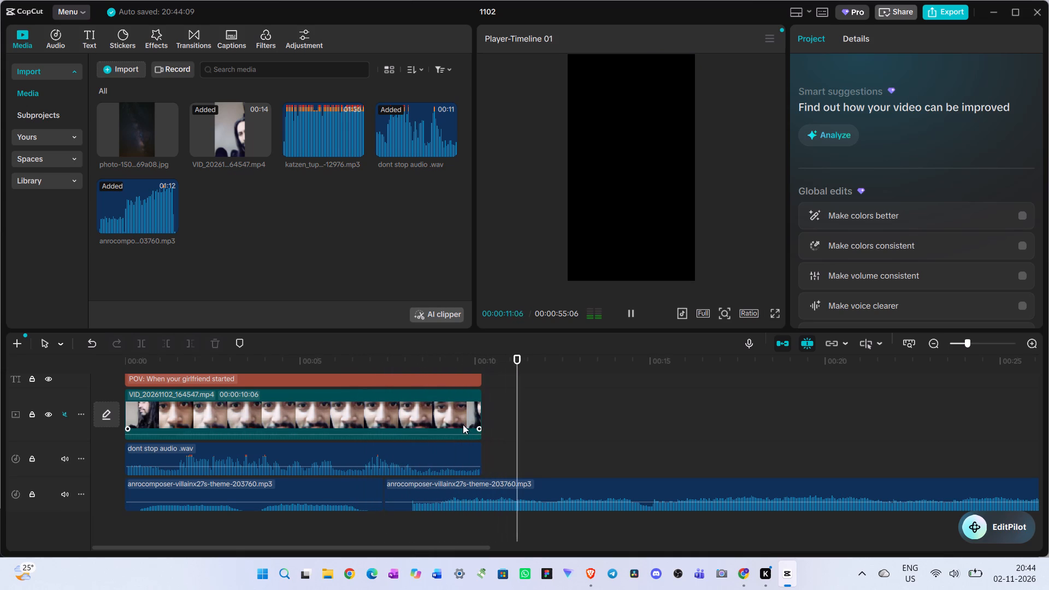
# Replay the mix from just after the join between the villain theme segments and place the playhead at the video clip's end, 00:00:10:06.
pyautogui.click(501, 416)
pyautogui.moveTo(501, 416); pyautogui.dragTo(414, 418)
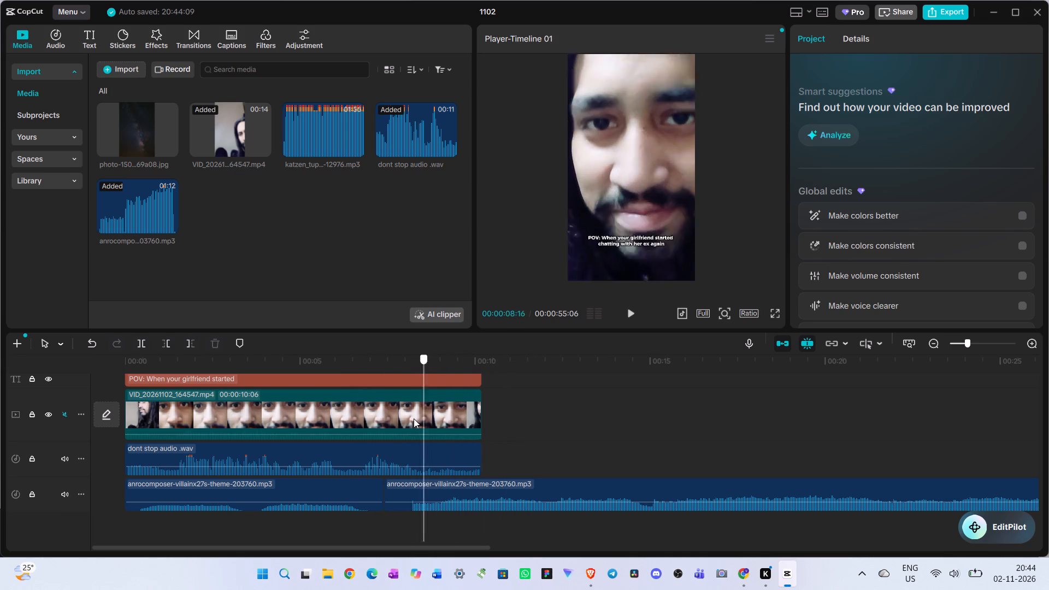
pyautogui.moveTo(414, 418); pyautogui.dragTo(387, 422)
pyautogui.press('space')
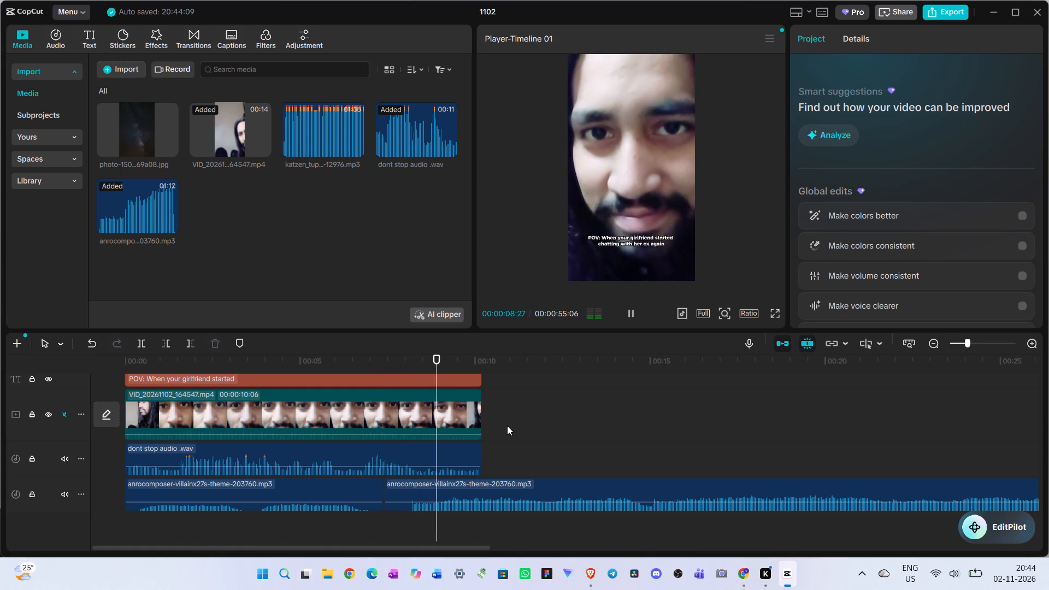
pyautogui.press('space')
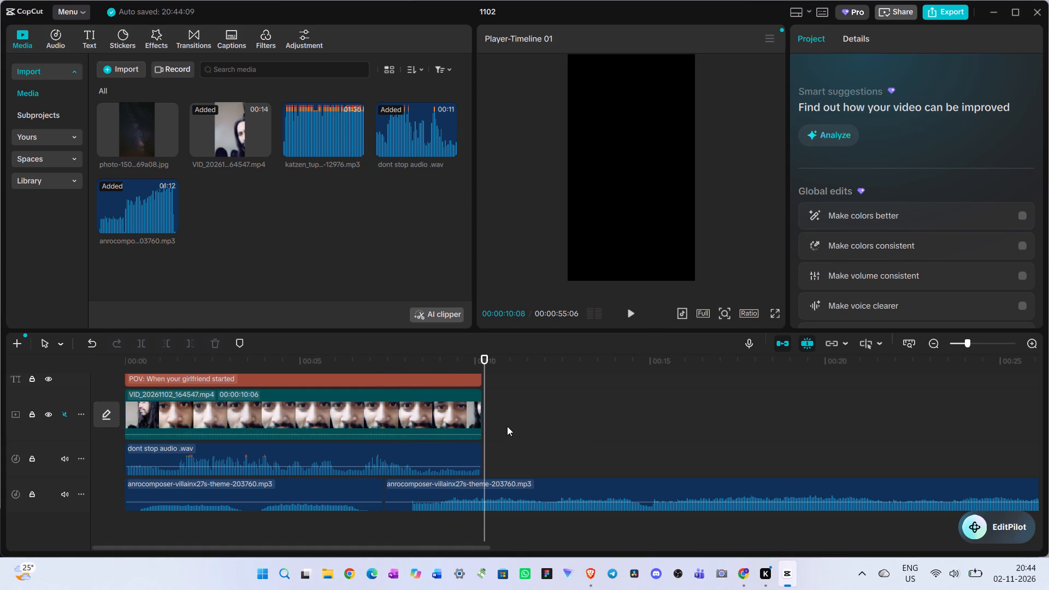
pyautogui.click(484, 366)
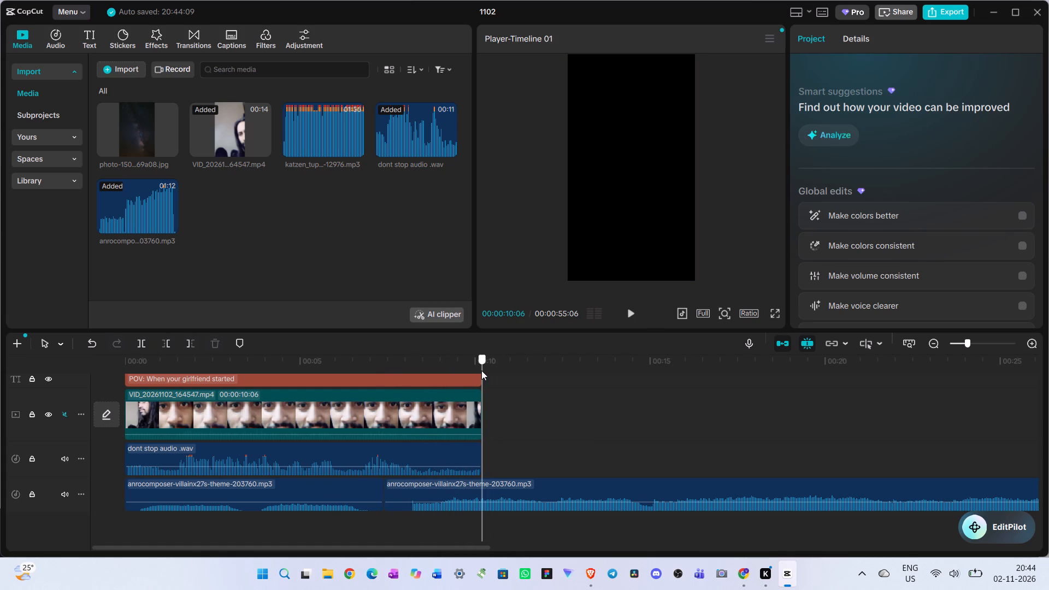
# Switch to Chrome and search Google in a new tab for "sexy man gif meme type", showing the image results.
pyautogui.hotkey('alt', 'Tab')
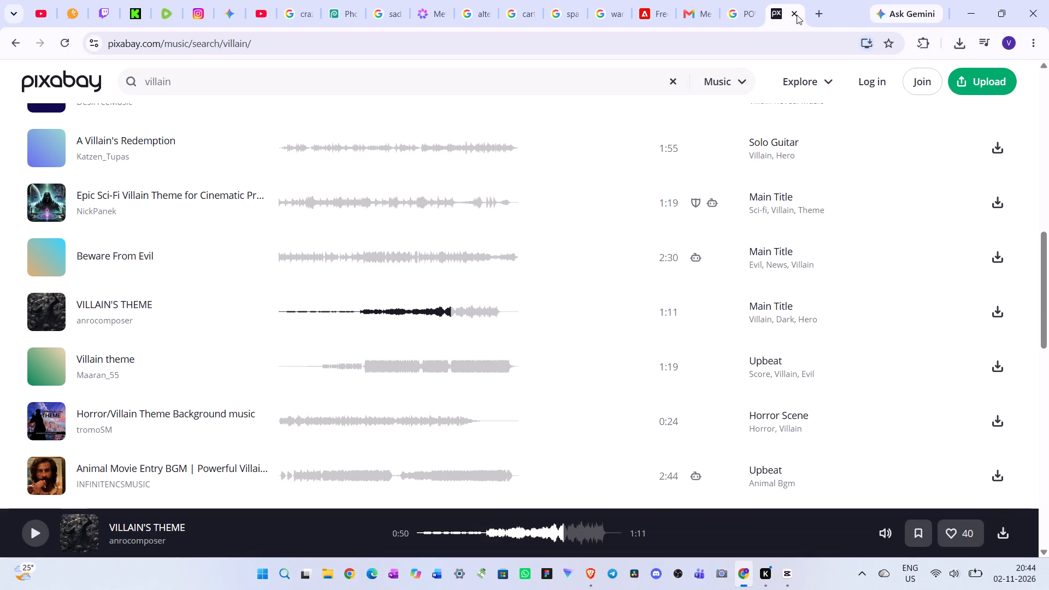
pyautogui.click(812, 6)
pyautogui.click(515, 285)
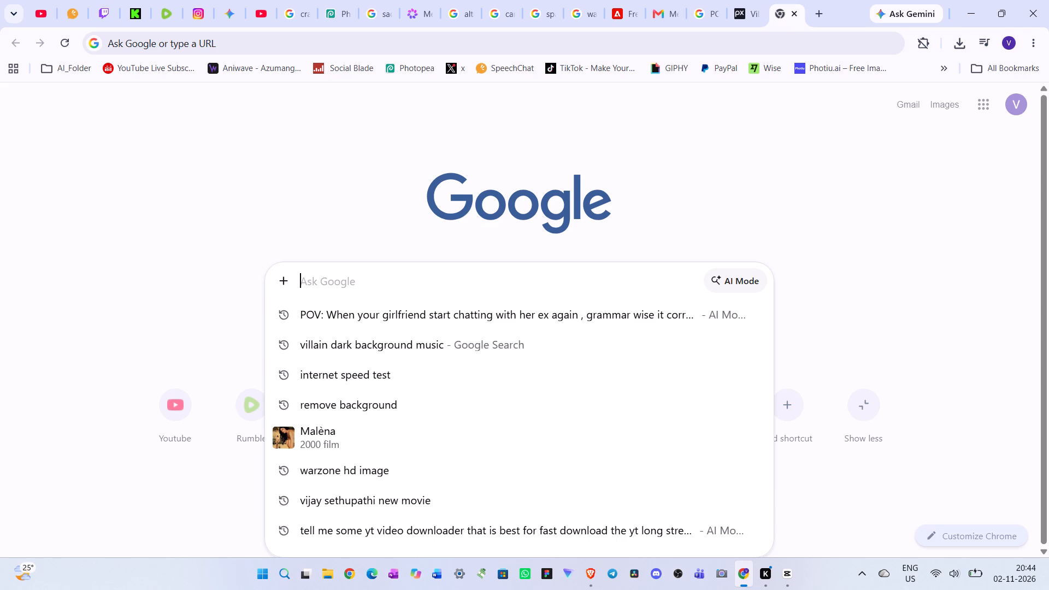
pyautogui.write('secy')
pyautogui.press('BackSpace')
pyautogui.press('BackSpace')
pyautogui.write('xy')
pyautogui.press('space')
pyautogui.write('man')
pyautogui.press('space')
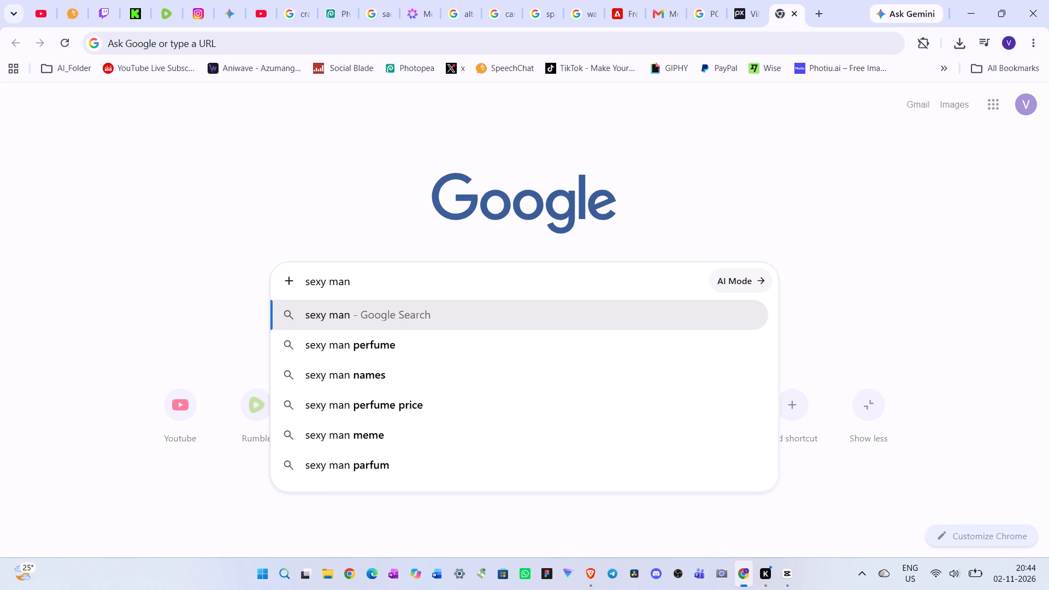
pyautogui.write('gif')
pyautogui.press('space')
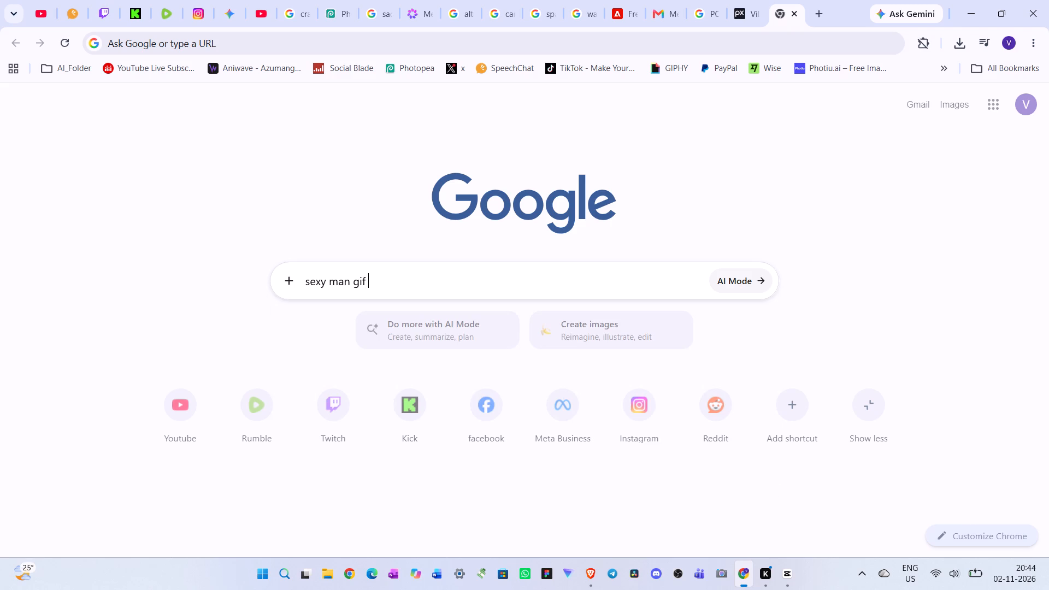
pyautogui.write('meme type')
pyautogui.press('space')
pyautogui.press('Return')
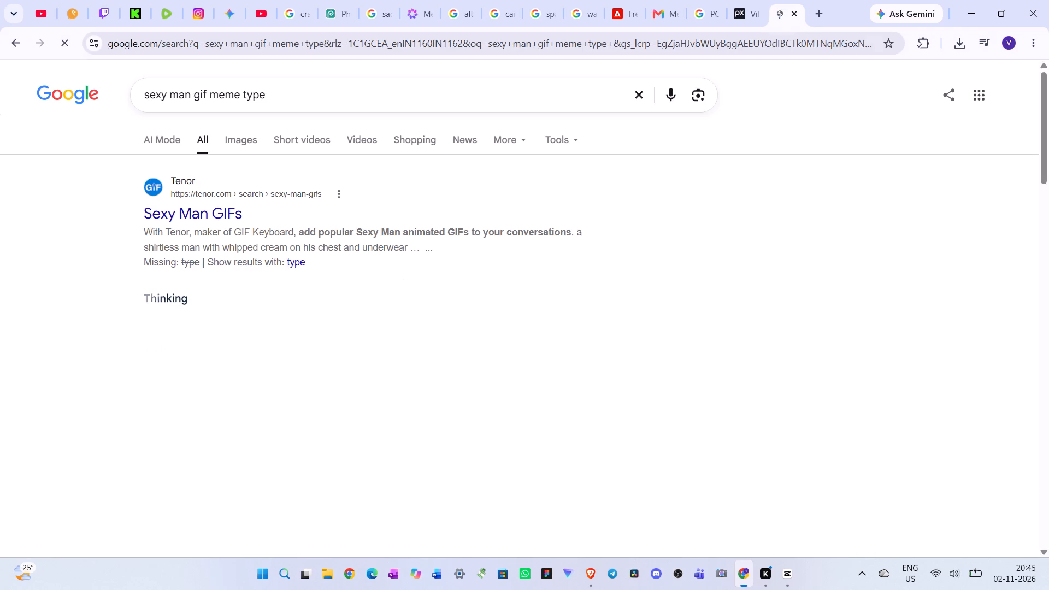
pyautogui.click(246, 137)
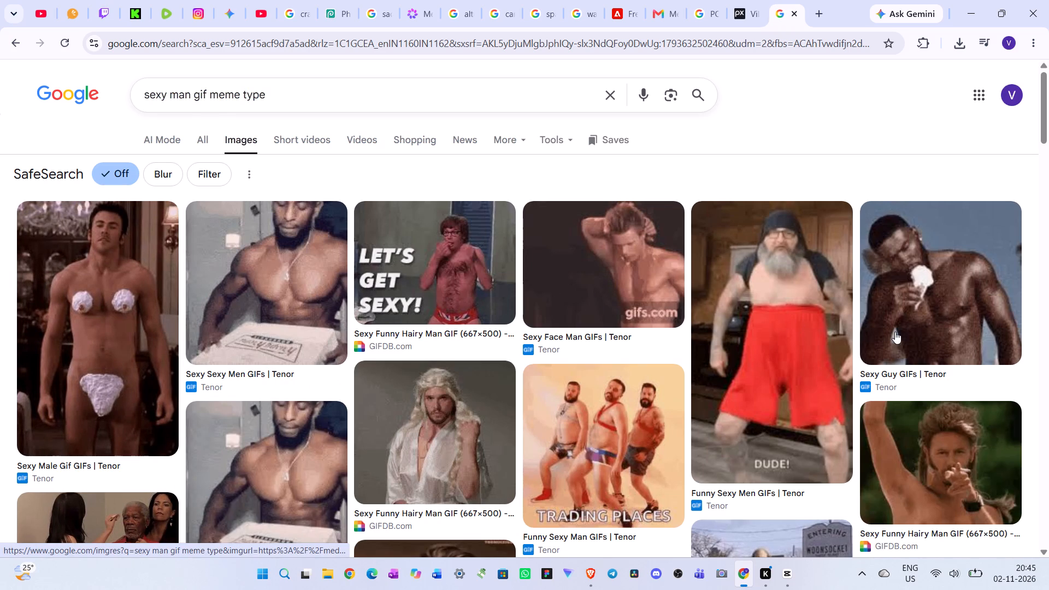
# In Chrome, browse the Google Images results for "sexy man gif meme type" for a usable reaction GIF.
pyautogui.scroll(-1, 851, 331)
pyautogui.click(973, 392)
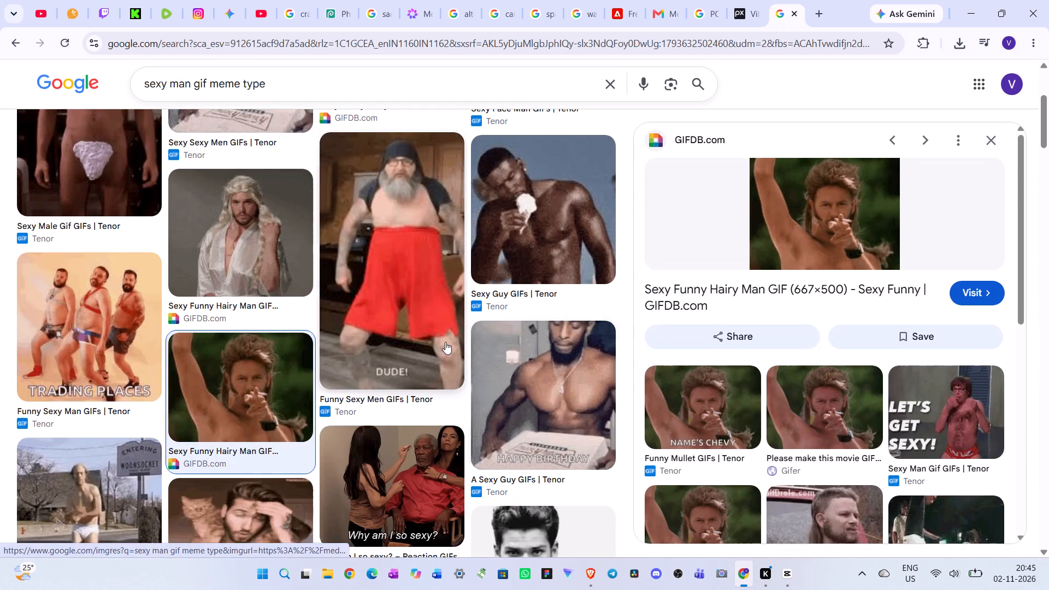
pyautogui.scroll(-4, 445, 343)
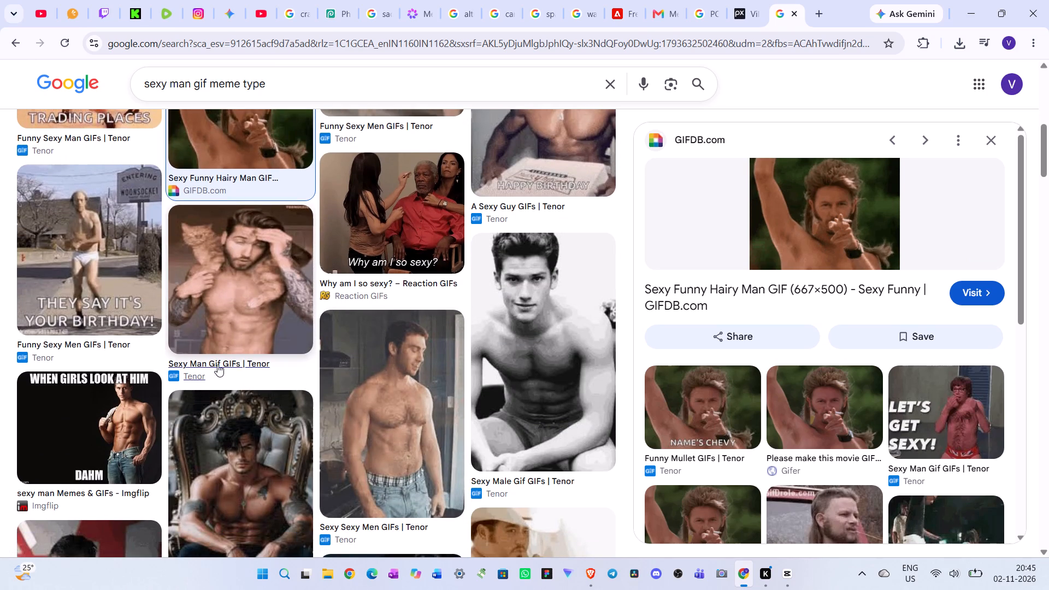
pyautogui.scroll(-3, 509, 389)
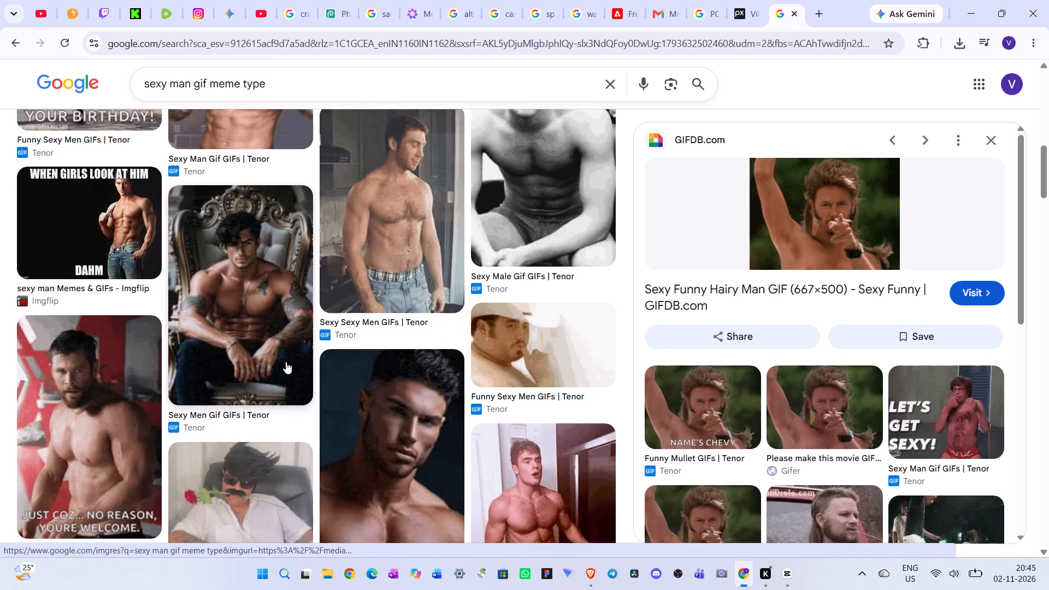
pyautogui.scroll(-1, 286, 365)
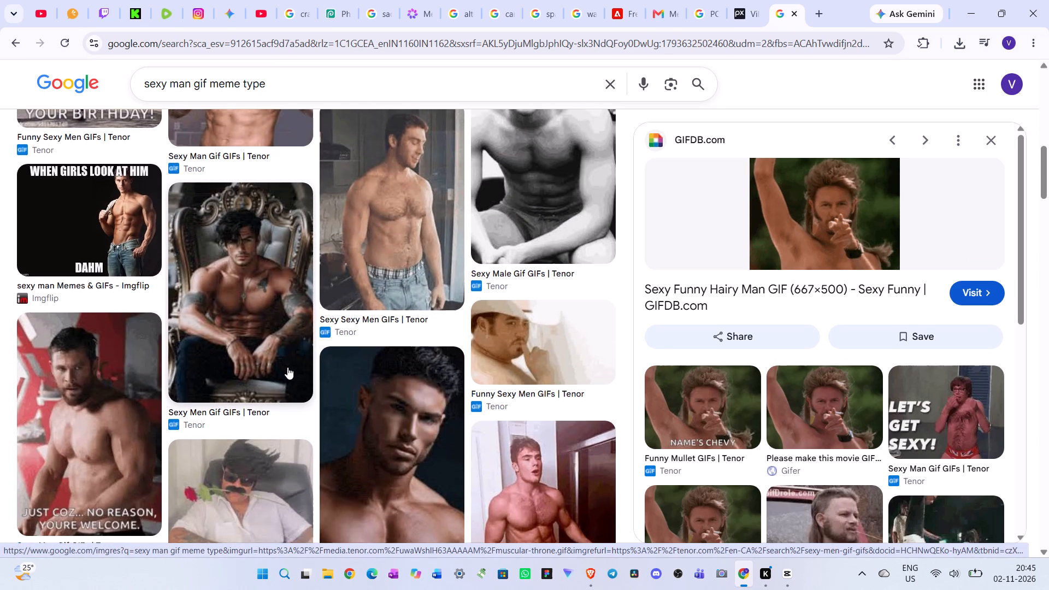
pyautogui.scroll(-2, 287, 367)
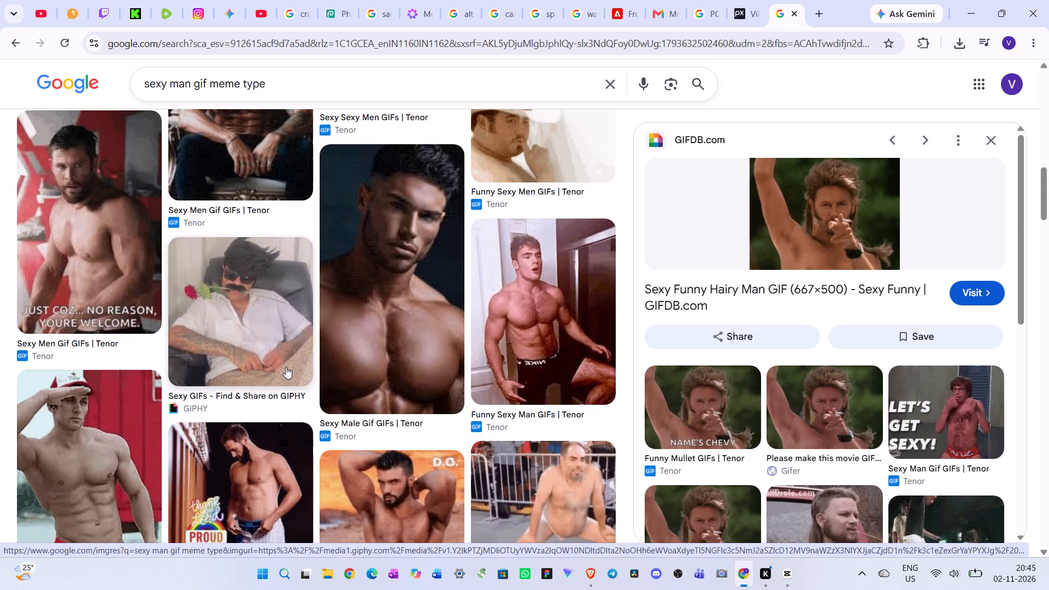
pyautogui.scroll(-3, 286, 367)
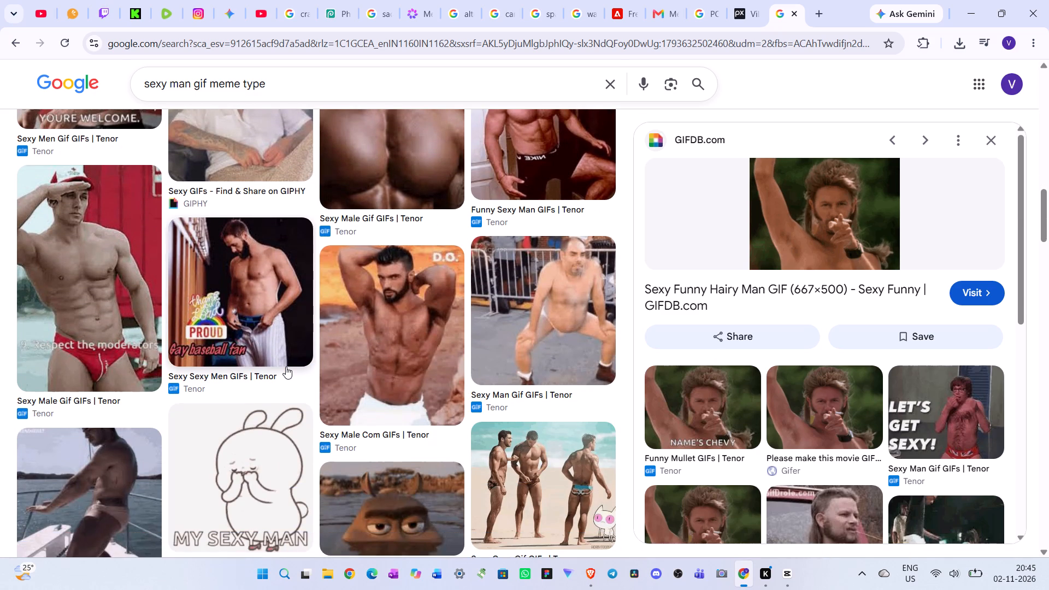
pyautogui.scroll(-5, 286, 367)
pyautogui.scroll(3, 313, 383)
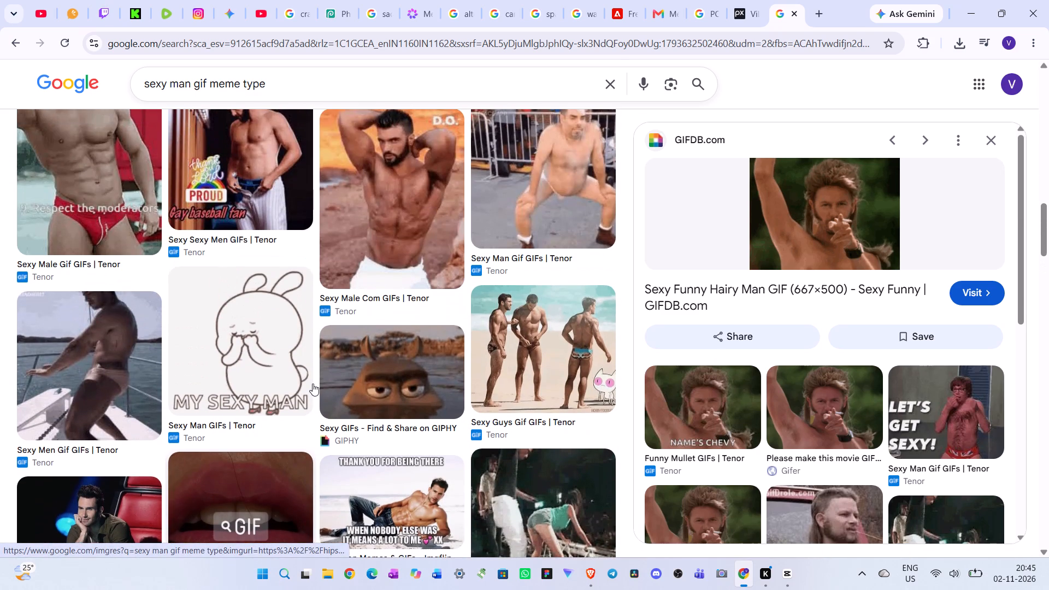
pyautogui.scroll(-2, 313, 383)
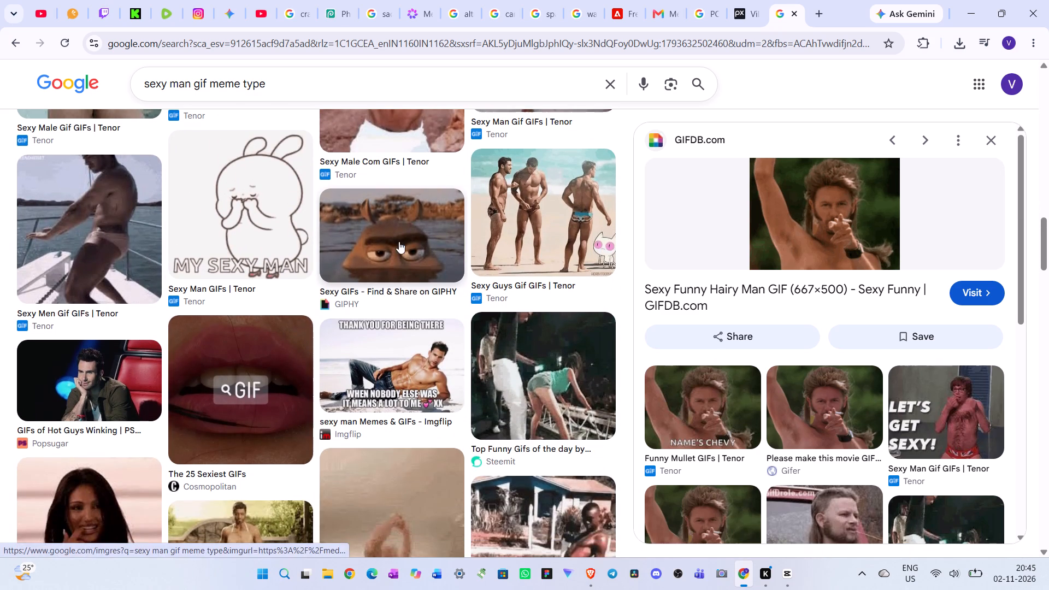
# Preview the GIPHY GIF of the brown horned creature, look through its related images, and close the preview.
pyautogui.click(396, 233)
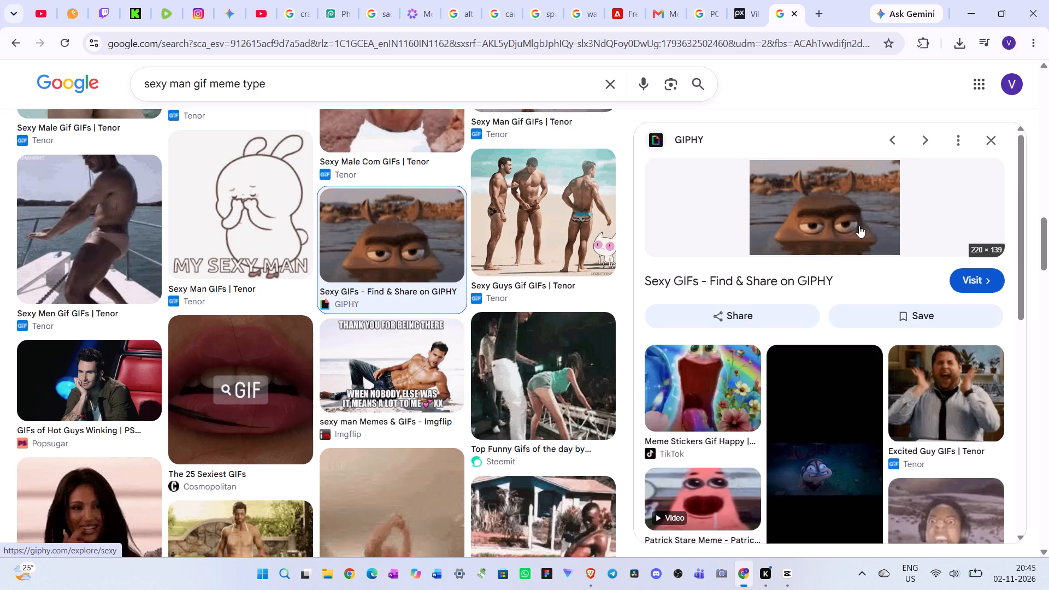
pyautogui.scroll(-2, 857, 227)
pyautogui.scroll(3, 864, 257)
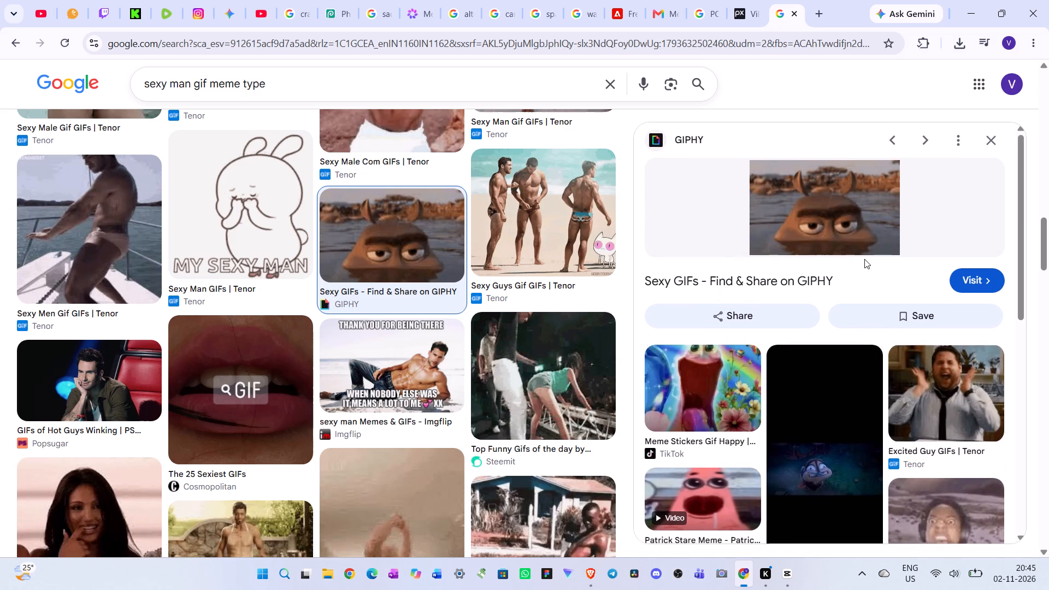
pyautogui.scroll(-5, 864, 260)
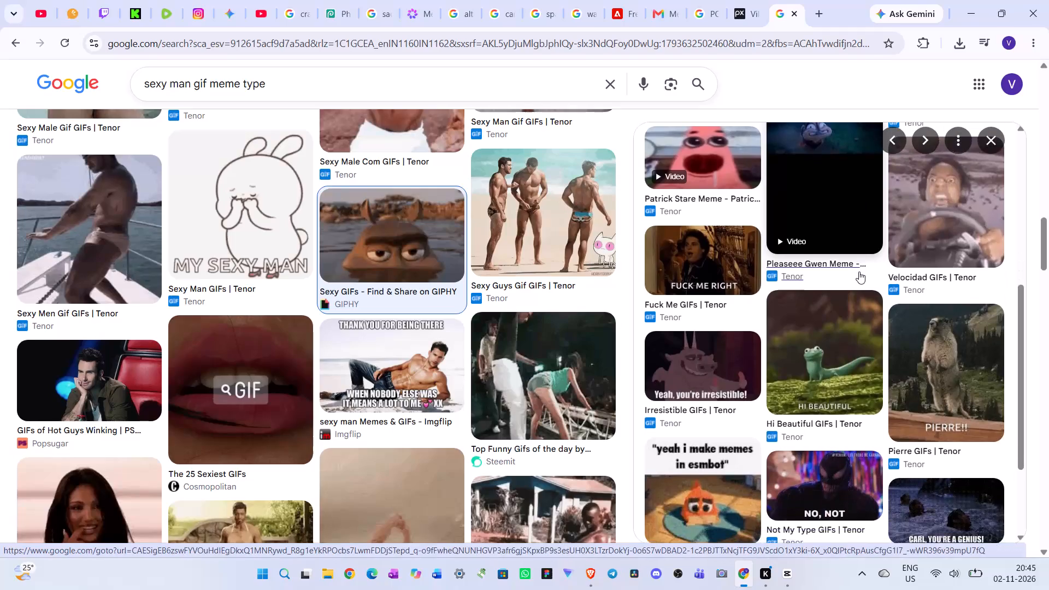
pyautogui.scroll(-3, 858, 274)
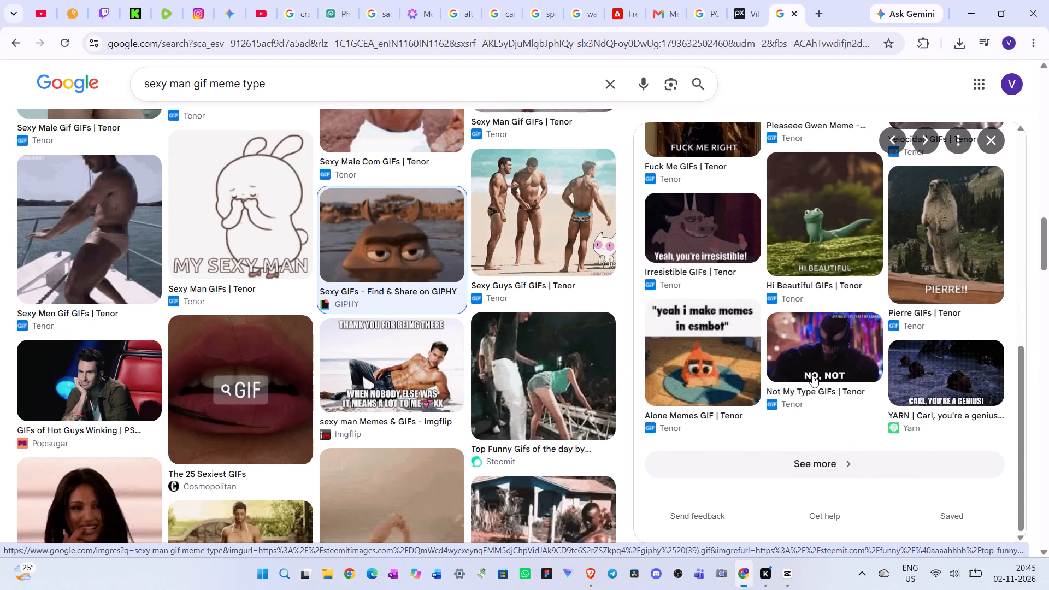
pyautogui.scroll(13, 1027, 353)
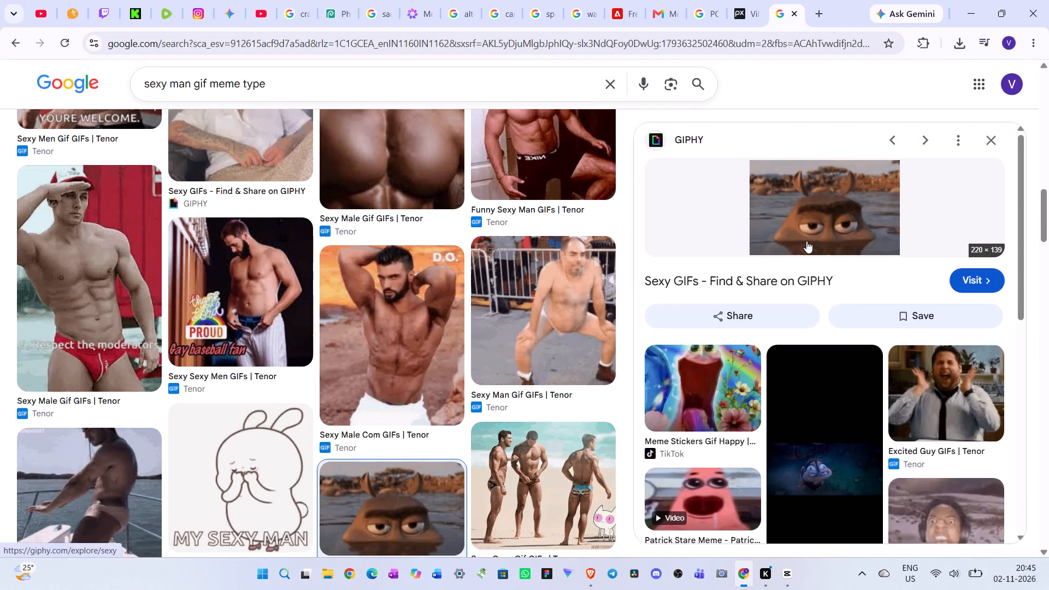
pyautogui.click(989, 140)
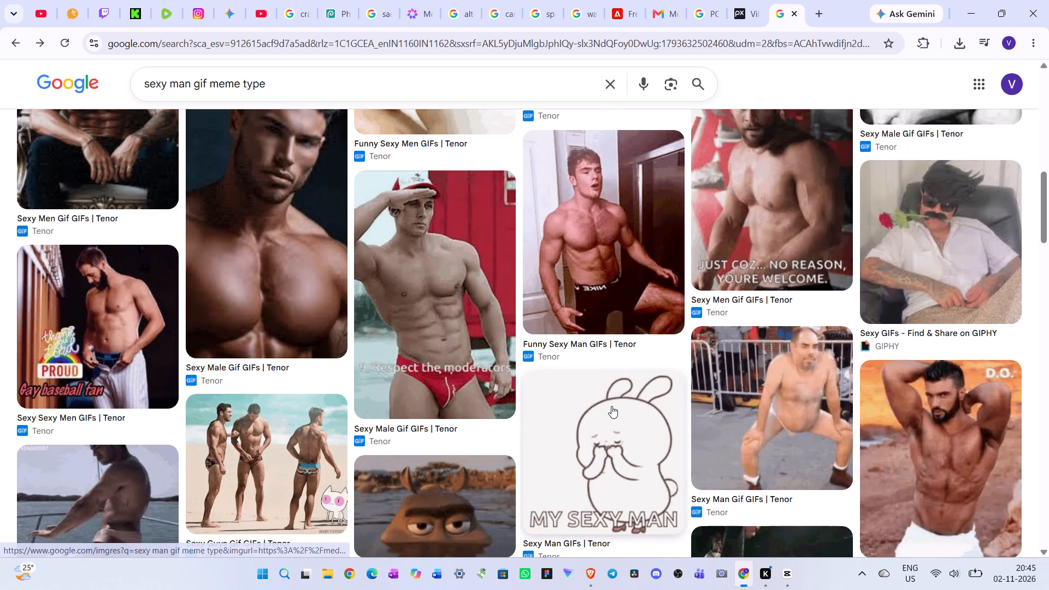
# Switch back to CapCut, replay the mix from the start, and scrub back to 00:00:09:05 near the video's end.
pyautogui.click(785, 574)
pyautogui.click(661, 394)
pyautogui.moveTo(661, 394); pyautogui.dragTo(0, 589)
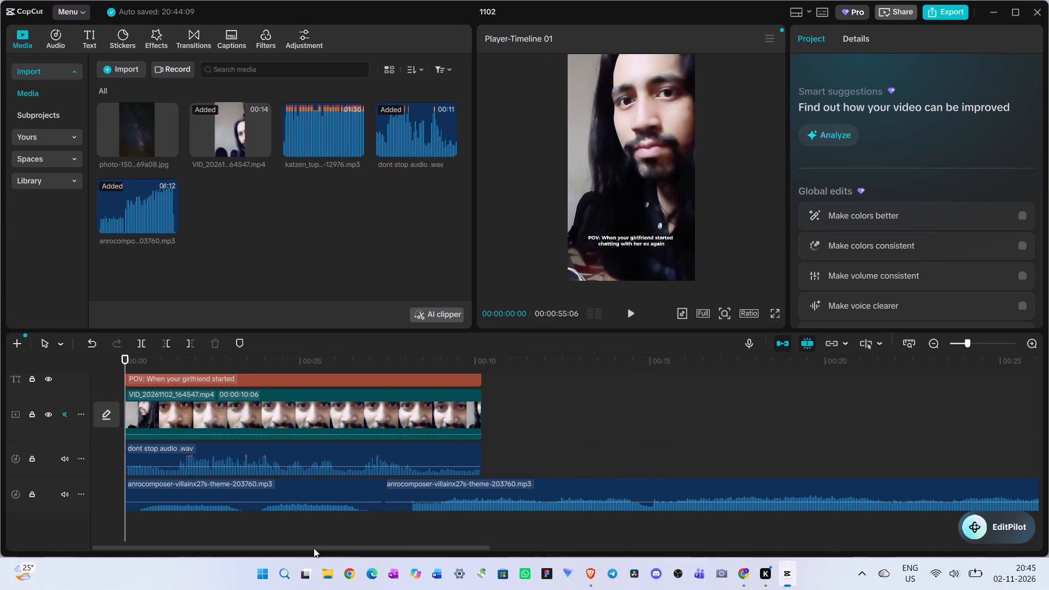
pyautogui.click(627, 315)
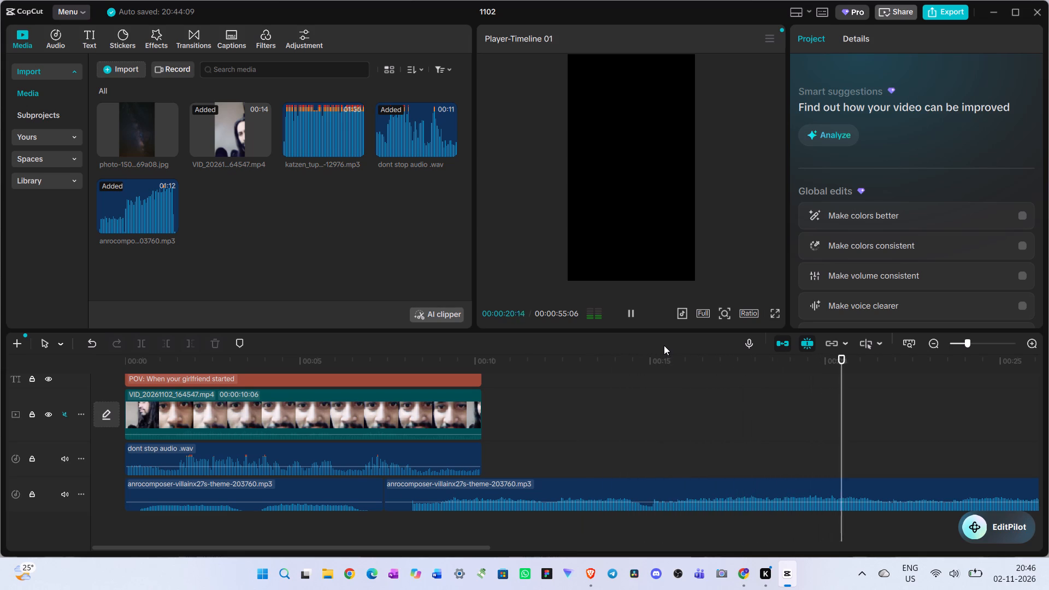
pyautogui.click(518, 414)
pyautogui.moveTo(518, 414); pyautogui.dragTo(494, 417)
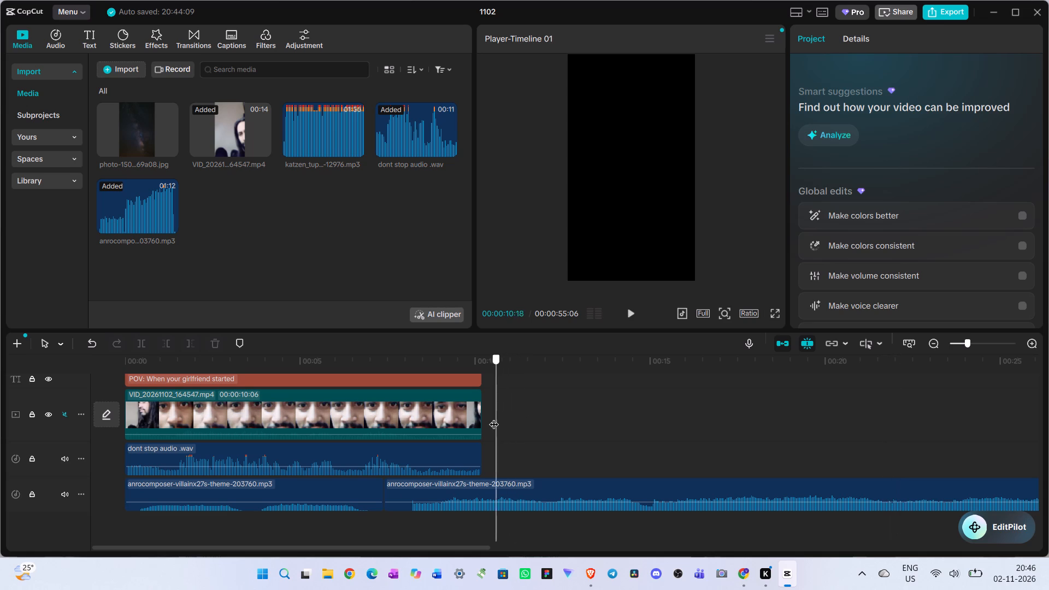
pyautogui.moveTo(494, 417); pyautogui.dragTo(446, 424)
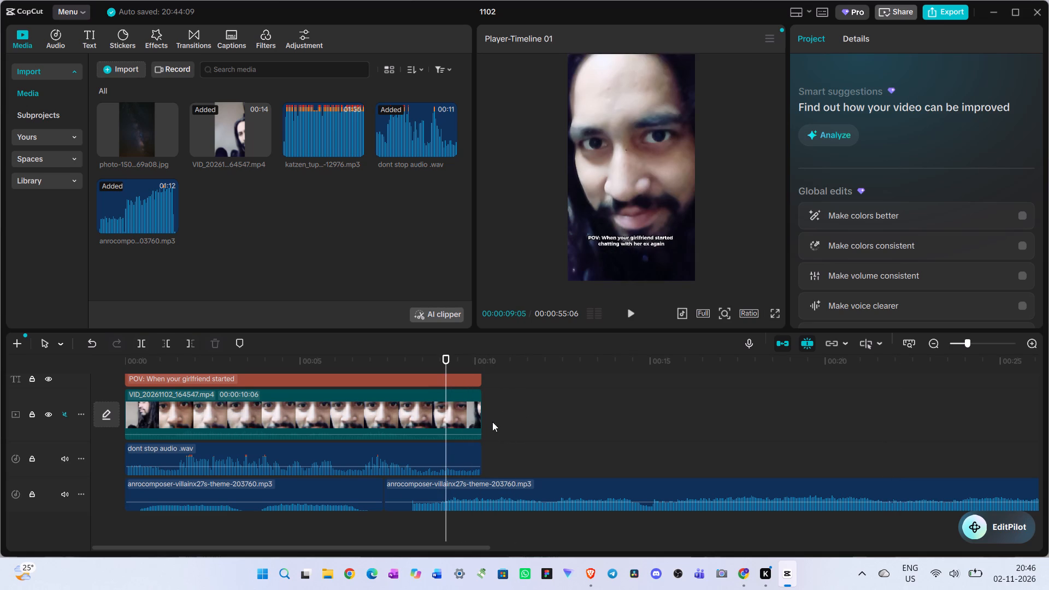
# Replay the video's ending and the music beyond it, starting from about 7, 9 and 8.5 seconds.
pyautogui.scroll(2, 563, 467)
pyautogui.click(465, 385)
pyautogui.moveTo(465, 385); pyautogui.dragTo(447, 388)
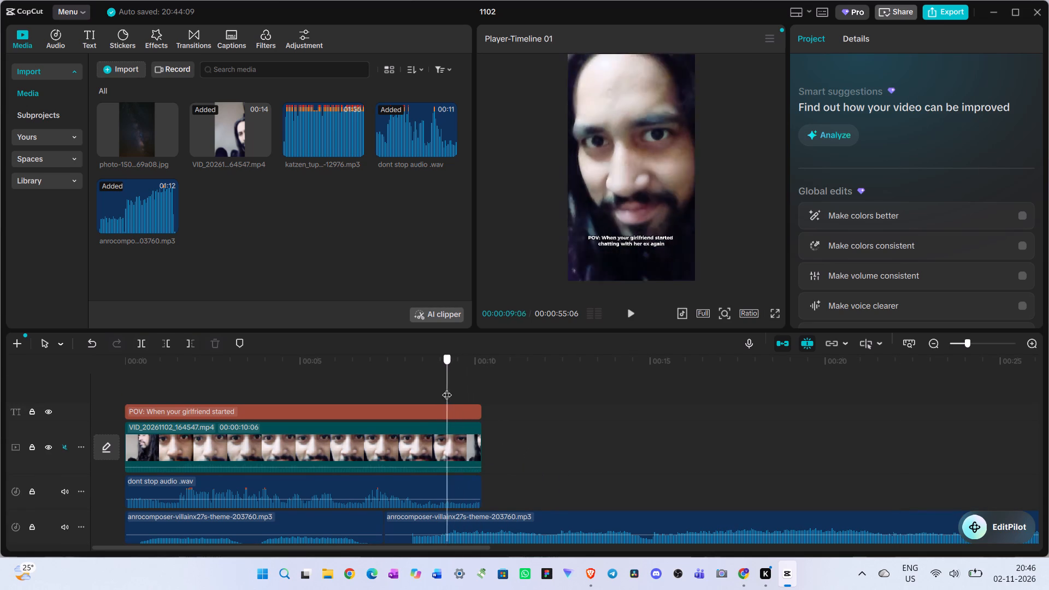
pyautogui.moveTo(447, 388); pyautogui.dragTo(425, 385)
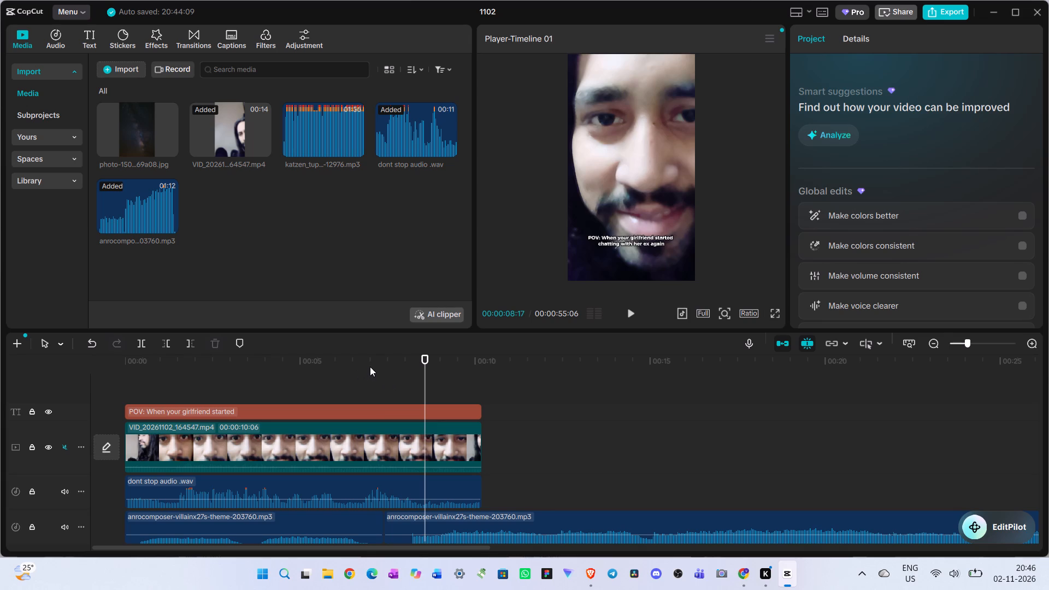
pyautogui.click(370, 367)
pyautogui.press('space')
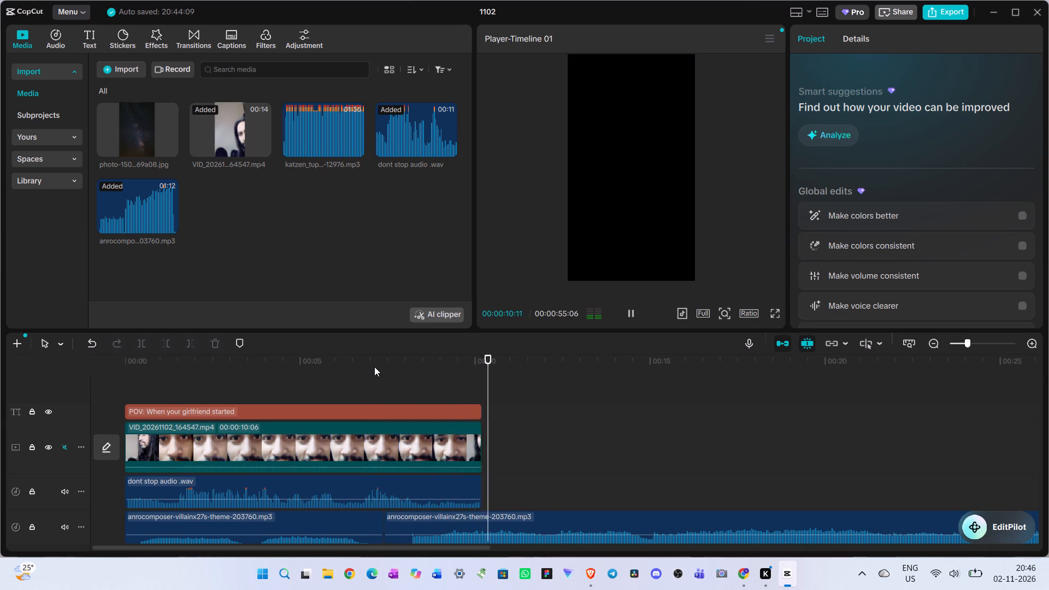
pyautogui.click(447, 383)
pyautogui.press('space')
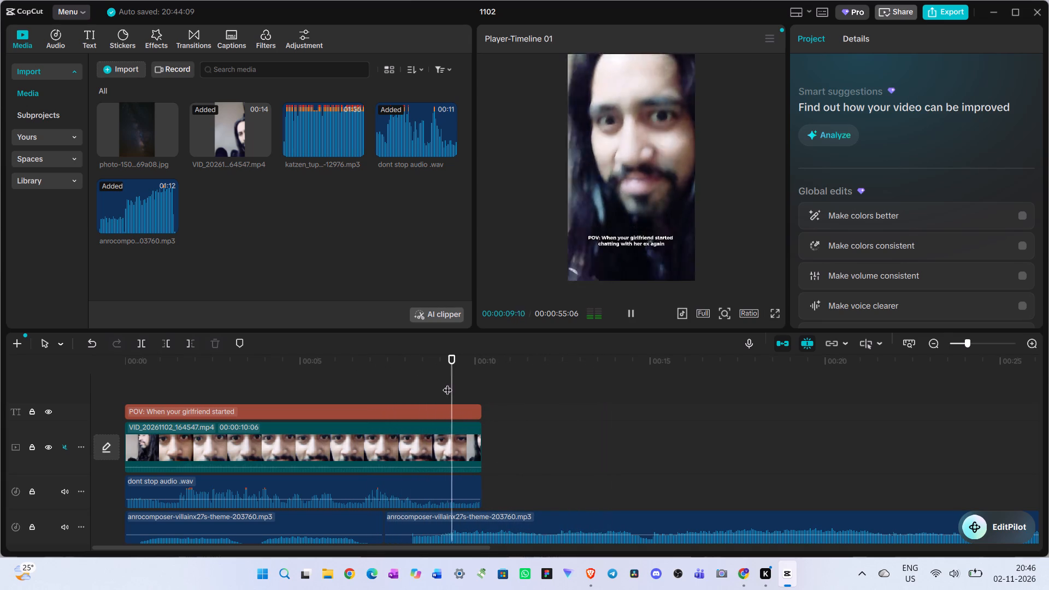
pyautogui.click(423, 385)
pyautogui.press('space')
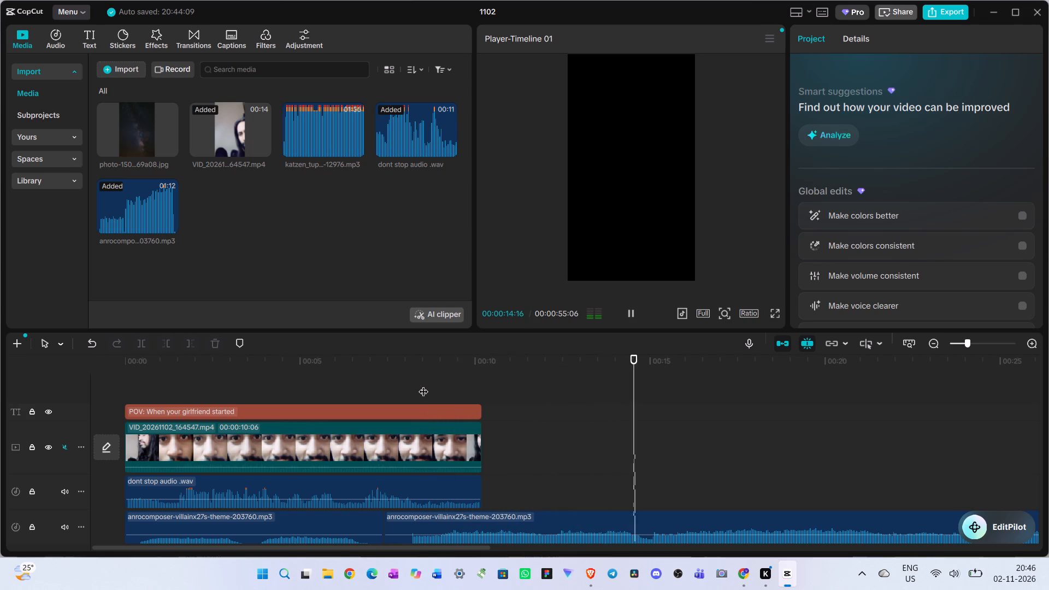
pyautogui.press('space')
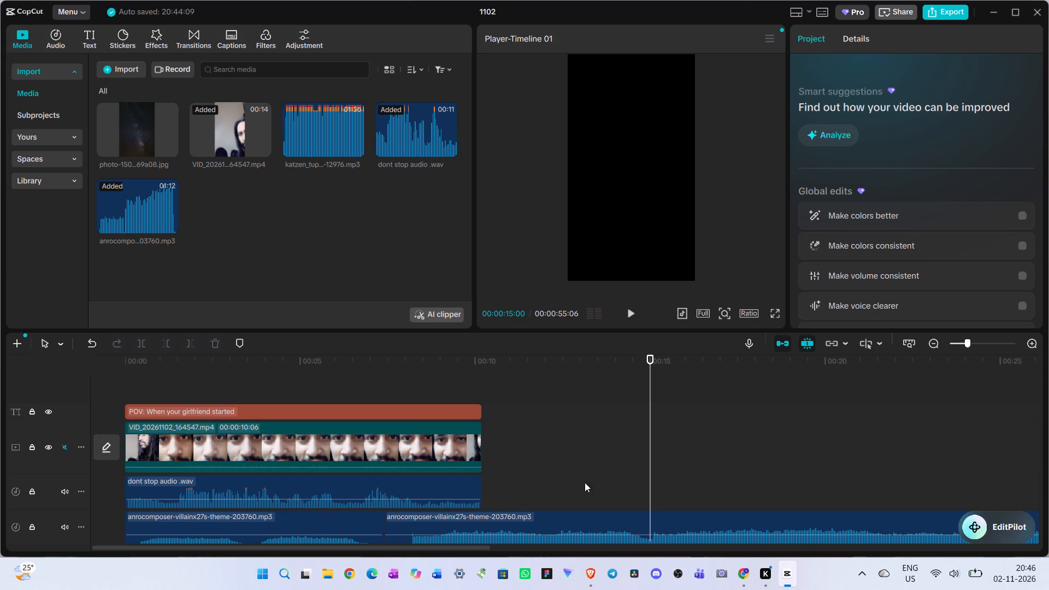
# Find the music's cut point by ear and trim the end of the second villain theme segment to 00:00:14:23.
pyautogui.click(556, 458)
pyautogui.press('space')
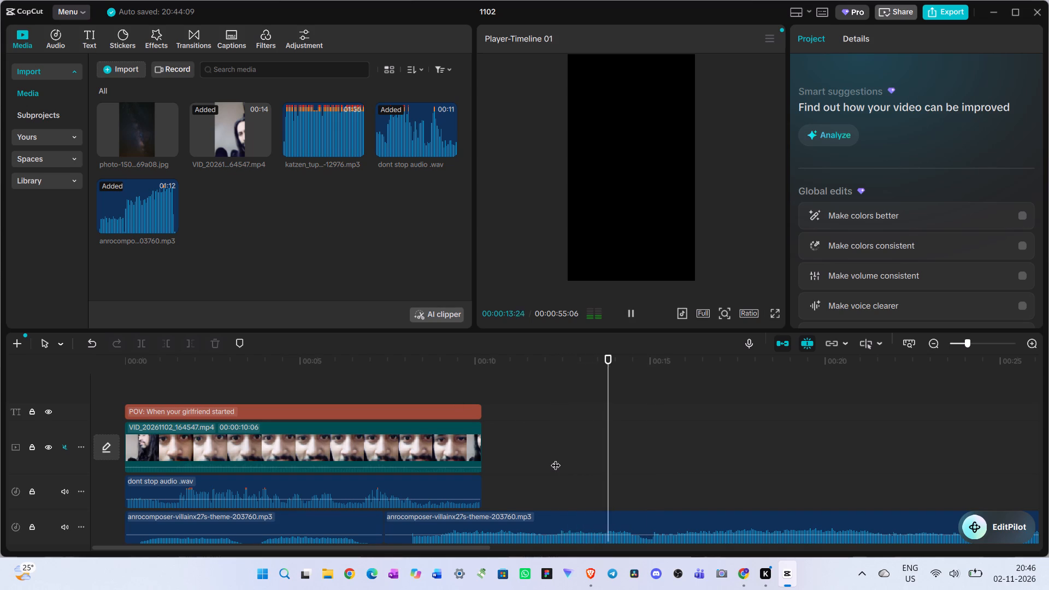
pyautogui.press('space')
pyautogui.press('space')
pyautogui.press('space')
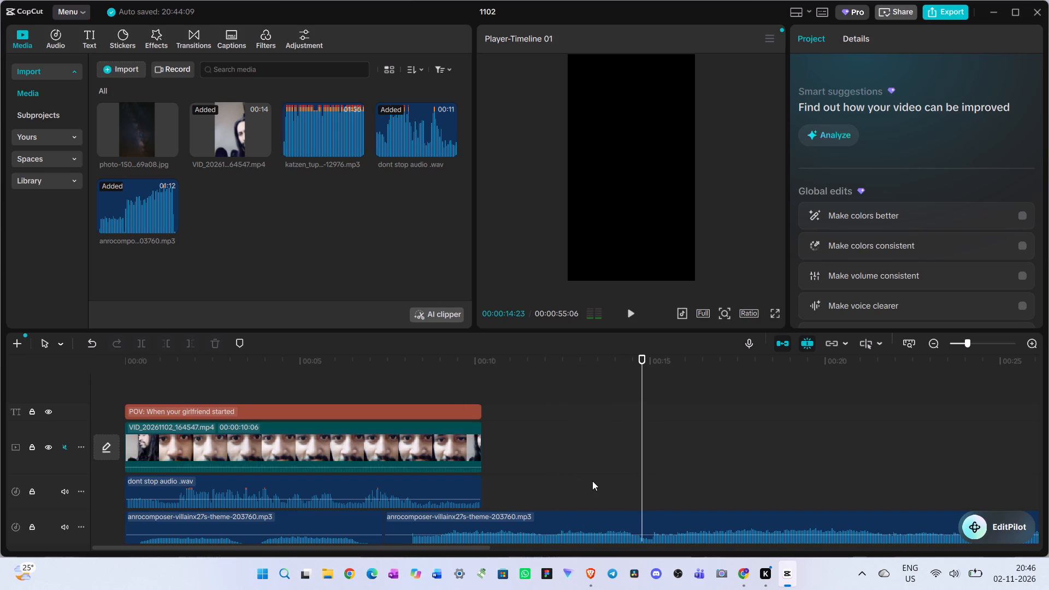
pyautogui.click(652, 516)
pyautogui.press('e')
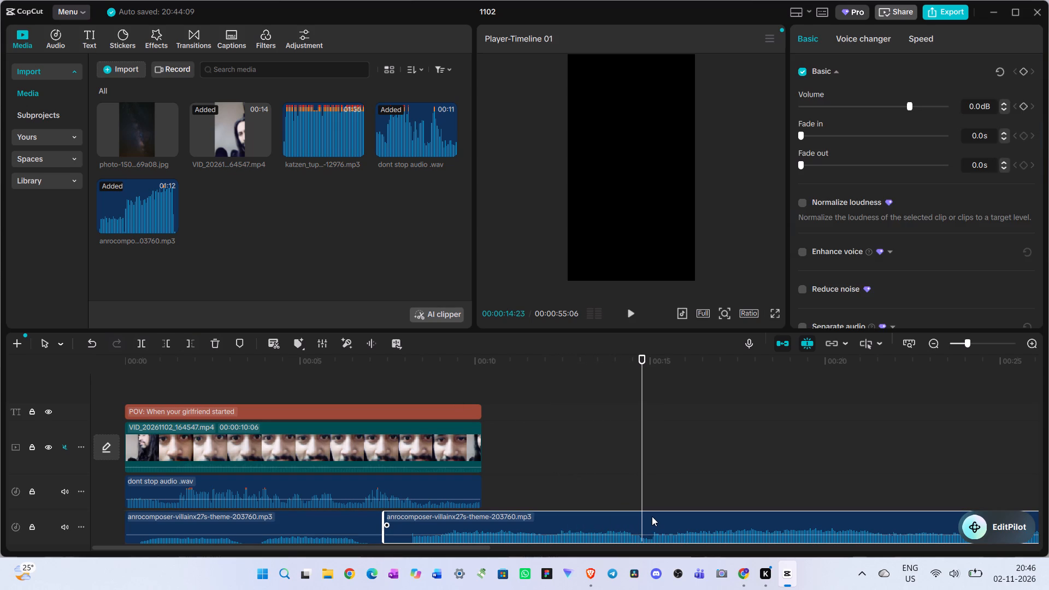
pyautogui.press('w')
# Replay the mix from about 6 seconds through to the end of the trimmed music.
pyautogui.click(633, 476)
pyautogui.moveTo(633, 476); pyautogui.dragTo(343, 476)
pyautogui.press('space')
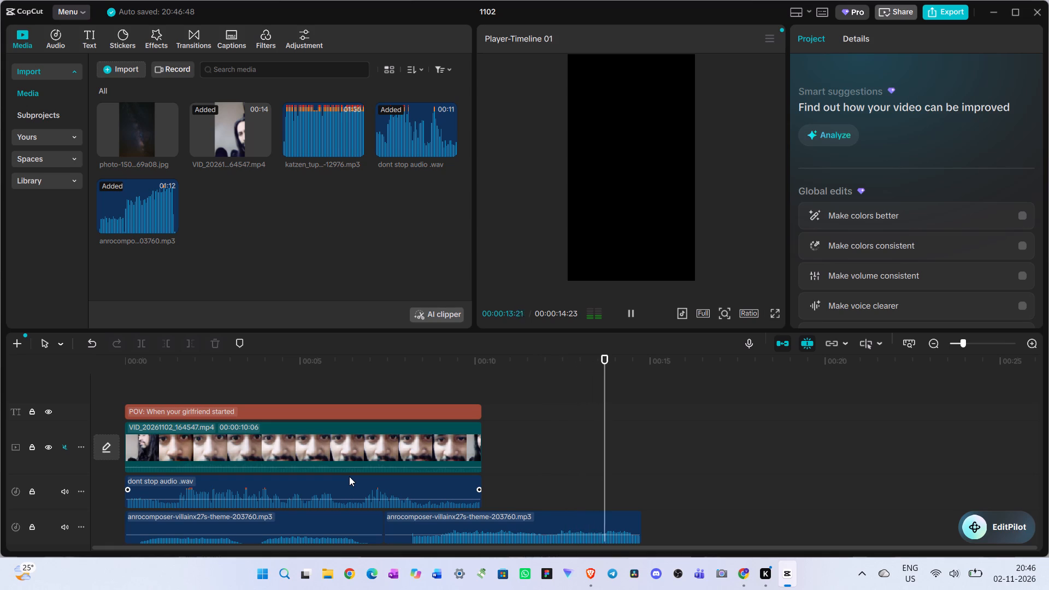
# Switch to Chrome, browse further through the GIF image results, and preview the GIPHY GIF of the dark-haired woman.
pyautogui.hotkey('alt', 'Tab')
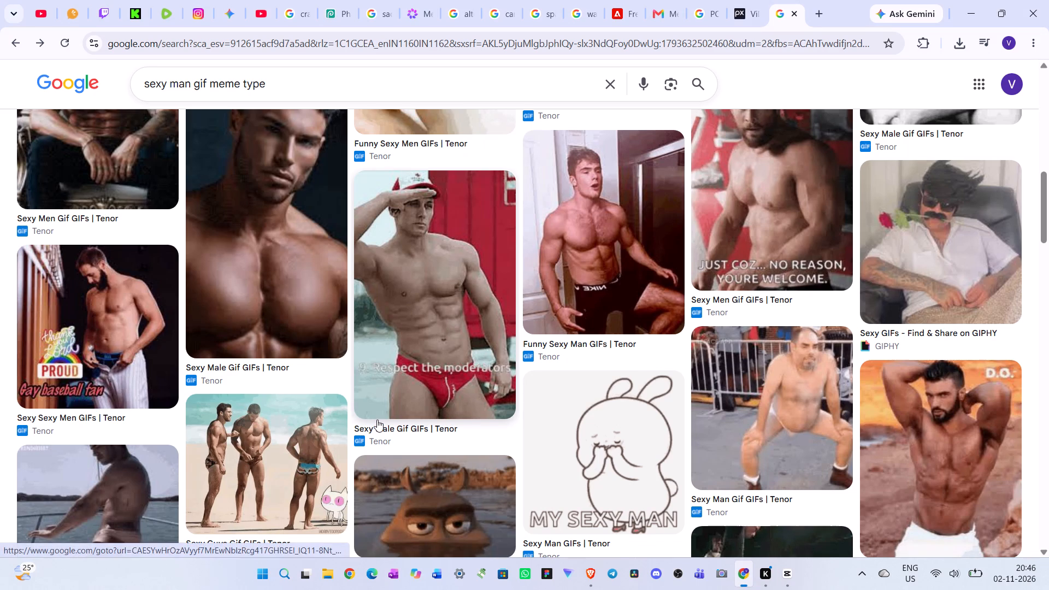
pyautogui.scroll(-7, 377, 420)
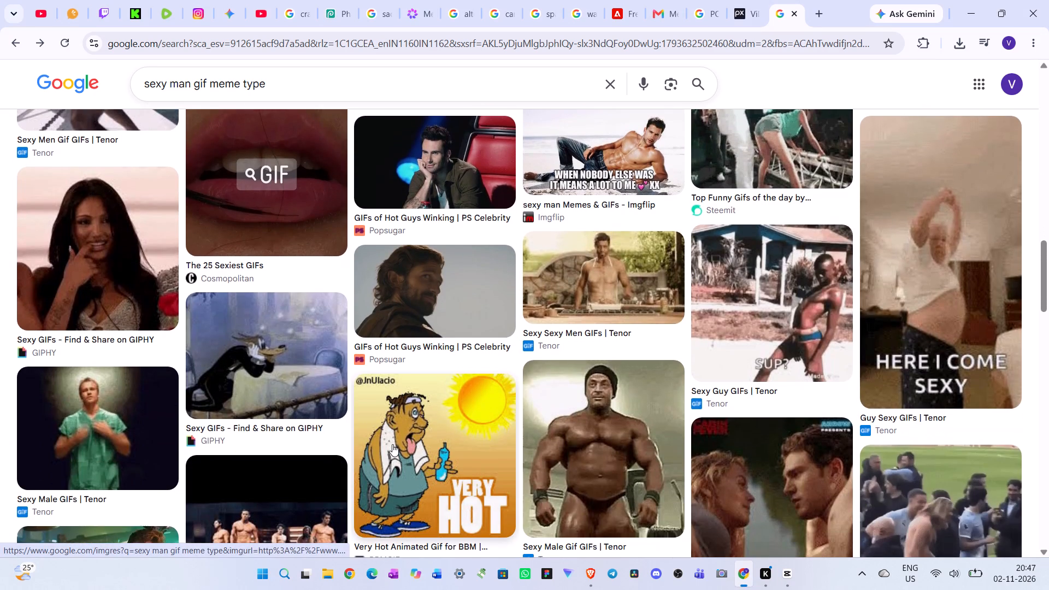
pyautogui.click(104, 229)
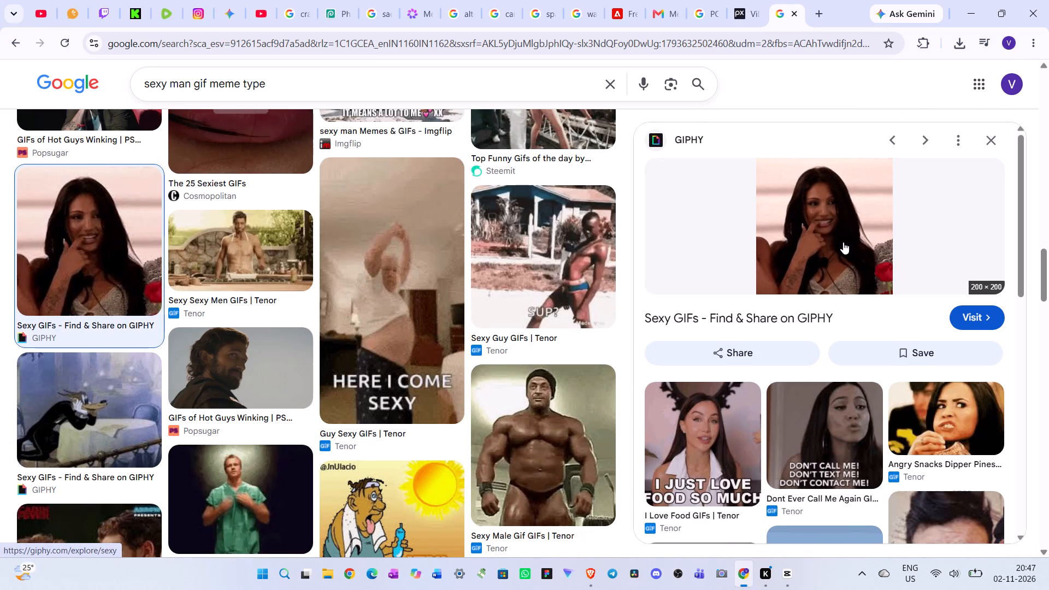
pyautogui.scroll(-1, 843, 242)
pyautogui.scroll(3, 852, 257)
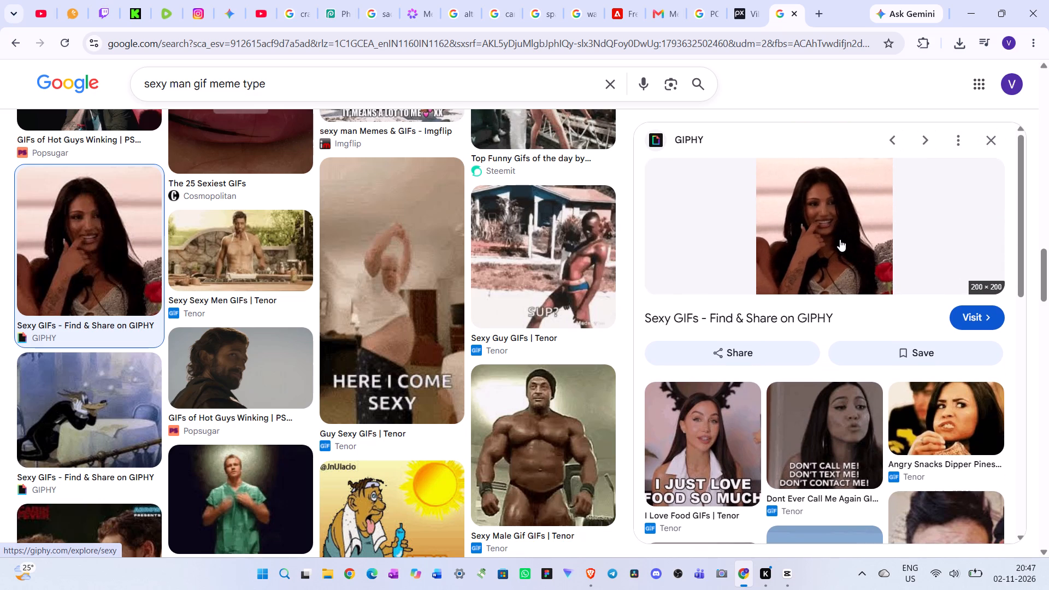
pyautogui.scroll(-3, 474, 405)
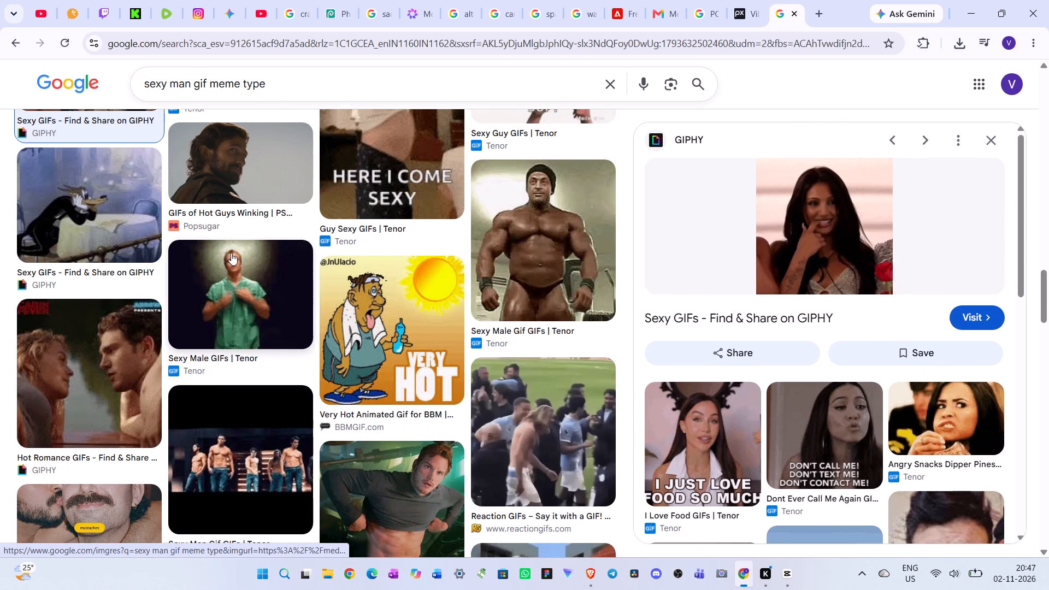
# Preview the Tenor "Sexy Male GIFs" image of the man in green scrubs and look through its related images.
pyautogui.click(233, 261)
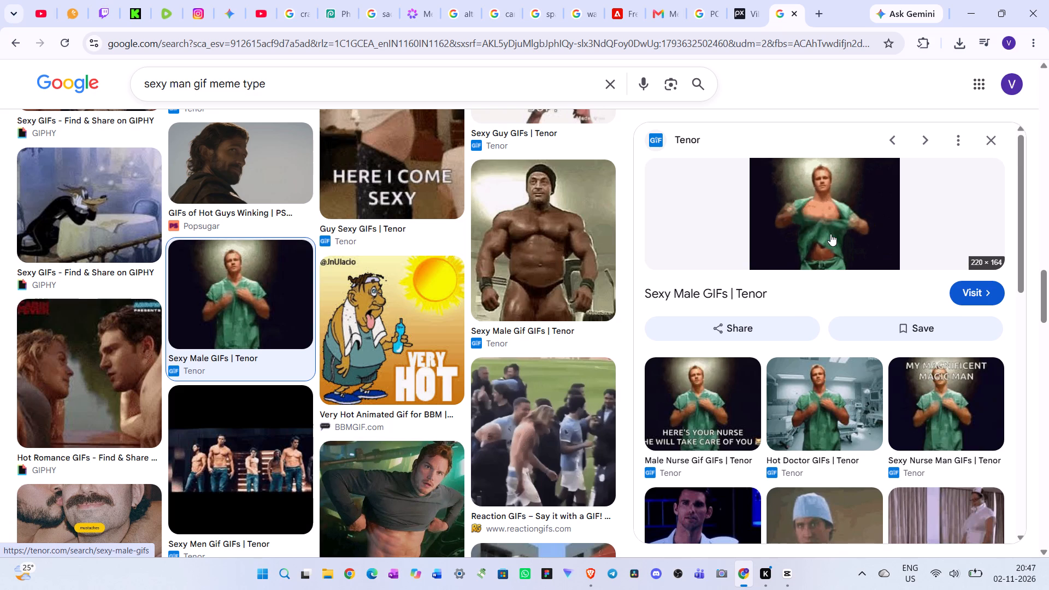
pyautogui.scroll(-3, 833, 360)
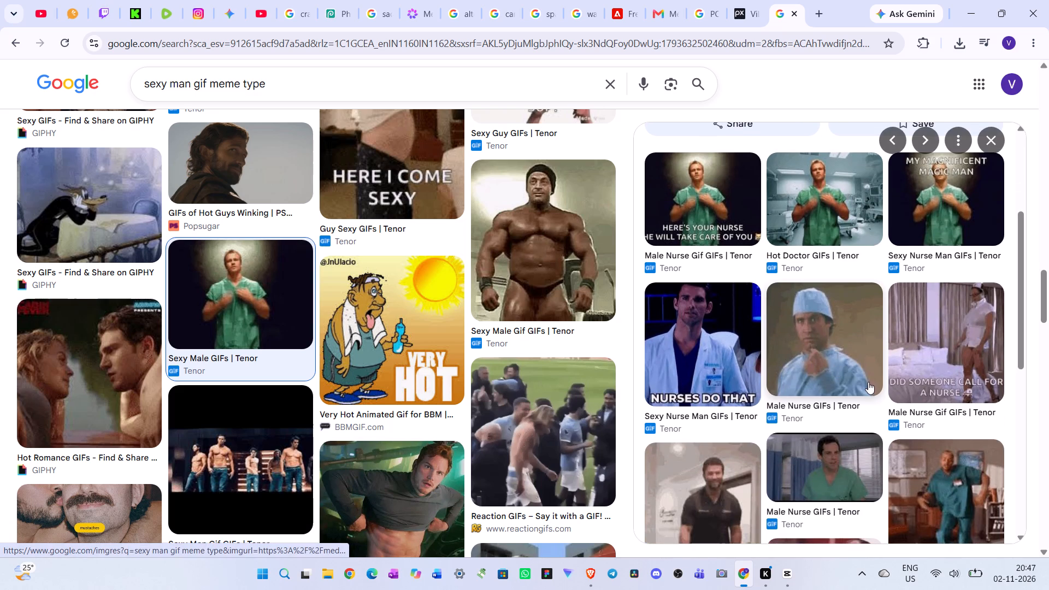
pyautogui.scroll(-2, 868, 384)
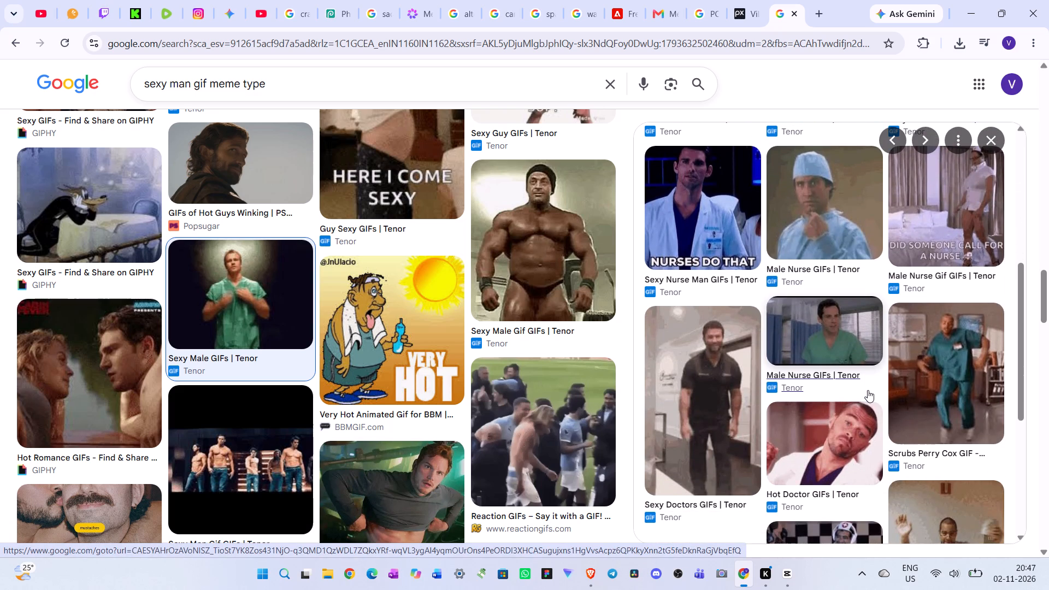
pyautogui.scroll(-2, 757, 422)
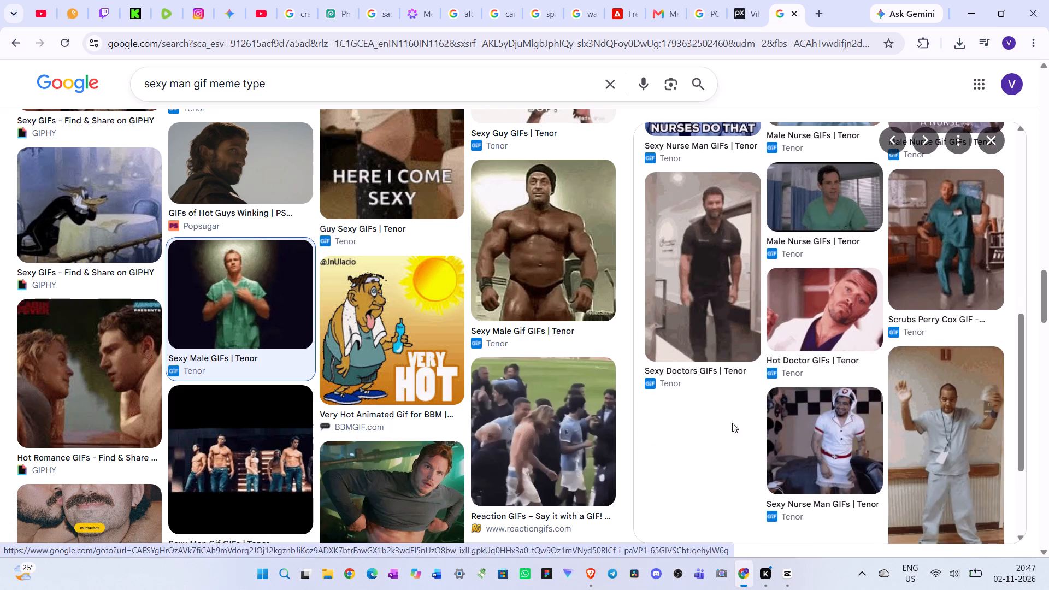
pyautogui.scroll(-3, 515, 488)
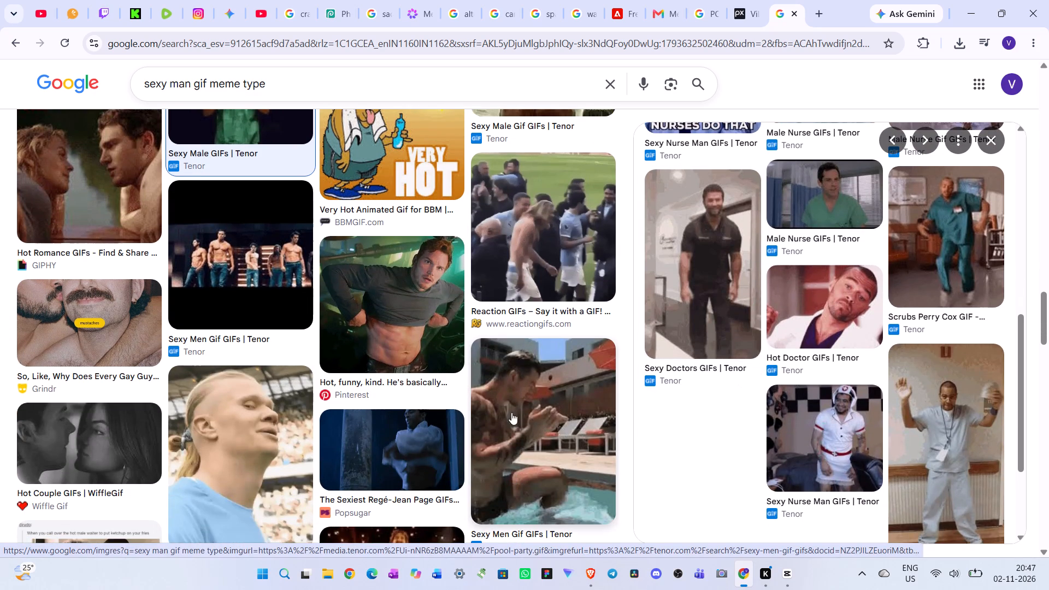
pyautogui.scroll(3, 944, 457)
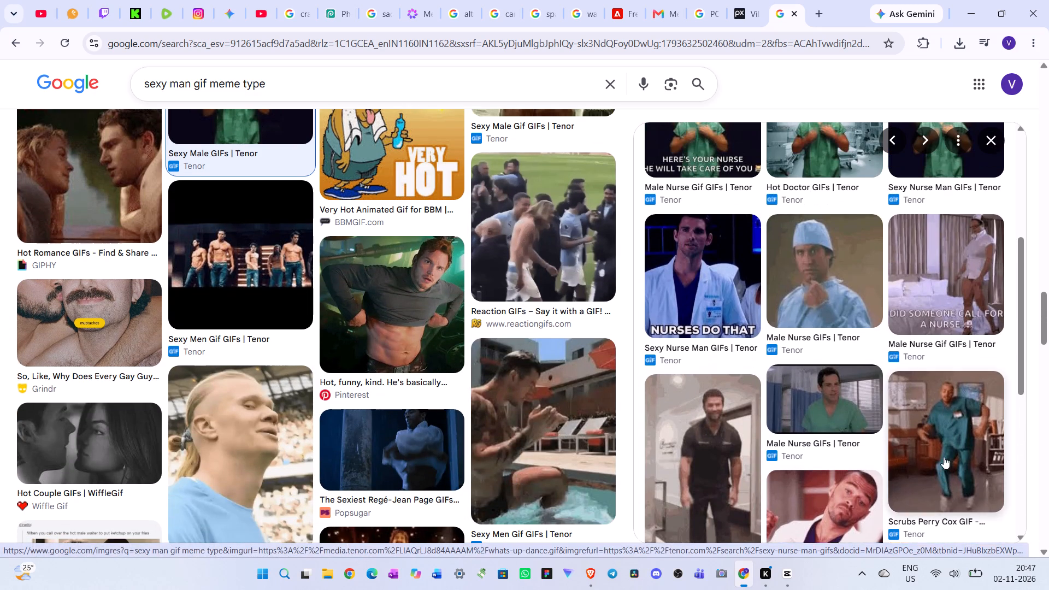
pyautogui.scroll(7, 804, 475)
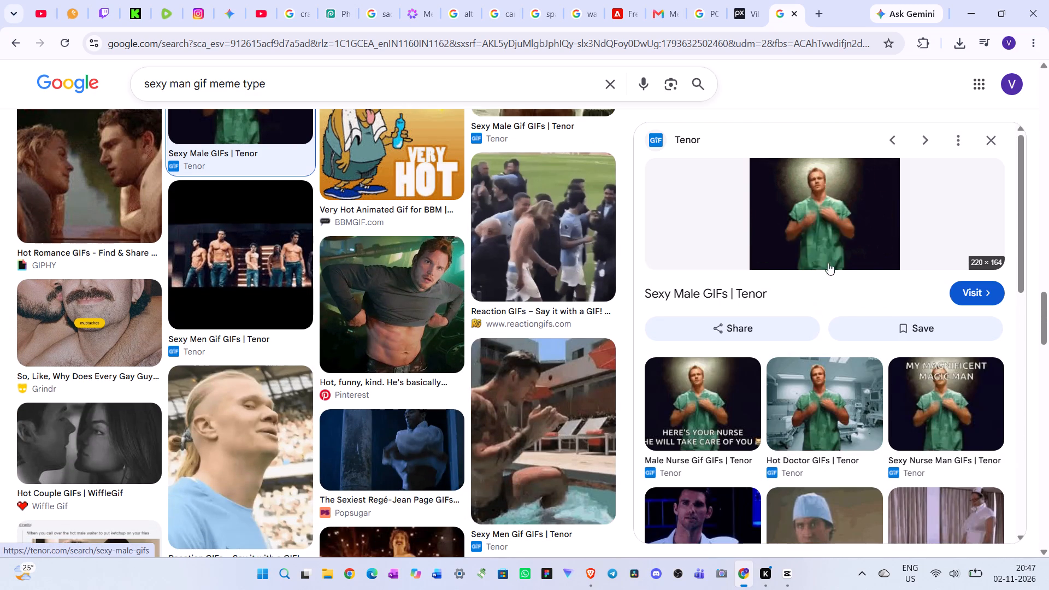
# Save the green-scrubs GIF, doctor-help-me.gif, through Free Download Manager.
pyautogui.rightClick(844, 243)
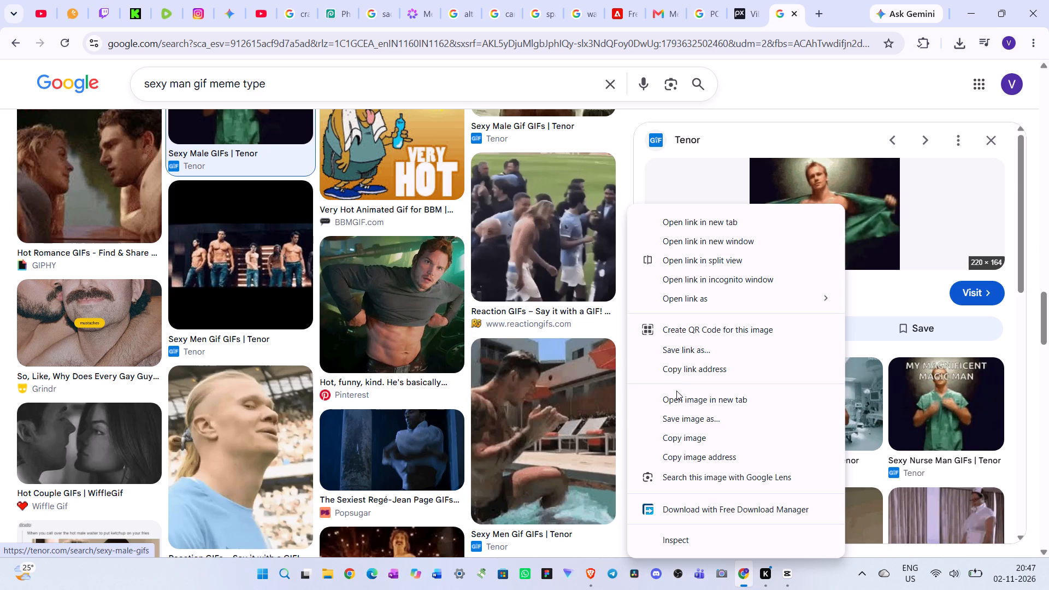
pyautogui.click(687, 419)
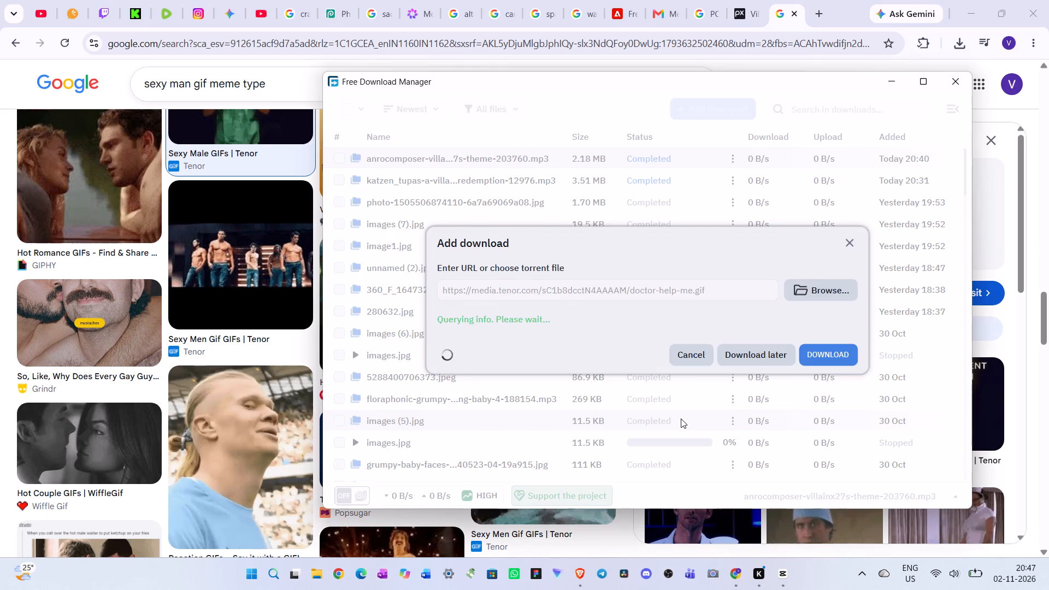
pyautogui.click(795, 375)
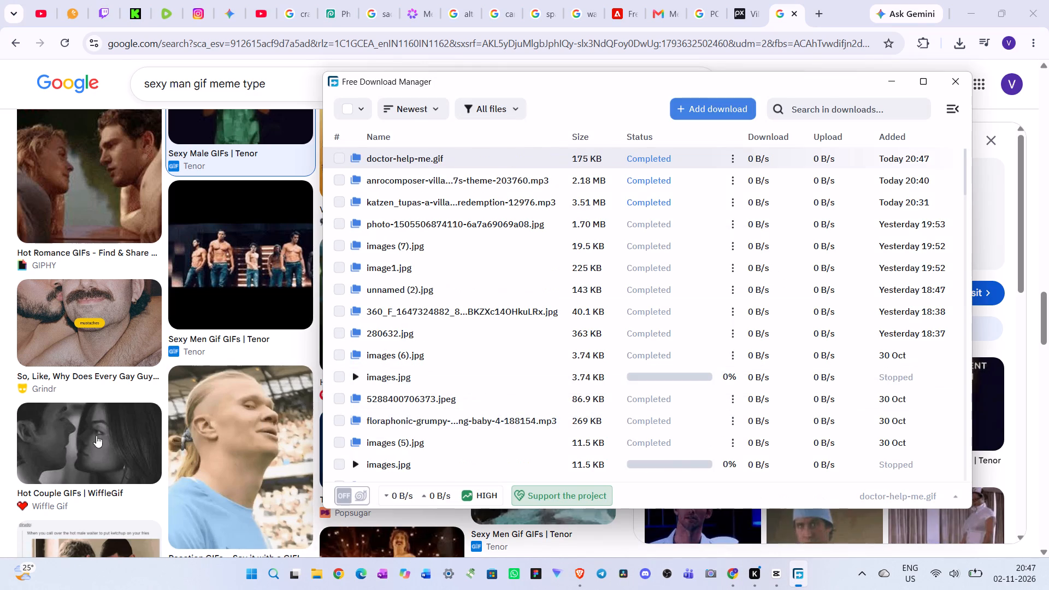
# Preview the black-and-white WiffleGif "Hot Couple GIFs" image in Chrome and look through its related images.
pyautogui.click(85, 442)
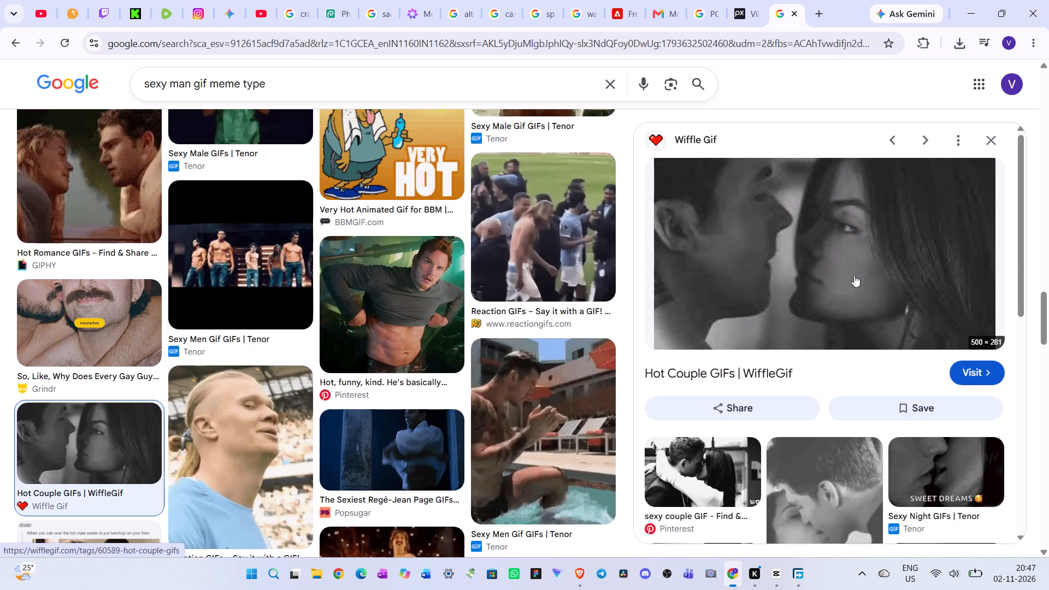
pyautogui.scroll(-1, 853, 281)
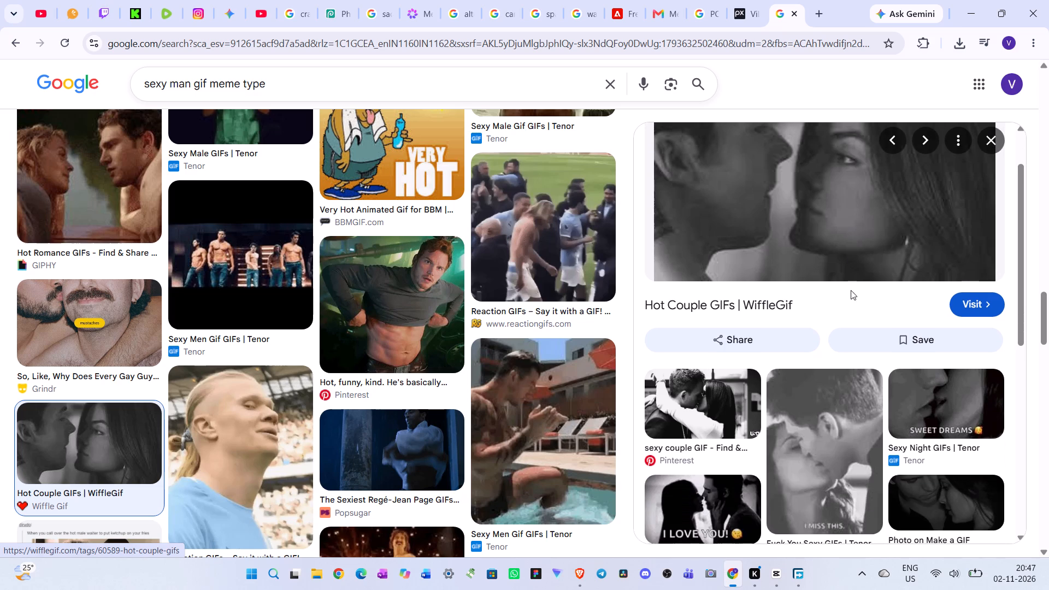
pyautogui.scroll(-3, 849, 301)
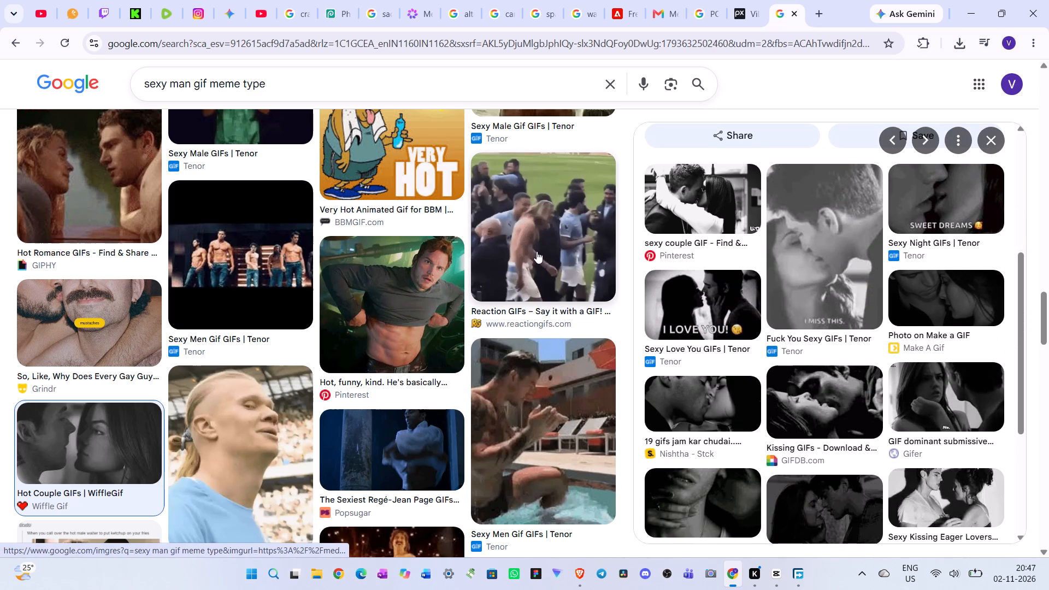
pyautogui.scroll(7, 800, 392)
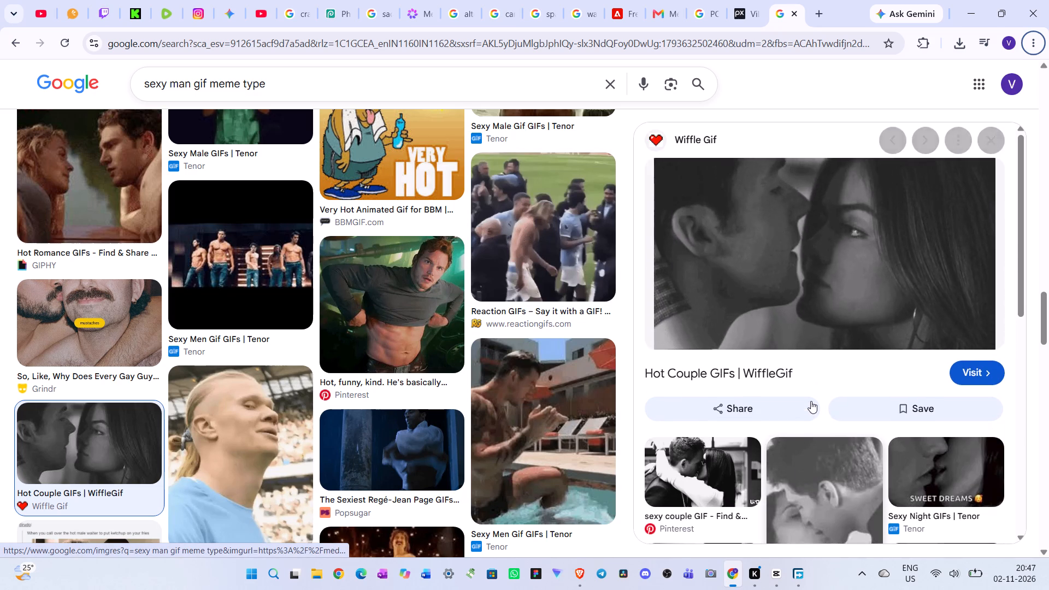
# Switch back to CapCut, move the playhead to 00:00:10:06, and import doctor-help-me.gif from Downloads into the project media.
pyautogui.hotkey('alt', 'Tab')
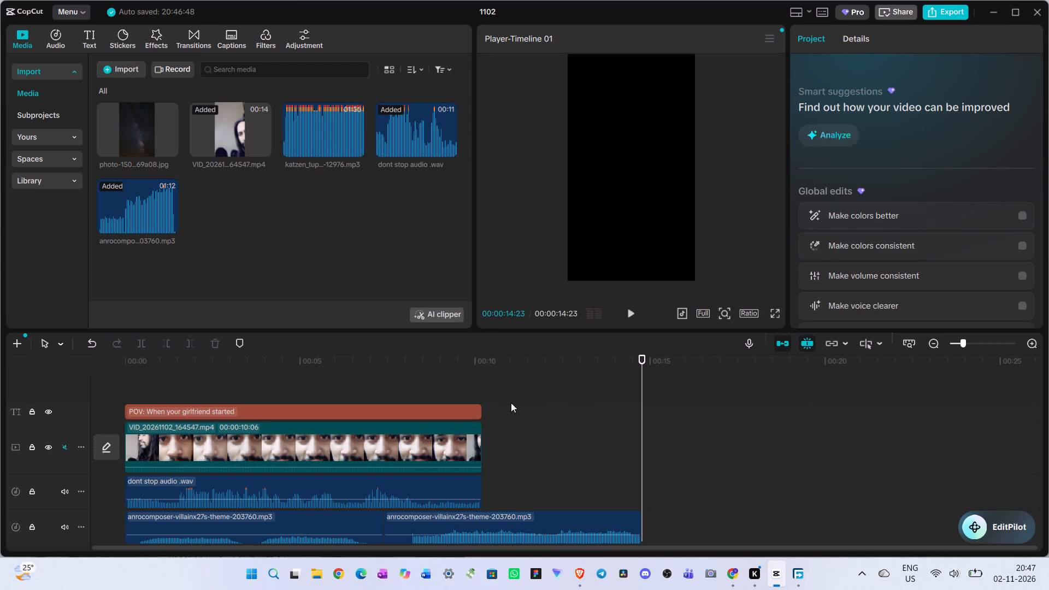
pyautogui.click(506, 387)
pyautogui.moveTo(506, 387); pyautogui.dragTo(486, 387)
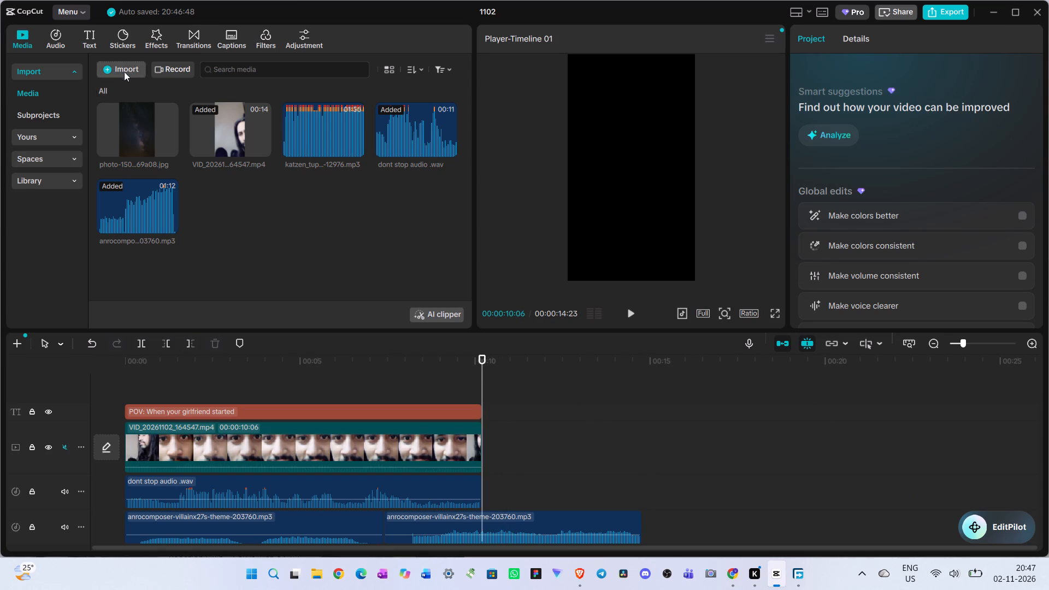
pyautogui.click(127, 69)
pyautogui.click(144, 140)
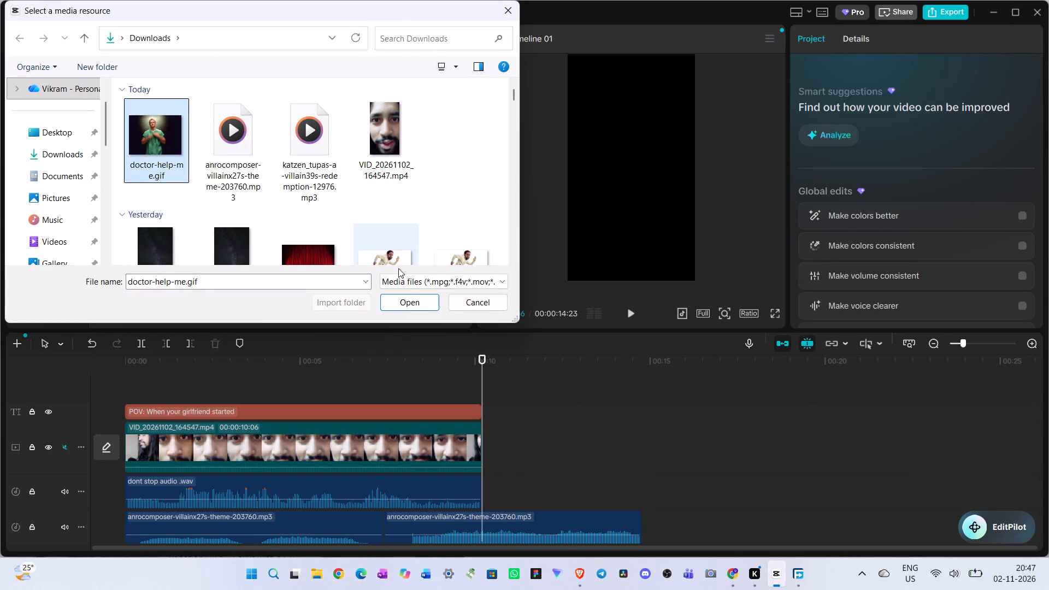
pyautogui.click(409, 298)
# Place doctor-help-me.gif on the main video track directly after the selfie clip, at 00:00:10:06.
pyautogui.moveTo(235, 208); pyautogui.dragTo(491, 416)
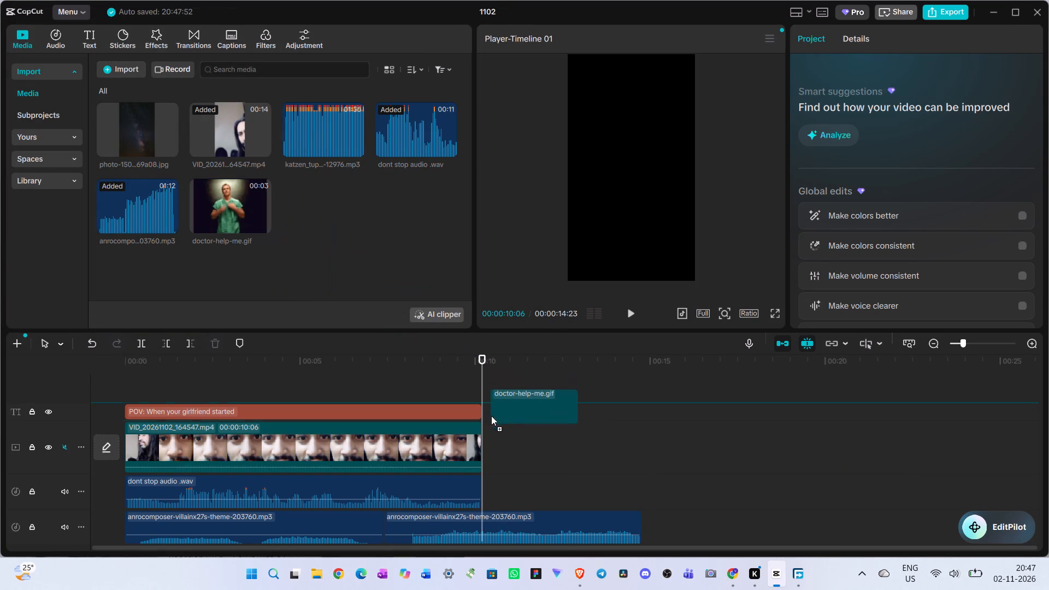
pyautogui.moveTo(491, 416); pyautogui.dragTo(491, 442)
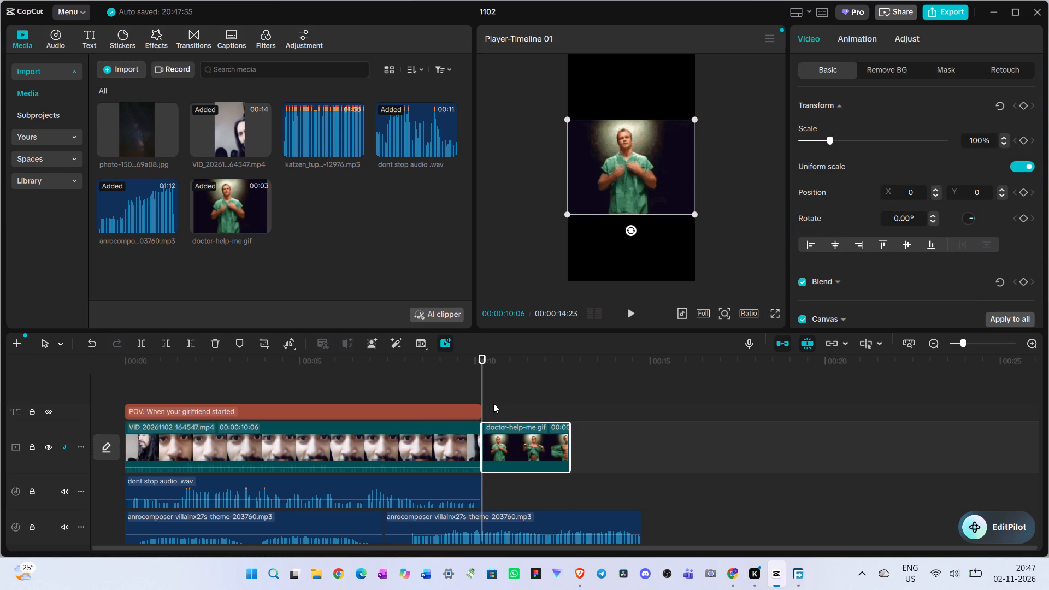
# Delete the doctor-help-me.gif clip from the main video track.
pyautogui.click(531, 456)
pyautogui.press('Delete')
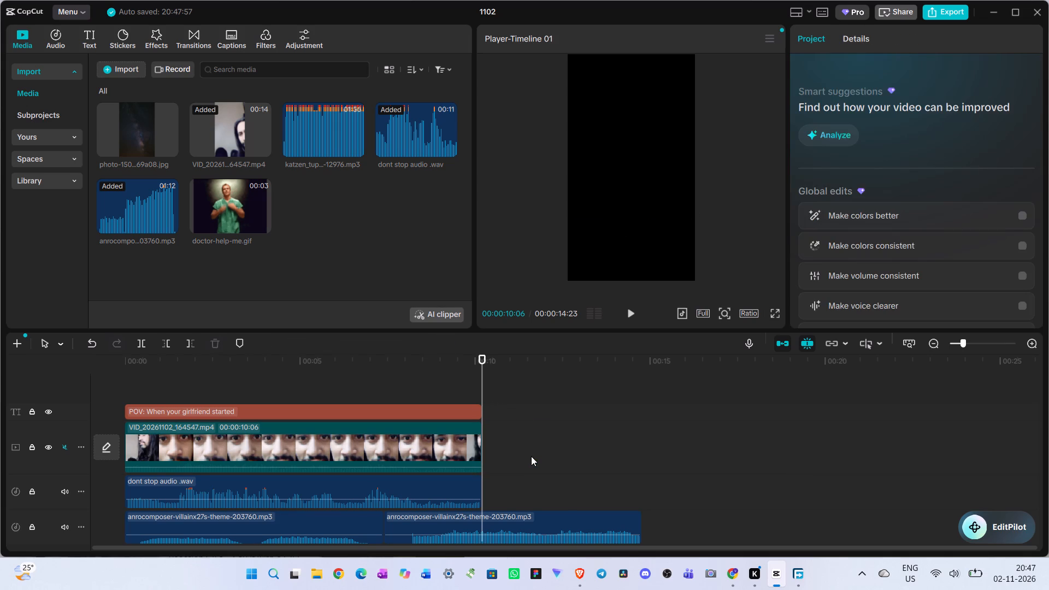
# Import Firefly.jpg from the my thumnails folder on New Volume (D:) into the project media.
pyautogui.click(119, 72)
pyautogui.scroll(-3, 199, 134)
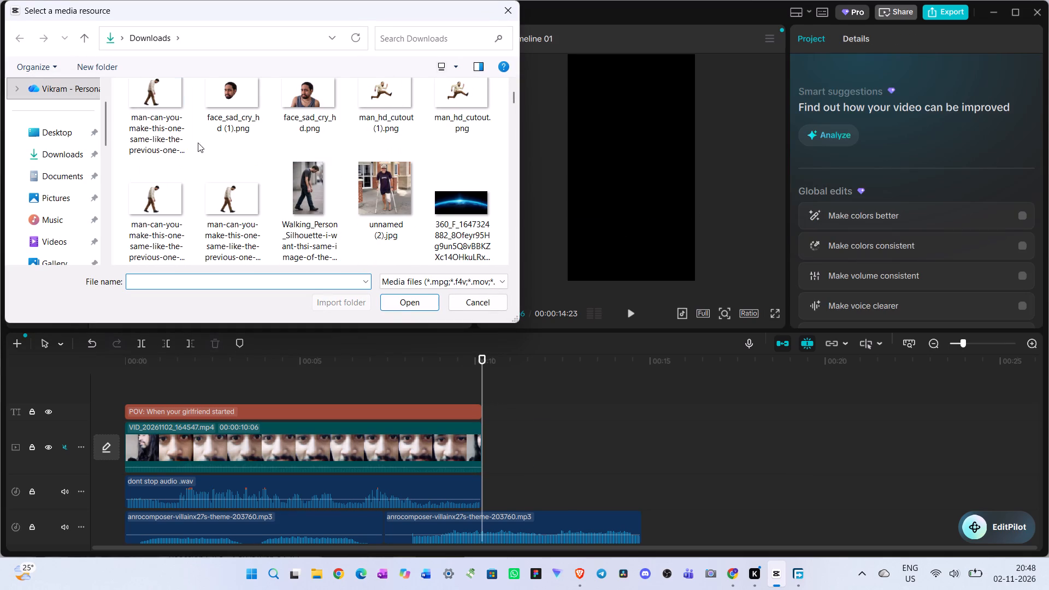
pyautogui.scroll(-2, 137, 157)
pyautogui.scroll(-6, 60, 202)
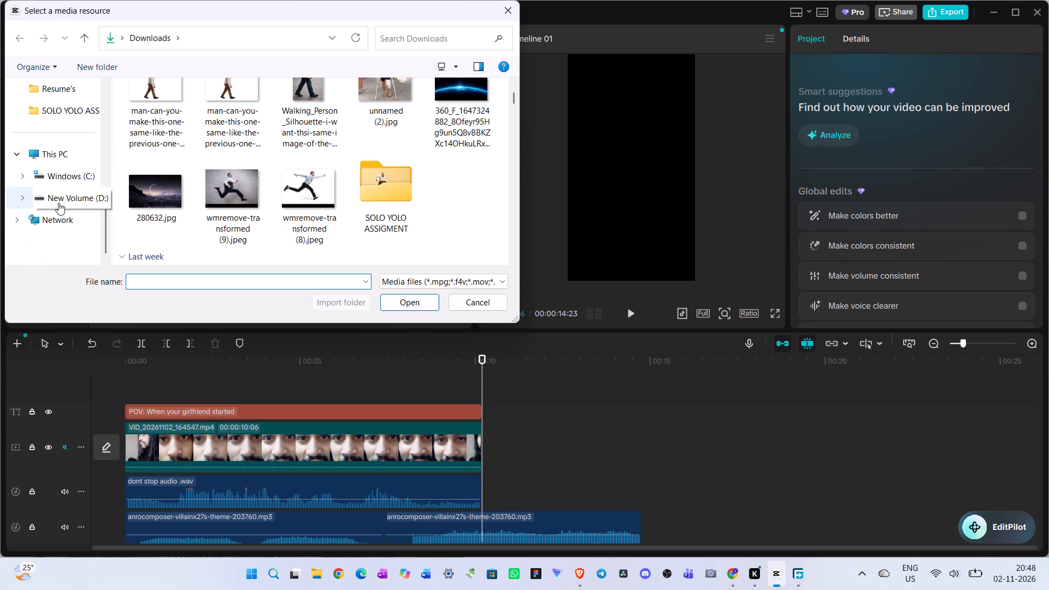
pyautogui.click(60, 202)
pyautogui.scroll(-2, 350, 168)
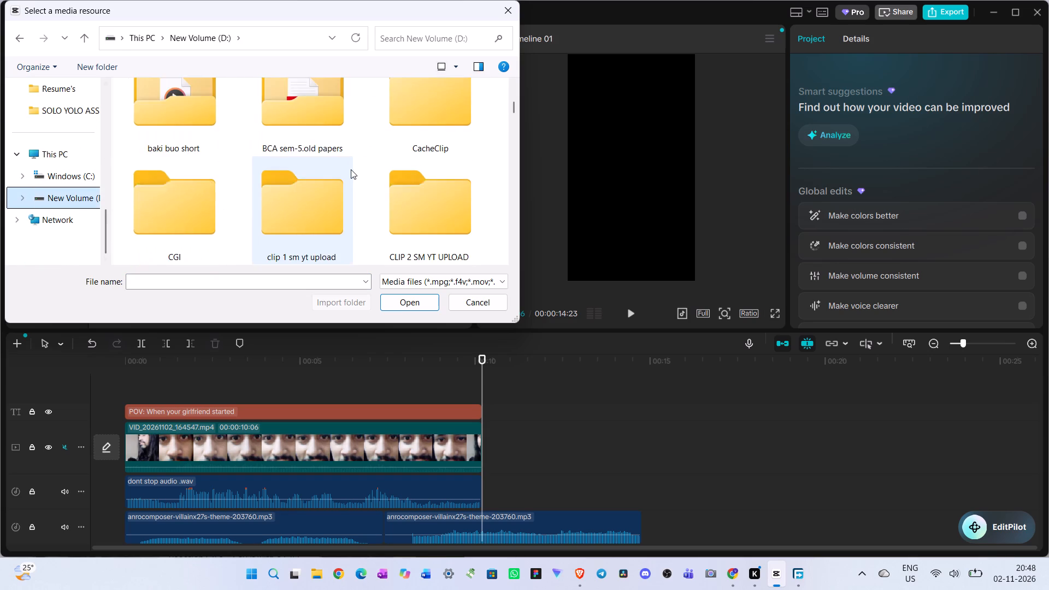
pyautogui.scroll(-11, 351, 169)
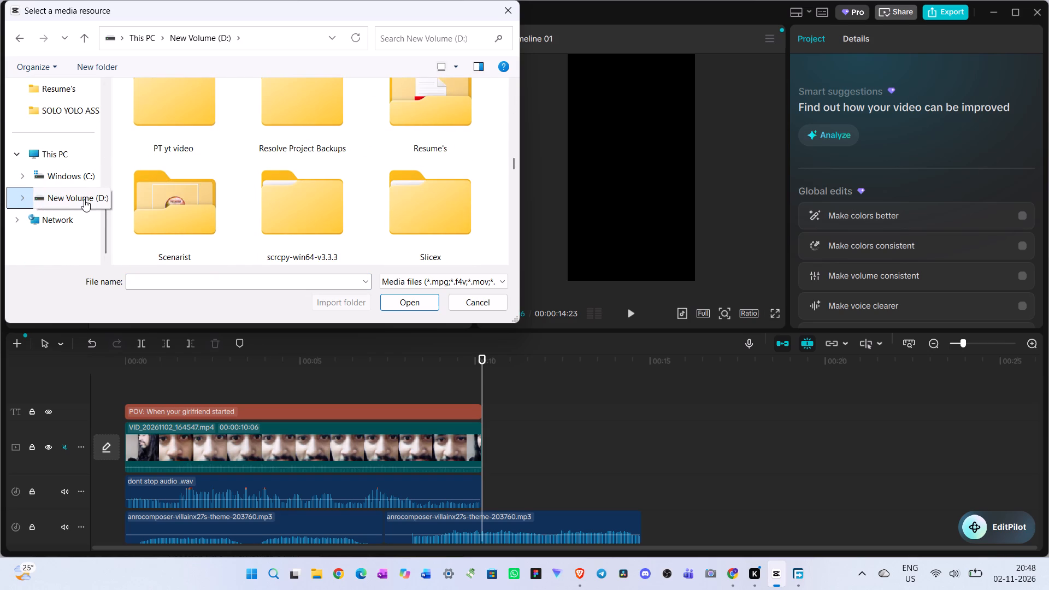
pyautogui.scroll(1, 84, 199)
pyautogui.scroll(4, 267, 168)
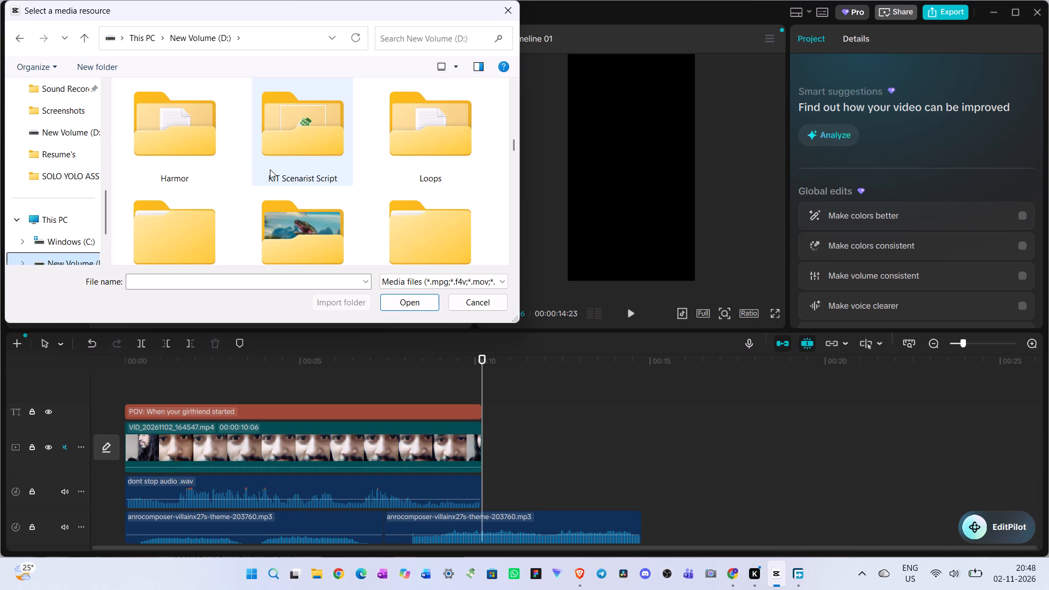
pyautogui.scroll(5, 273, 174)
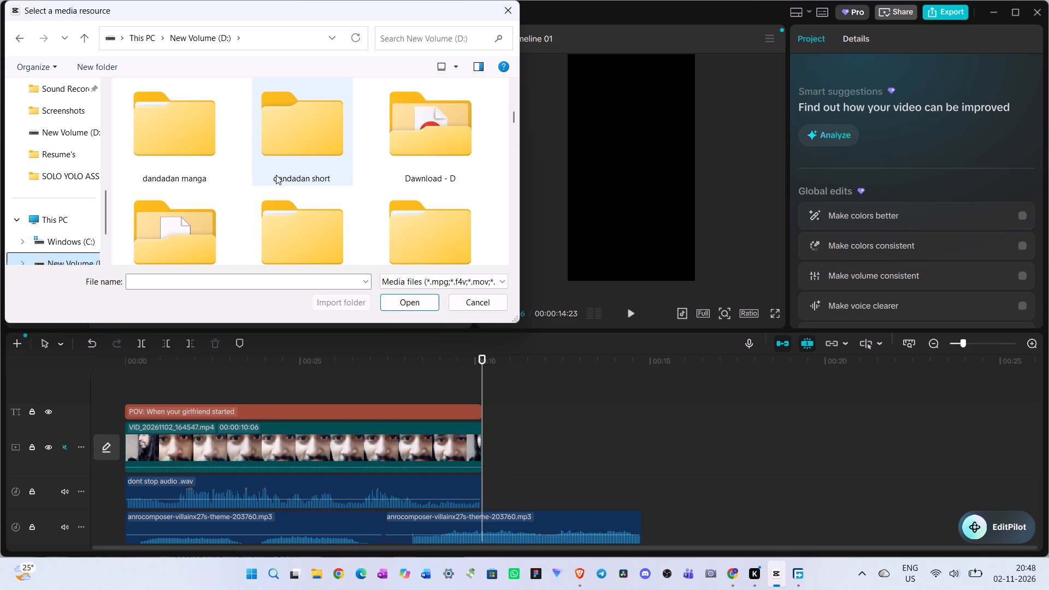
pyautogui.scroll(11, 276, 175)
pyautogui.scroll(-2, 276, 175)
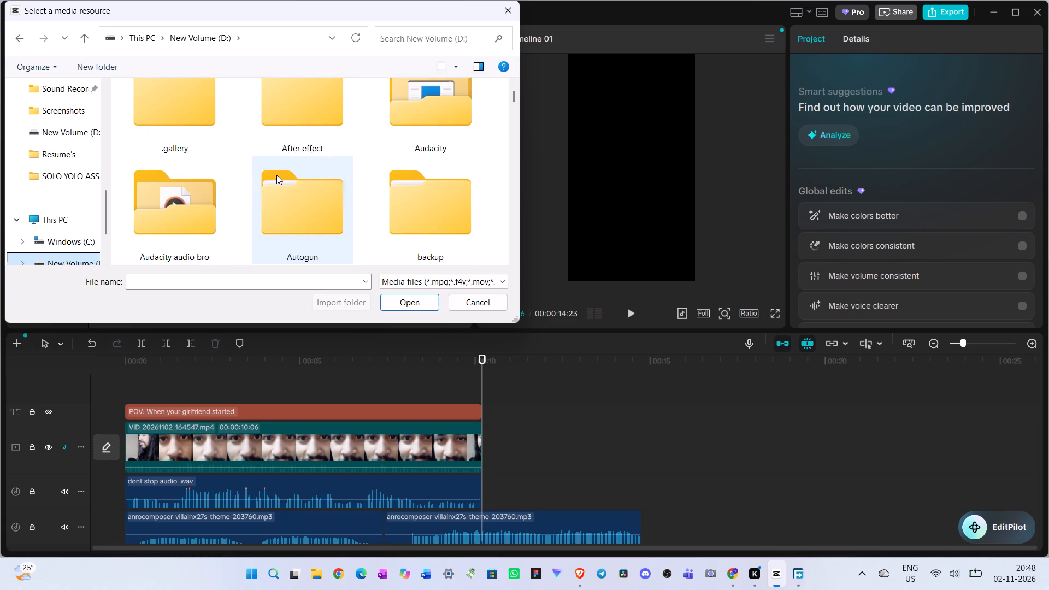
pyautogui.scroll(-2, 276, 175)
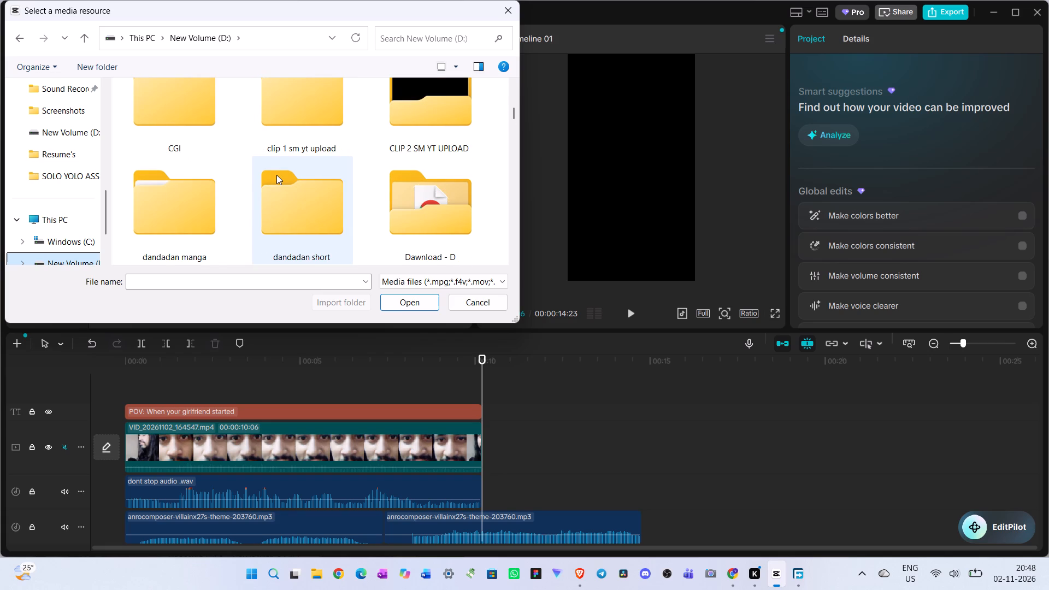
pyautogui.scroll(-2, 276, 175)
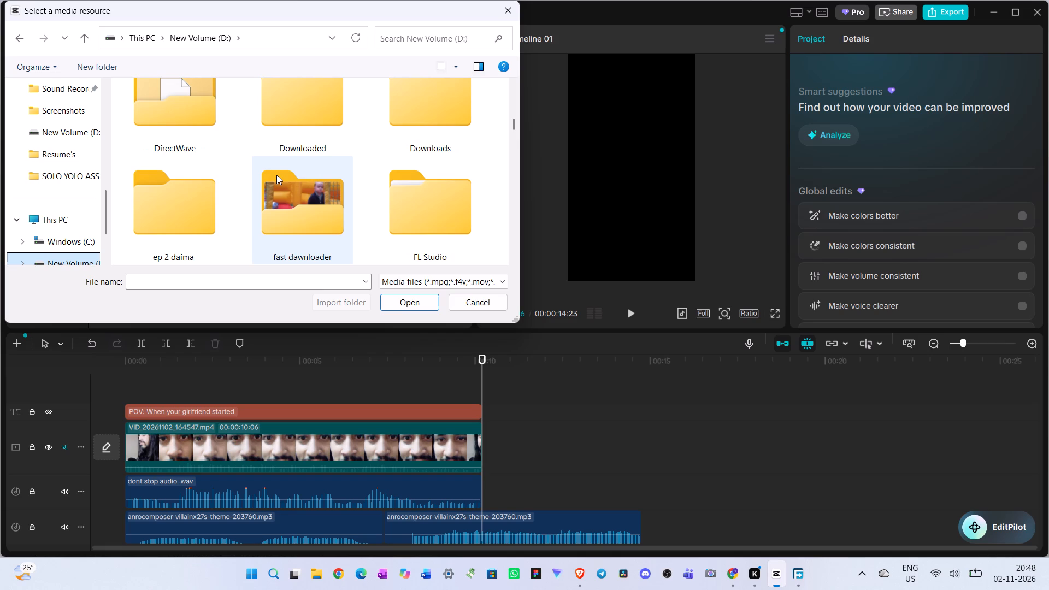
pyautogui.scroll(-3, 276, 175)
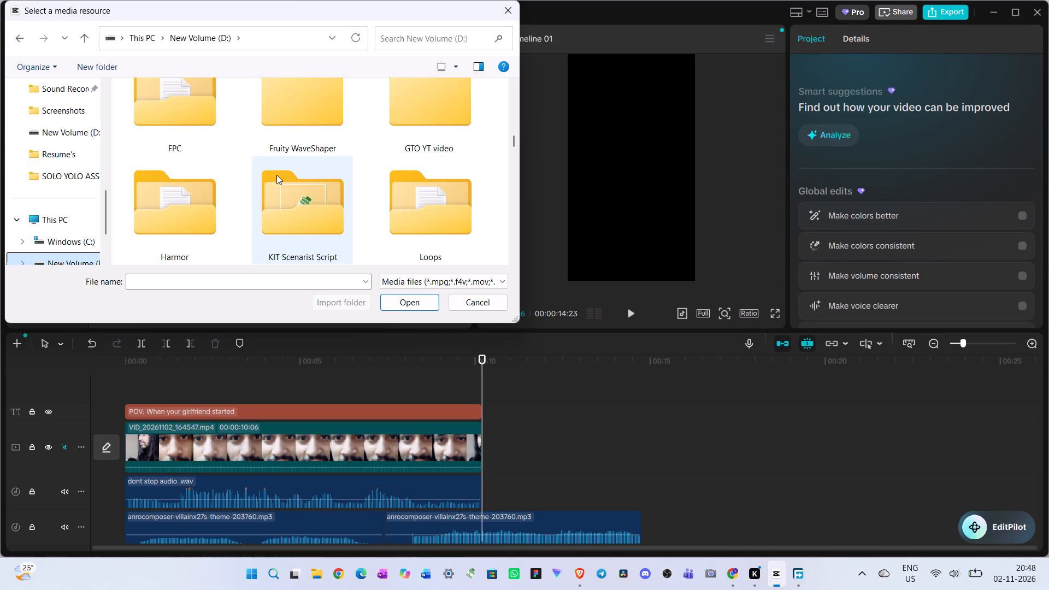
pyautogui.scroll(-2, 276, 175)
pyautogui.scroll(1, 276, 175)
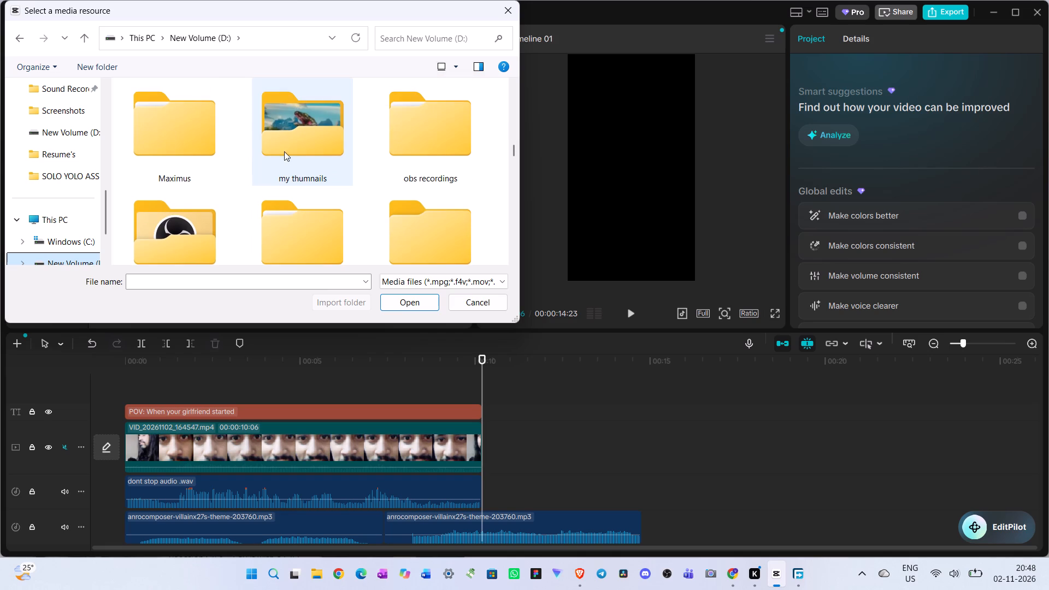
pyautogui.click(287, 137)
pyautogui.click(287, 137)
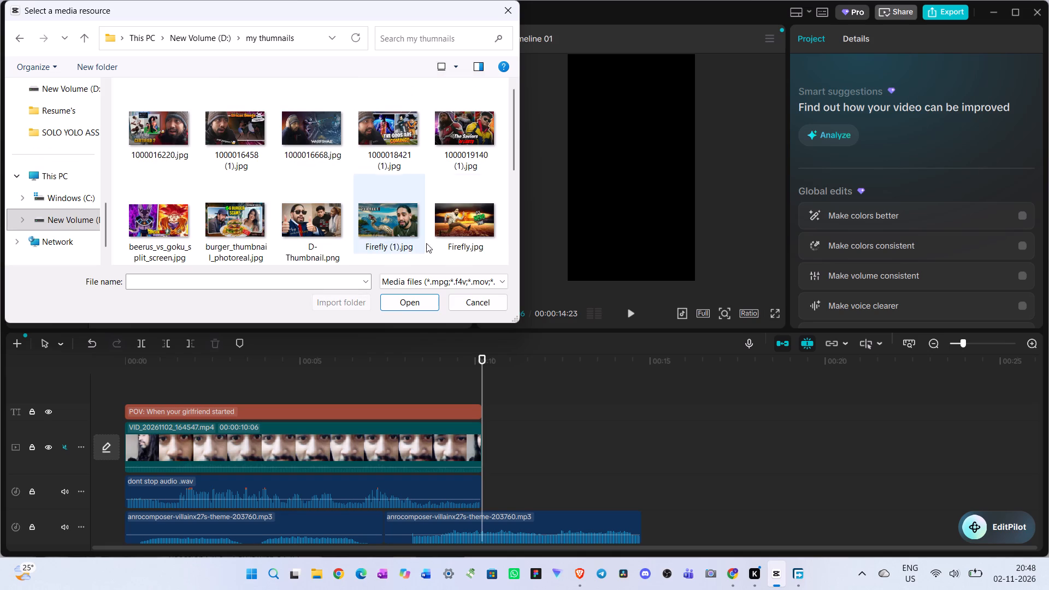
pyautogui.click(479, 222)
pyautogui.click(415, 304)
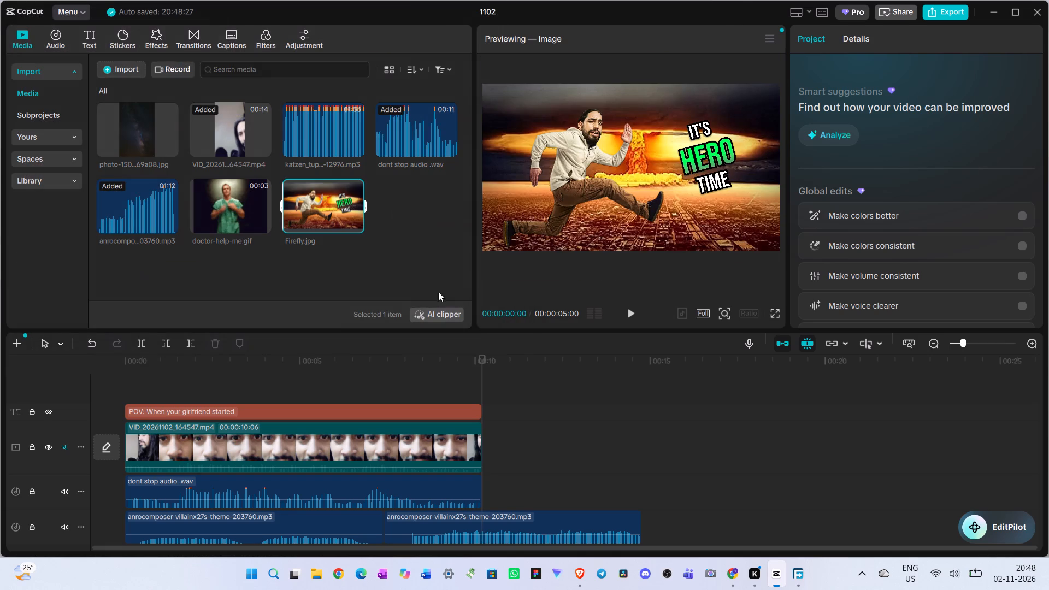
# Place Firefly.jpg on the main video track directly after the selfie clip, at 00:00:10:06.
pyautogui.click(355, 225)
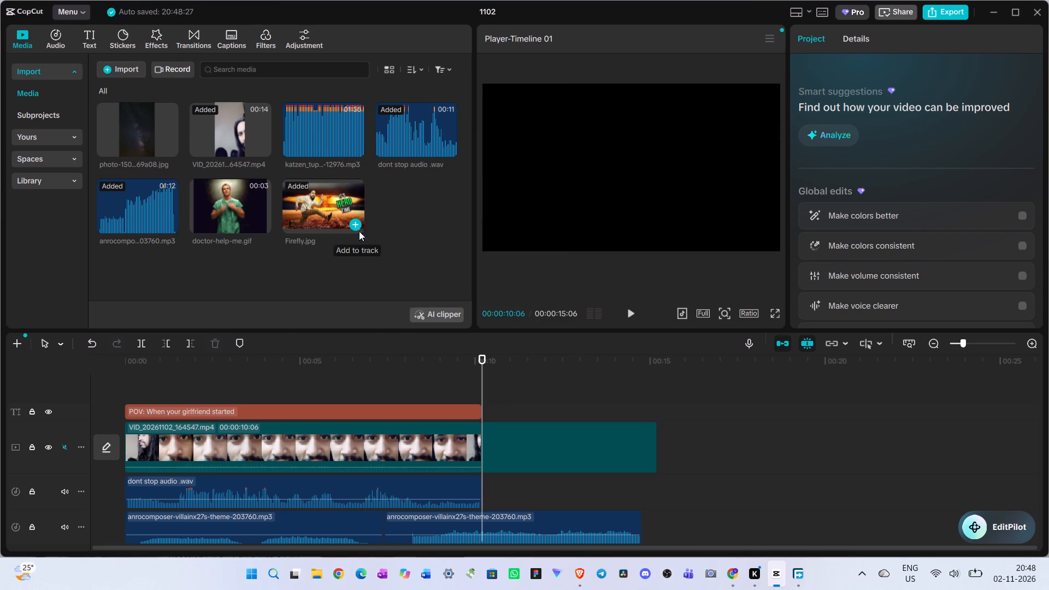
# Crop the Firefly.jpg clip to a 1:1 square framed around the running man, leaving out the HERO TIME text.
pyautogui.click(517, 382)
pyautogui.moveTo(517, 382); pyautogui.dragTo(510, 381)
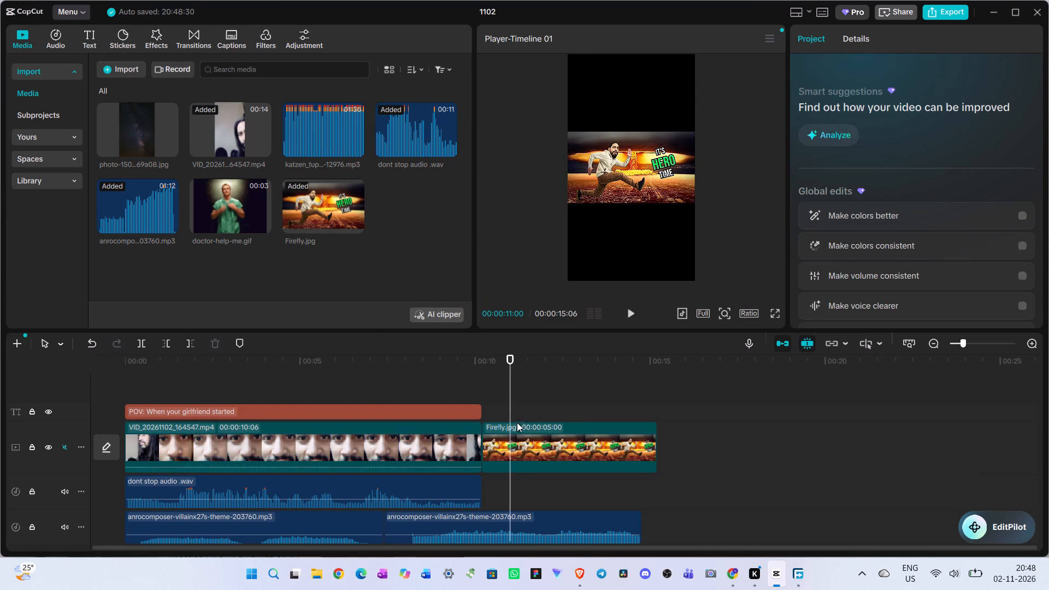
pyautogui.click(517, 423)
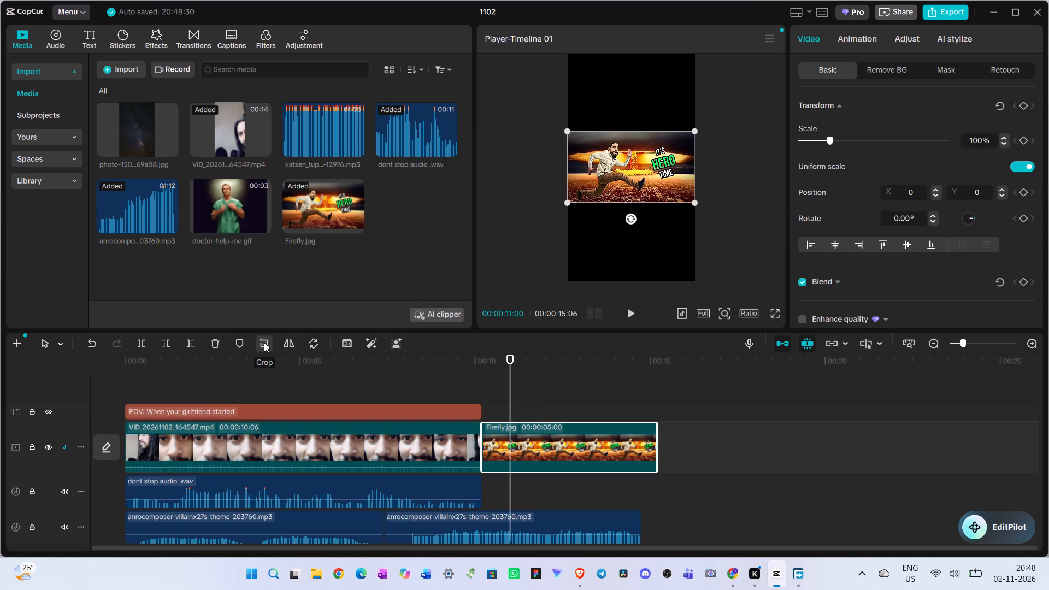
pyautogui.click(264, 343)
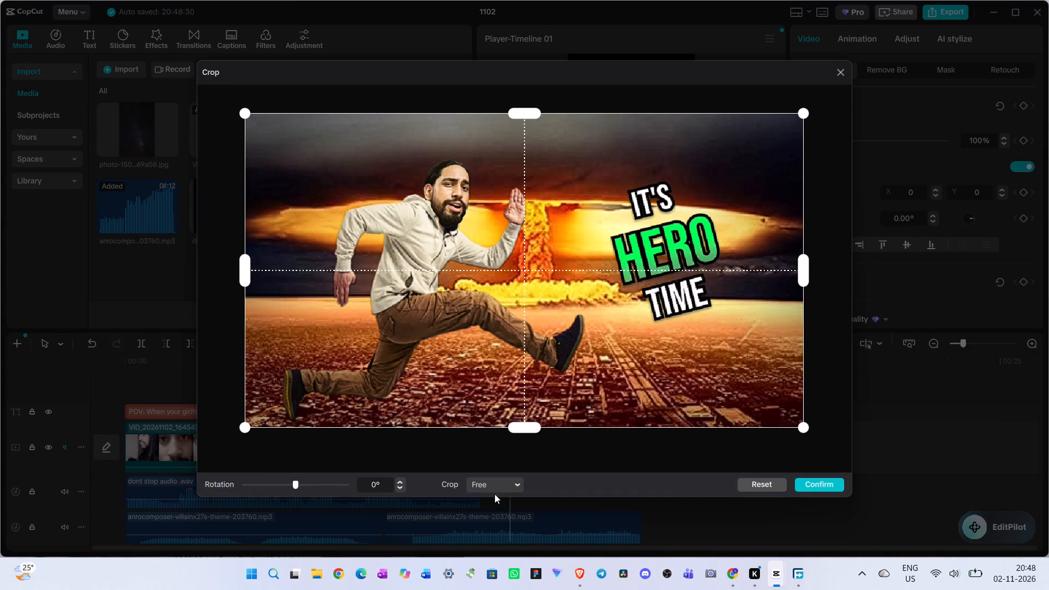
pyautogui.click(518, 485)
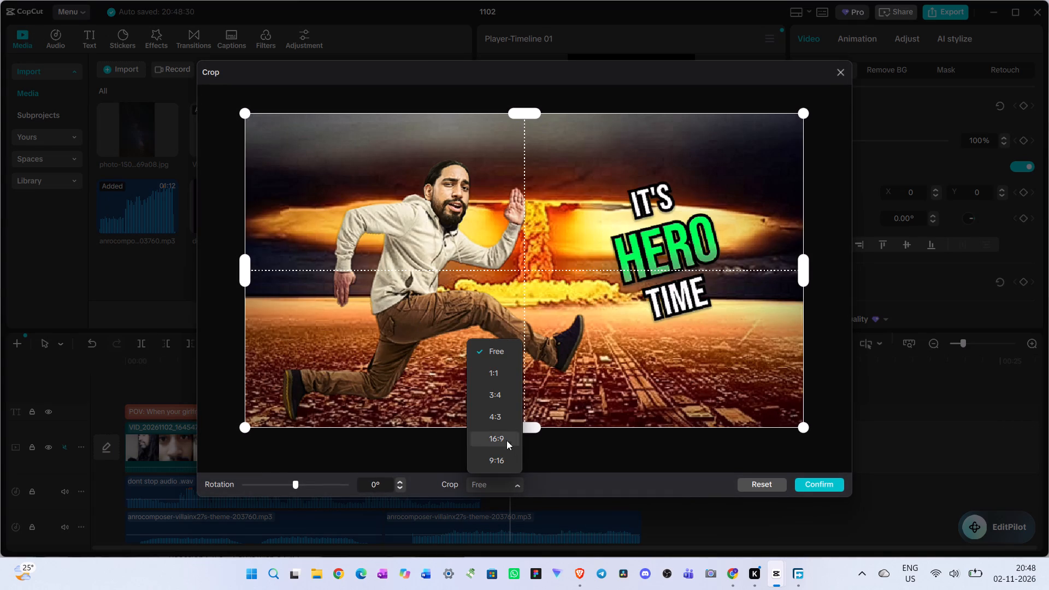
pyautogui.click(496, 369)
pyautogui.moveTo(590, 318); pyautogui.dragTo(492, 326)
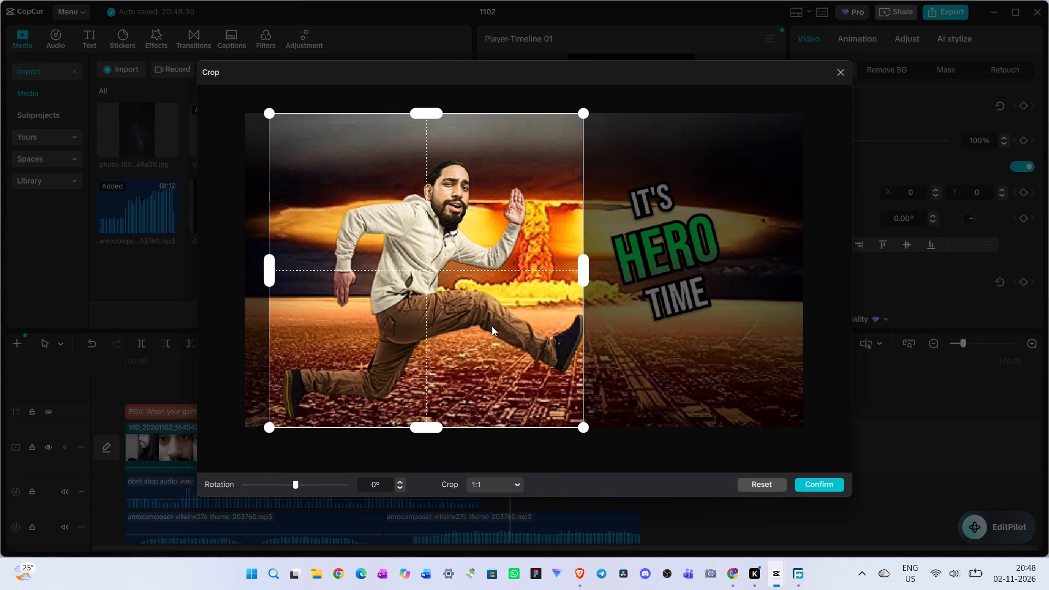
pyautogui.moveTo(492, 326); pyautogui.dragTo(500, 327)
pyautogui.click(509, 329)
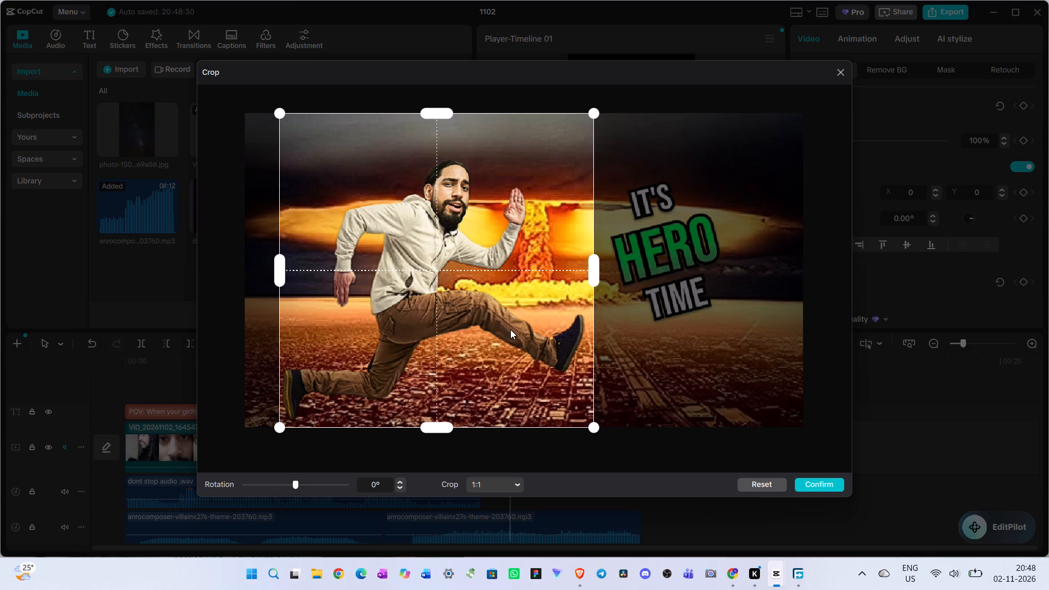
pyautogui.click(820, 491)
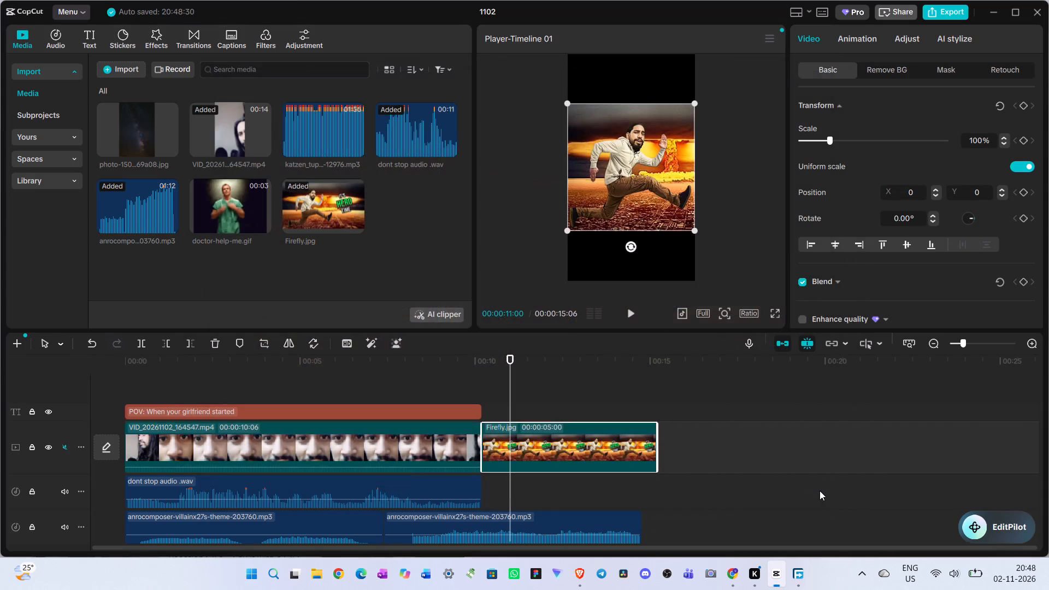
# Play back the timeline across the cut from the selfie clip to the Firefly.jpg image.
pyautogui.click(534, 389)
pyautogui.moveTo(534, 389); pyautogui.dragTo(369, 388)
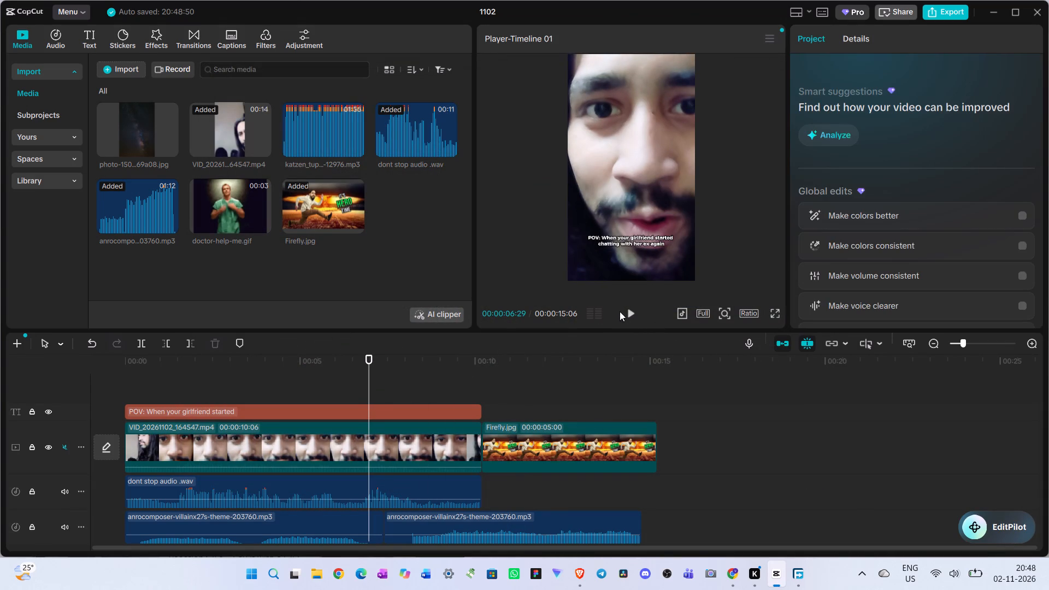
pyautogui.click(620, 311)
pyautogui.click(632, 312)
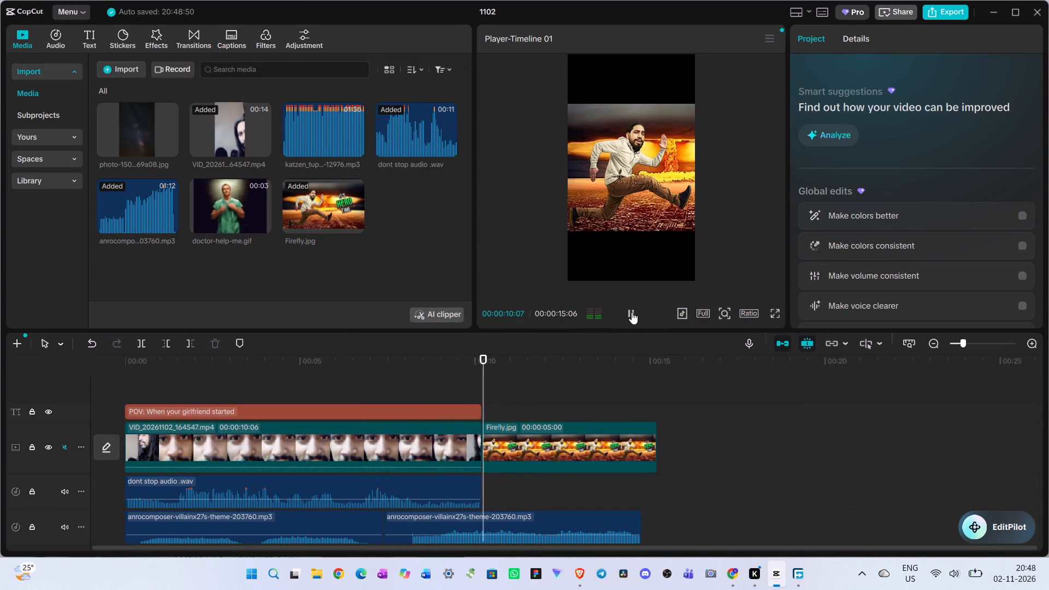
pyautogui.click(490, 392)
pyautogui.moveTo(490, 392); pyautogui.dragTo(461, 391)
pyautogui.press('space')
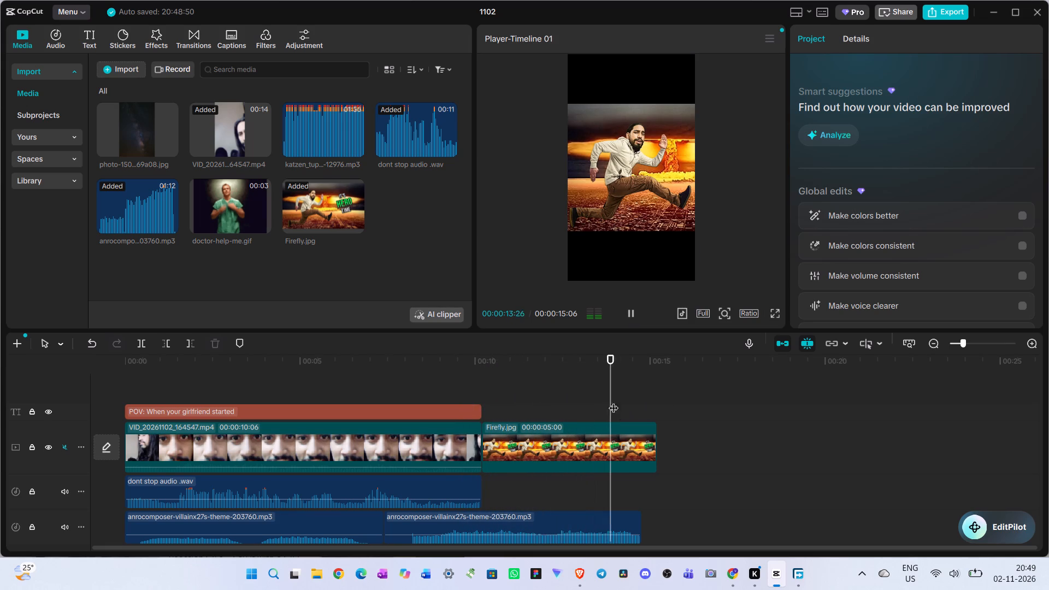
# Extend the end of the second villain theme music clip past the Firefly.jpg image, to 00:00:15:25.
pyautogui.click(610, 394)
pyautogui.moveTo(610, 394); pyautogui.dragTo(655, 402)
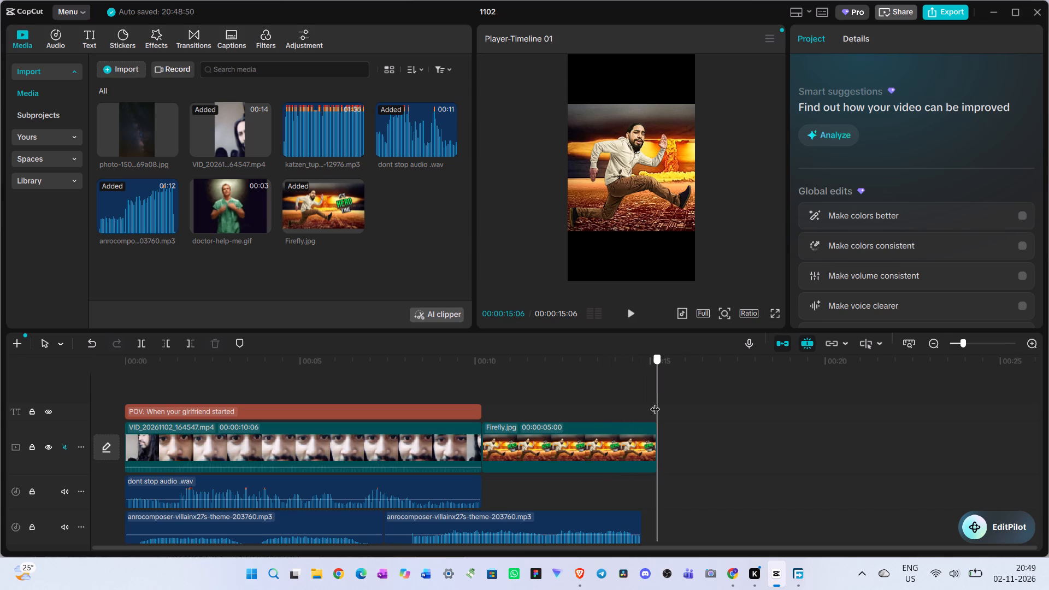
pyautogui.moveTo(655, 402); pyautogui.dragTo(656, 405)
pyautogui.click(618, 508)
pyautogui.click(625, 527)
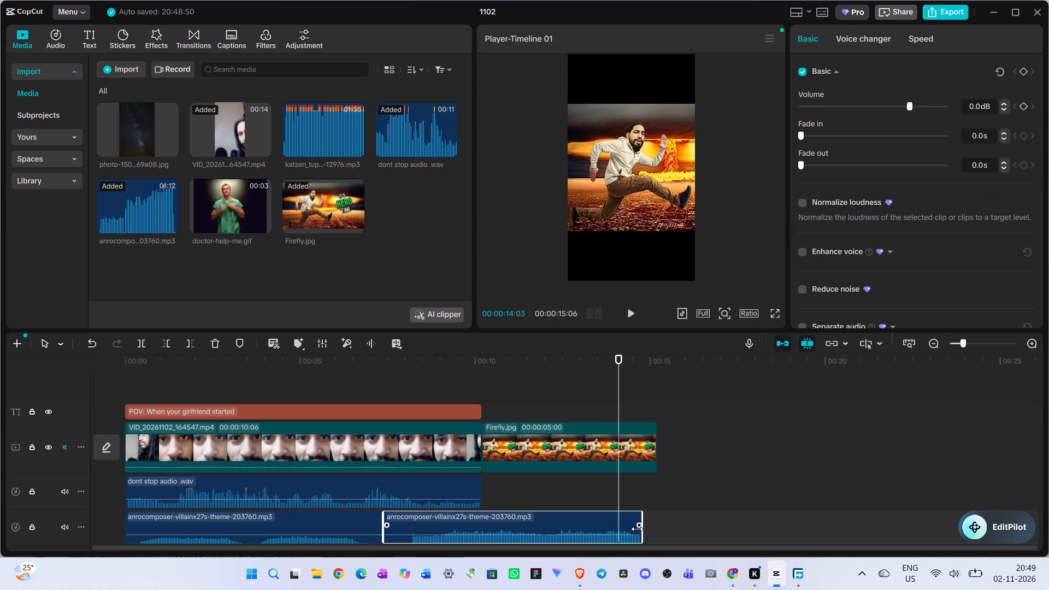
pyautogui.moveTo(643, 529); pyautogui.dragTo(666, 529)
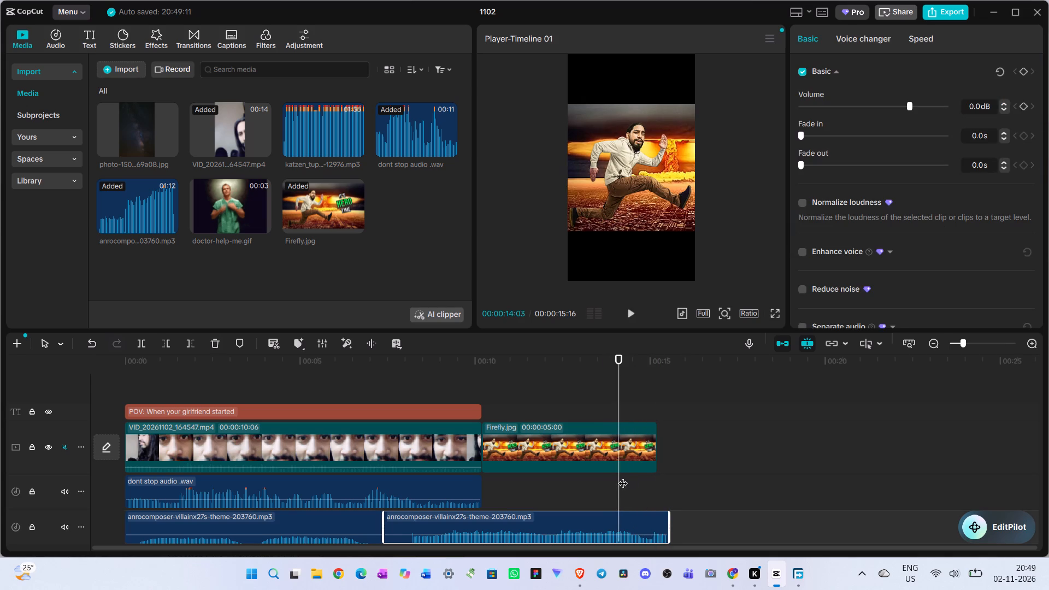
pyautogui.moveTo(620, 475); pyautogui.dragTo(650, 481)
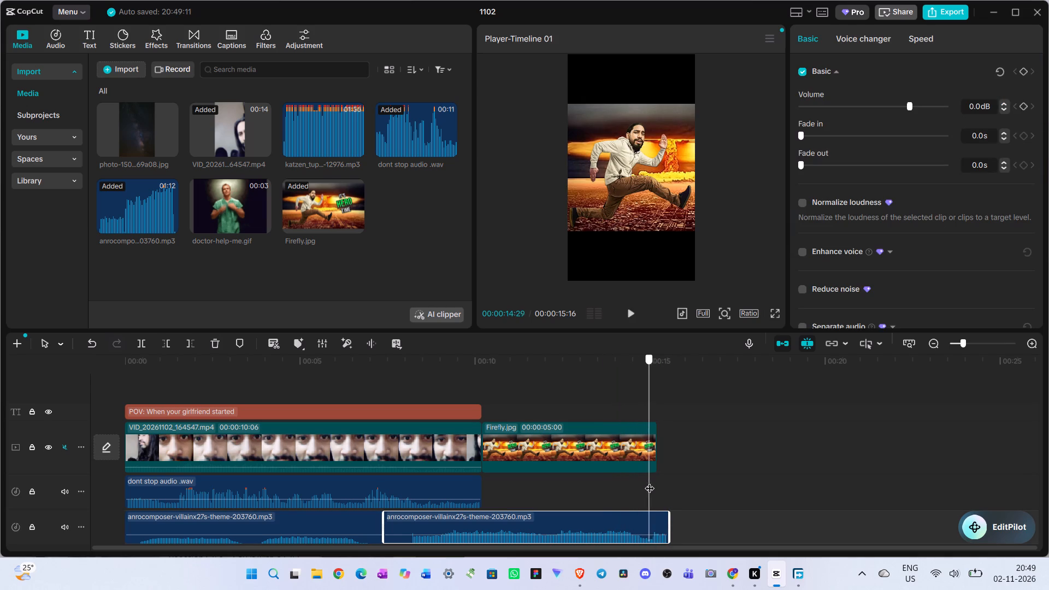
pyautogui.moveTo(650, 481); pyautogui.dragTo(658, 483)
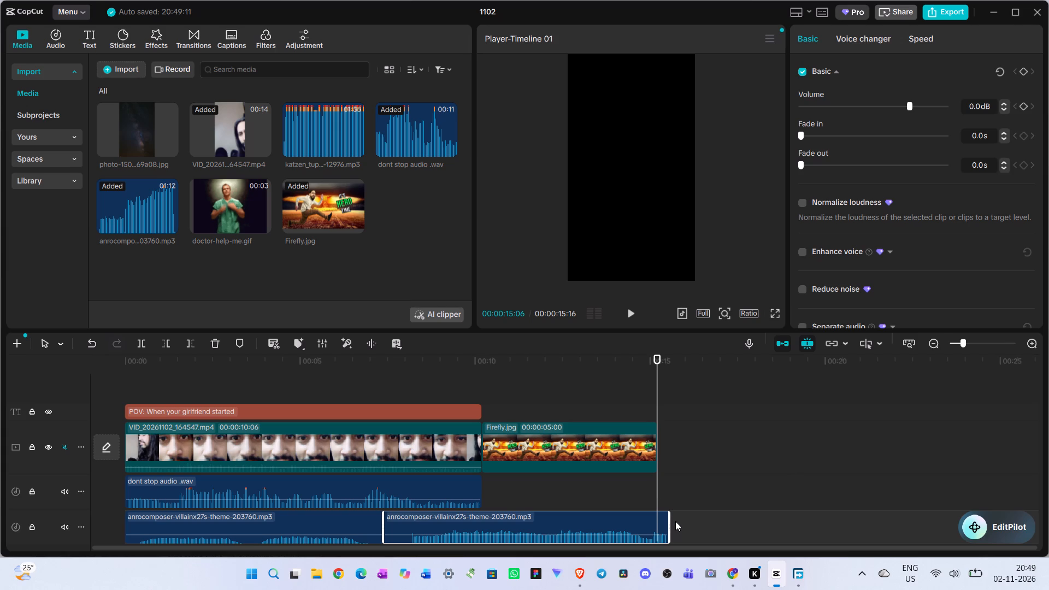
pyautogui.moveTo(670, 524); pyautogui.dragTo(677, 525)
# Trim the ends of both the Firefly.jpg clip and the second villain theme music clip to 00:00:14:29.
pyautogui.moveTo(658, 493); pyautogui.dragTo(651, 497)
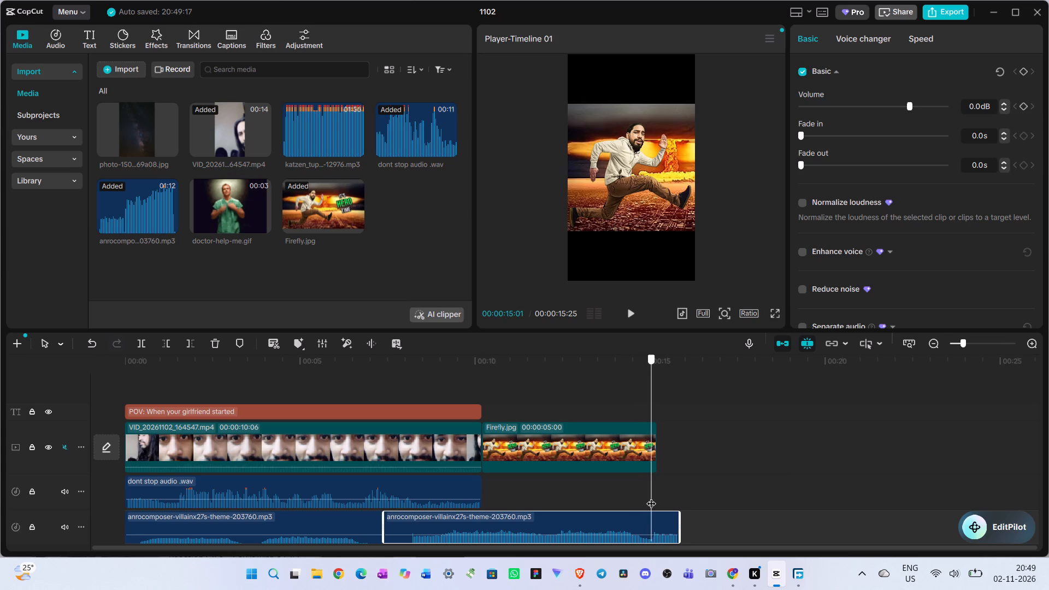
pyautogui.moveTo(651, 497); pyautogui.dragTo(649, 498)
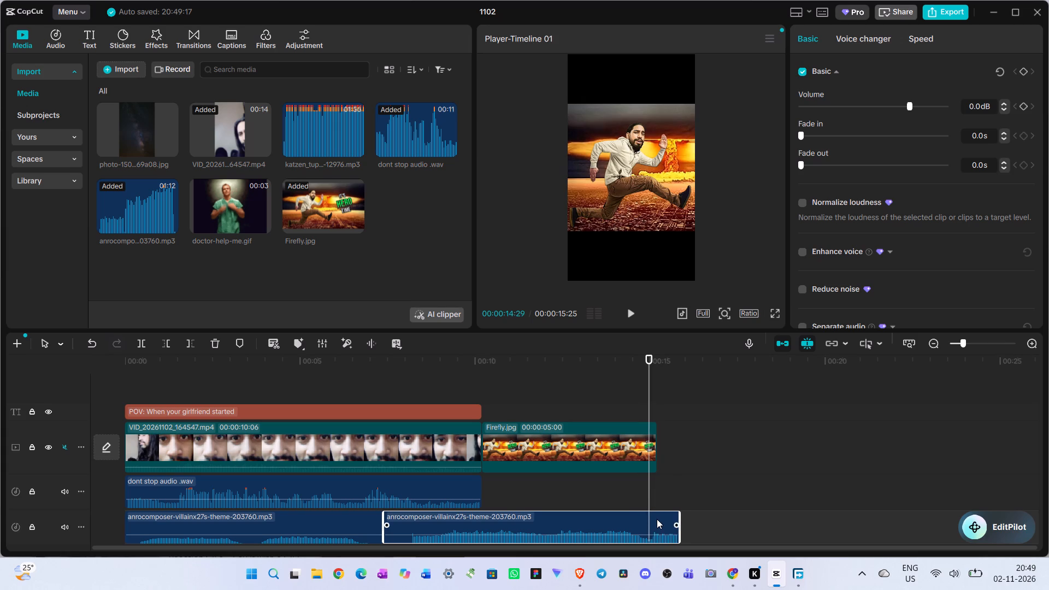
pyautogui.click(635, 457)
pyautogui.press('w')
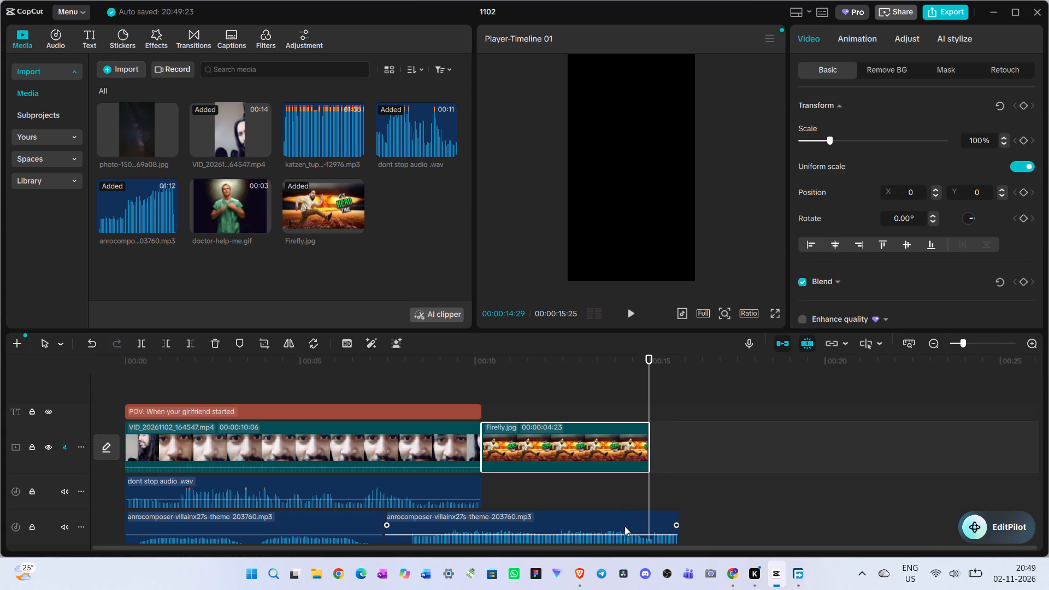
pyautogui.click(627, 513)
pyautogui.press('w')
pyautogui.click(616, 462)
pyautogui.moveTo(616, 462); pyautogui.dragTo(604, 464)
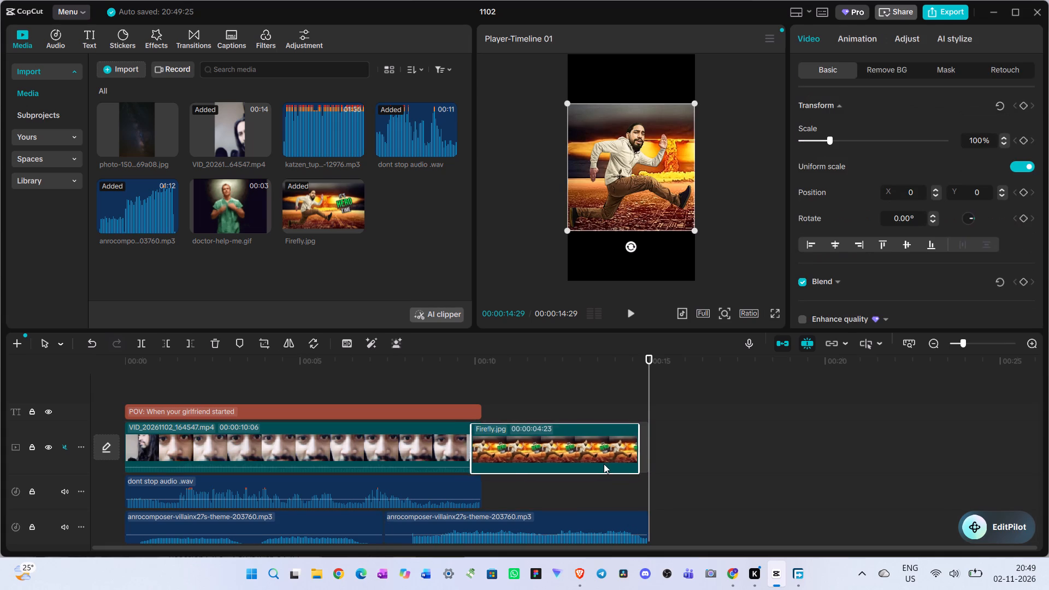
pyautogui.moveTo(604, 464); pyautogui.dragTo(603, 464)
# Copy the POV caption and paste the duplicate at 00:00:10:06, where the Firefly.jpg image begins.
pyautogui.click(602, 487)
pyautogui.moveTo(602, 487); pyautogui.dragTo(479, 493)
pyautogui.click(461, 415)
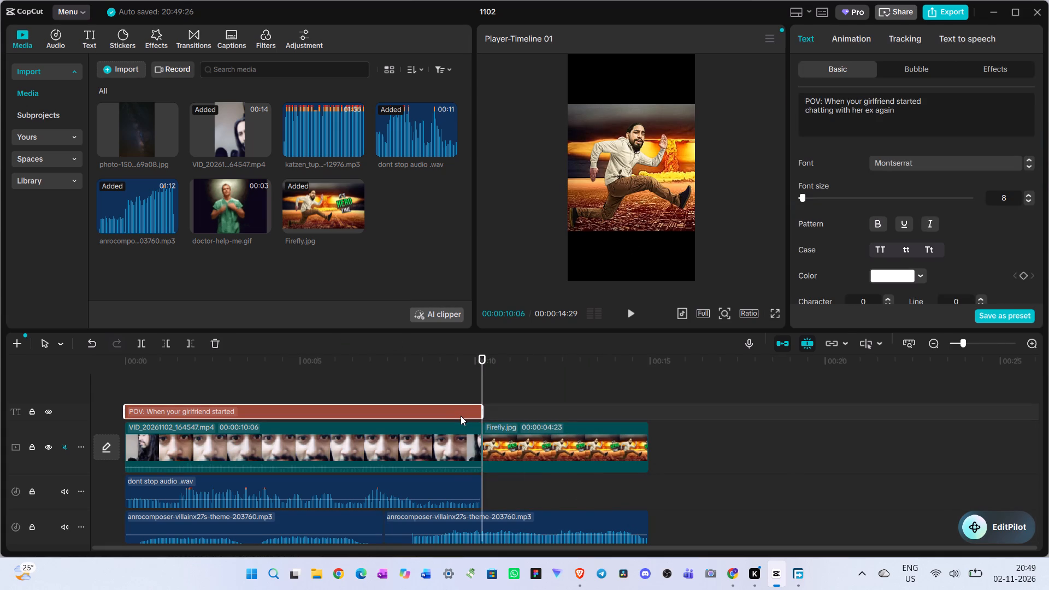
pyautogui.hotkey('ctrl', 'c')
pyautogui.click(503, 391)
pyautogui.moveTo(503, 391); pyautogui.dragTo(488, 393)
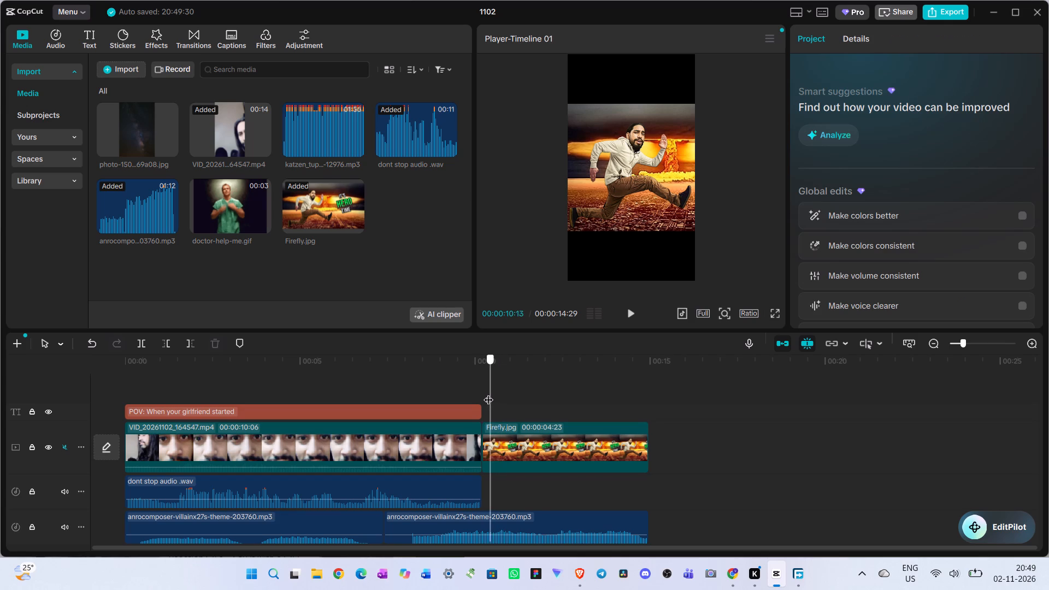
pyautogui.moveTo(488, 393); pyautogui.dragTo(374, 386)
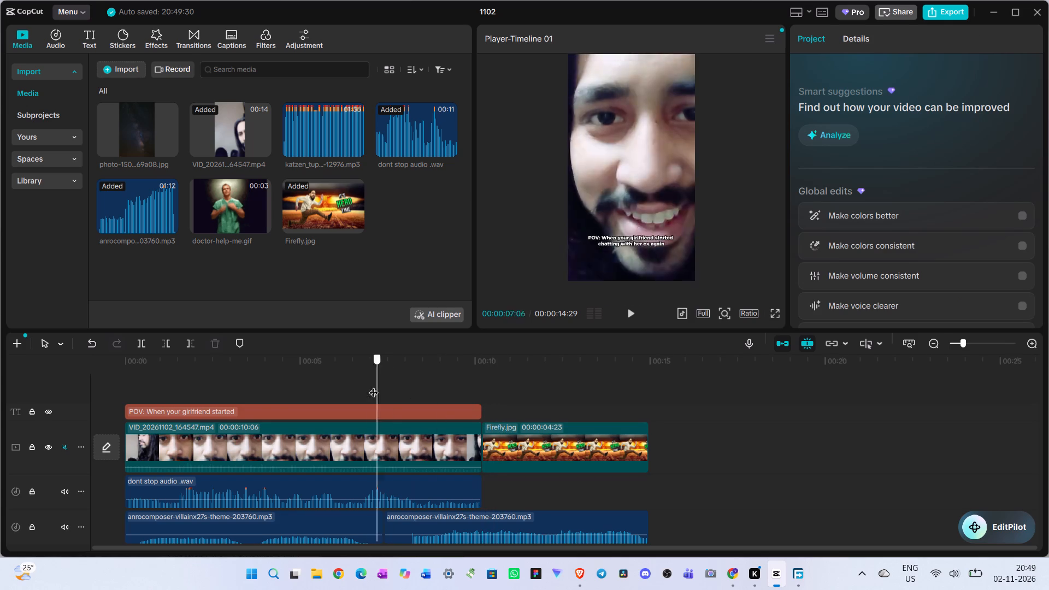
pyautogui.moveTo(374, 386); pyautogui.dragTo(142, 376)
pyautogui.press('space')
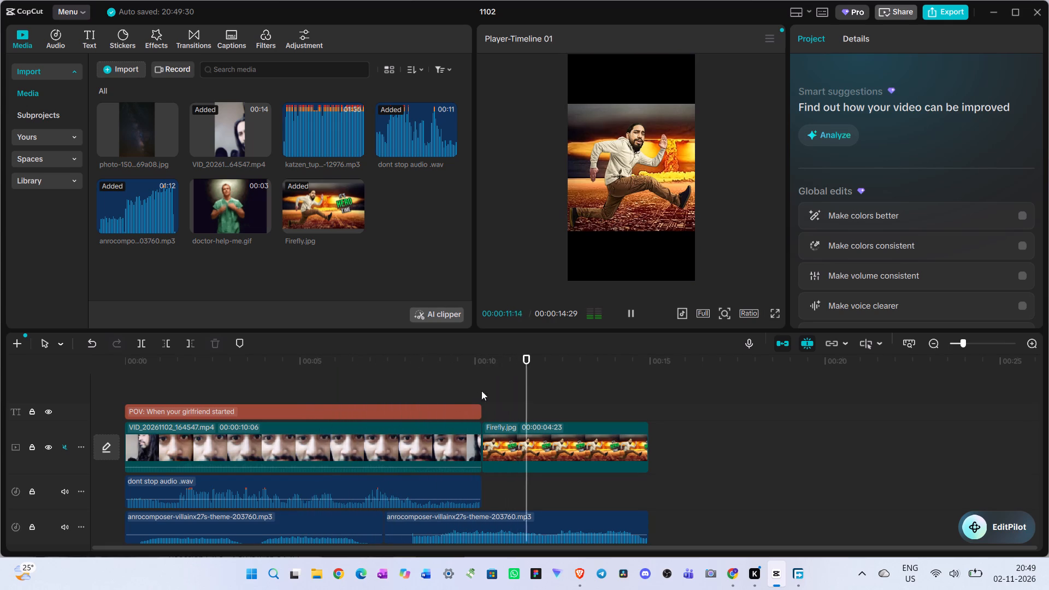
pyautogui.click(494, 385)
pyautogui.moveTo(494, 385); pyautogui.dragTo(485, 385)
pyautogui.hotkey('ctrl', 'v')
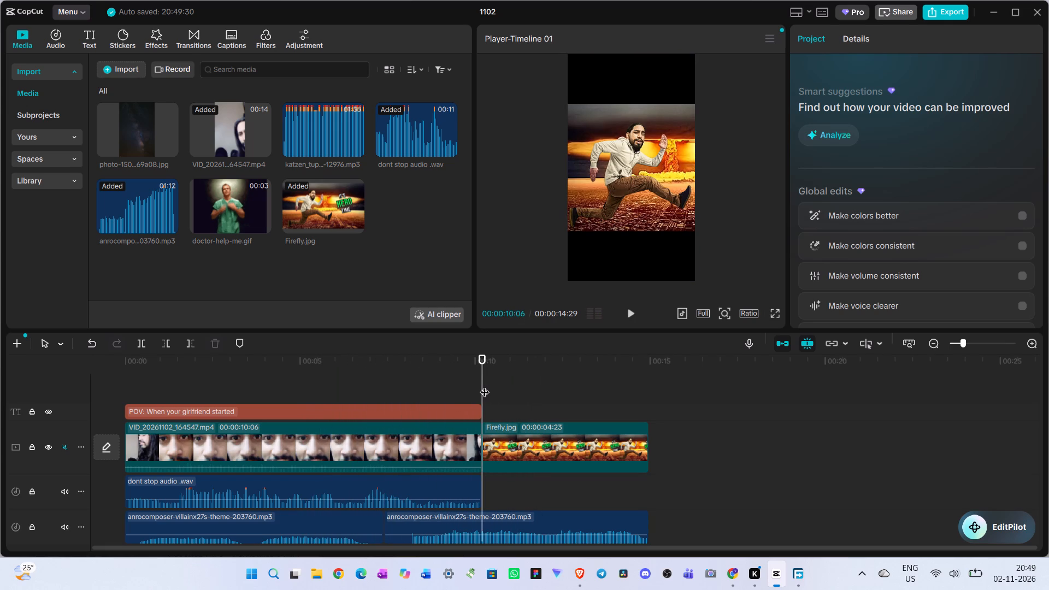
# Trim the end of the duplicated caption to 00:00:14:29, matching the end of the Firefly.jpg clip.
pyautogui.click(590, 379)
pyautogui.moveTo(590, 379); pyautogui.dragTo(650, 397)
pyautogui.click(630, 379)
pyautogui.moveTo(630, 379); pyautogui.dragTo(649, 382)
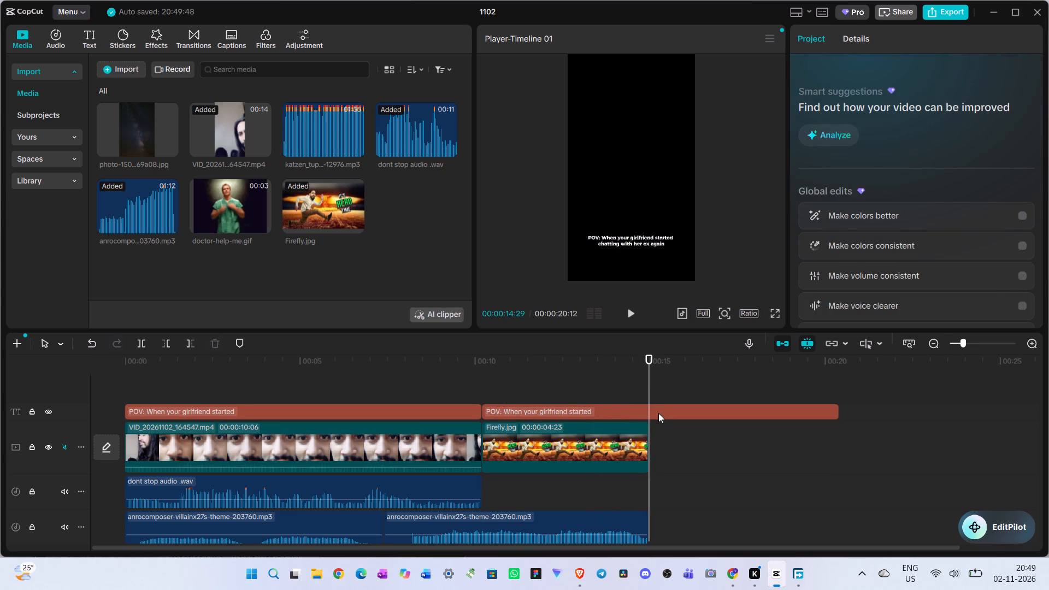
pyautogui.click(658, 413)
pyautogui.press('w')
# Replace the duplicated caption's text over the Firefly.jpg image with "wo teri nhi meri hai lowde".
pyautogui.click(522, 389)
pyautogui.click(534, 414)
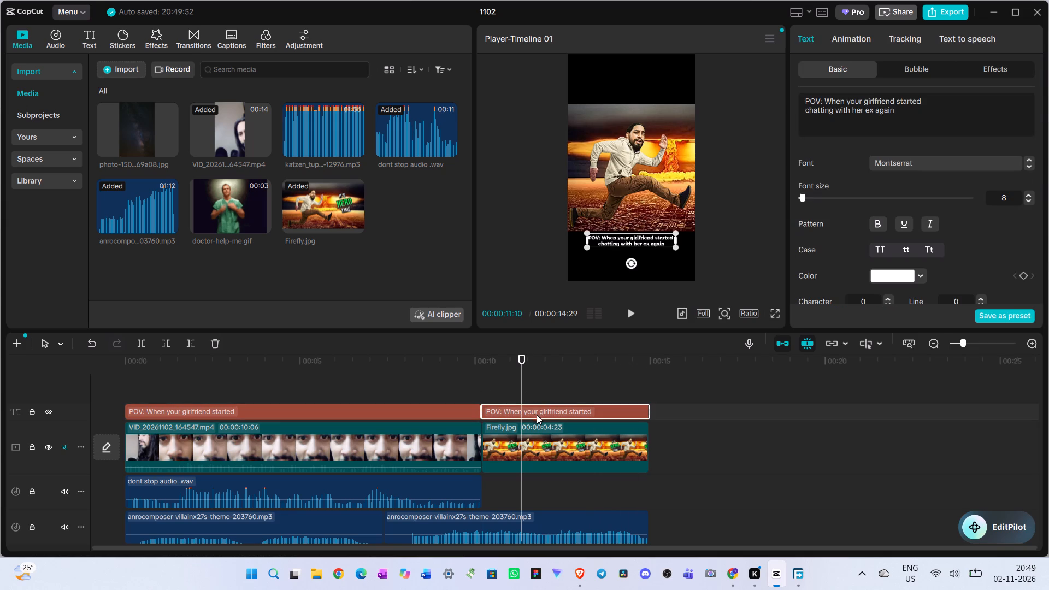
pyautogui.moveTo(914, 116); pyautogui.dragTo(742, 81)
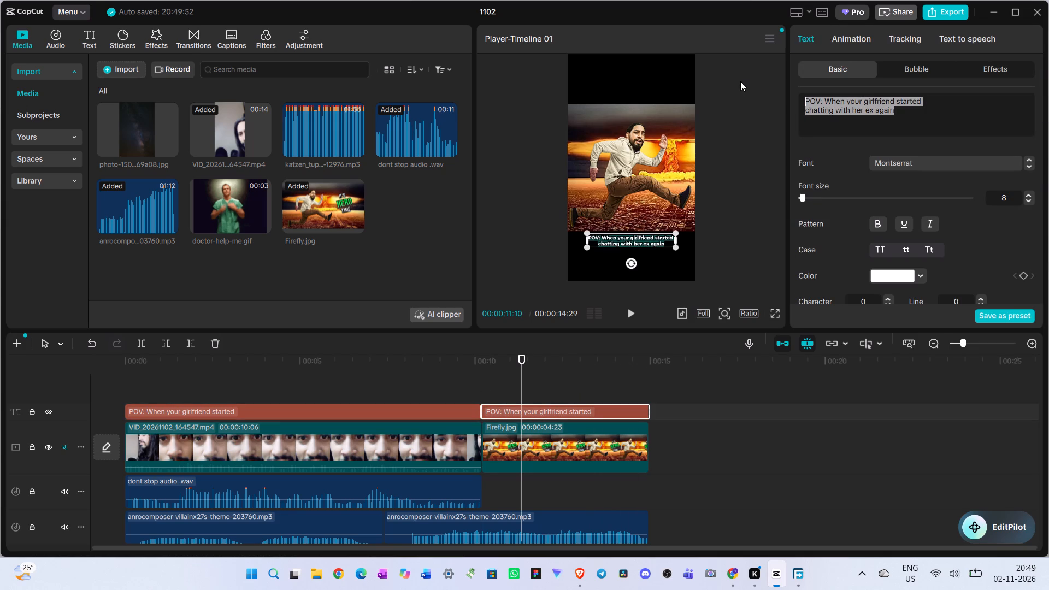
pyautogui.press('BackSpace')
pyautogui.write('wo teri nhi')
pyautogui.press('space')
pyautogui.write('meri hai')
pyautogui.press('space')
pyautogui.write('la')
pyautogui.press('BackSpace')
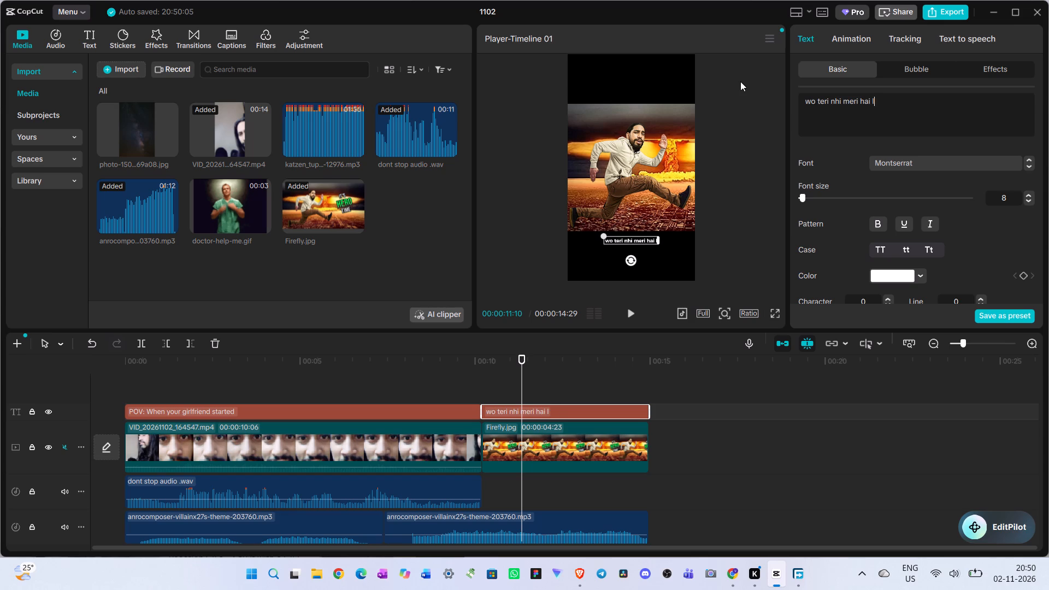
pyautogui.write('aw')
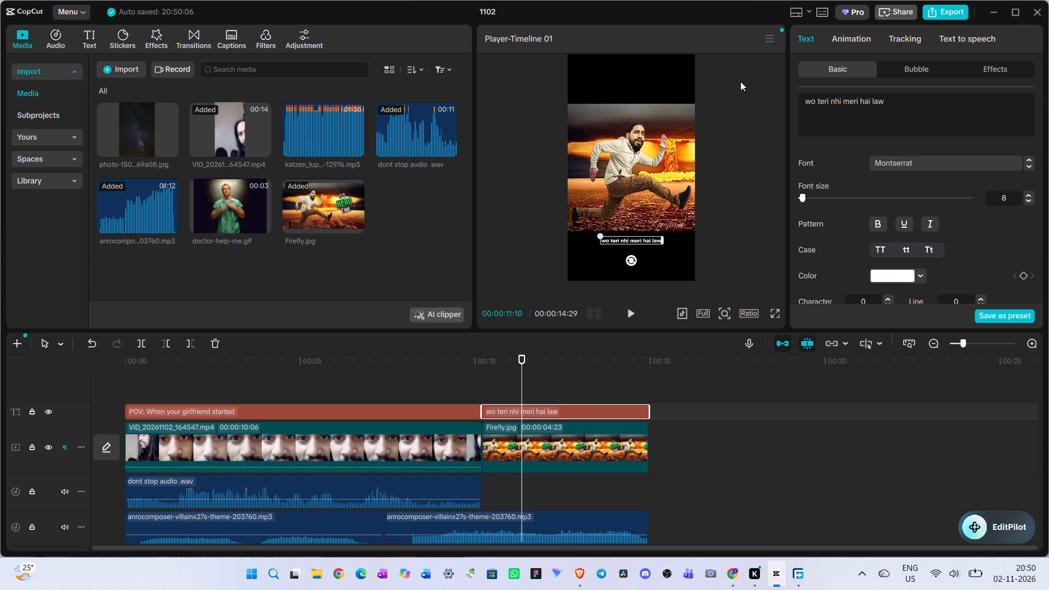
pyautogui.write('de')
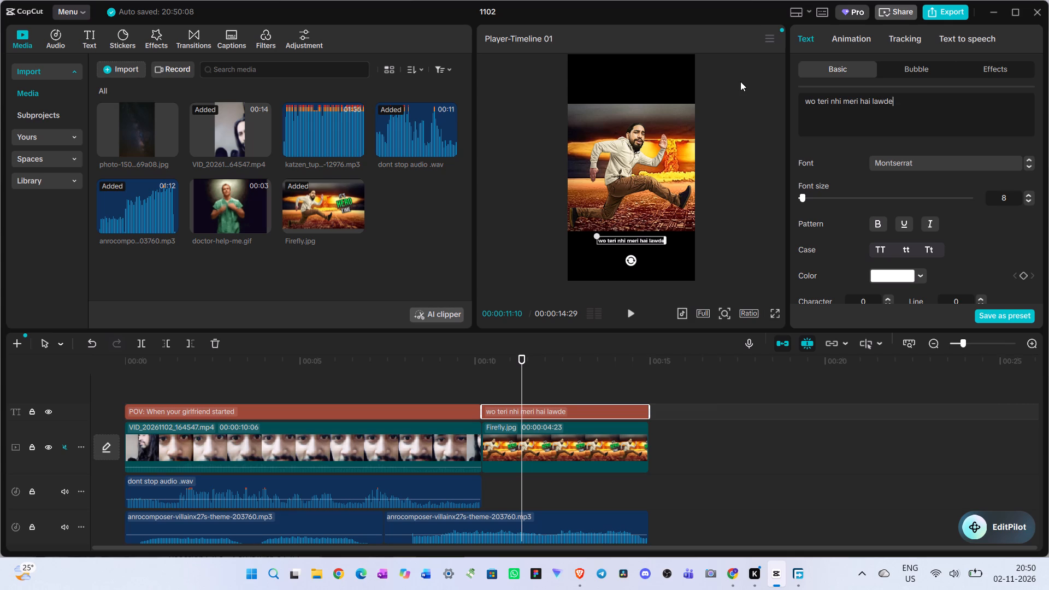
pyautogui.press('BackSpace')
pyautogui.press('BackSpace')
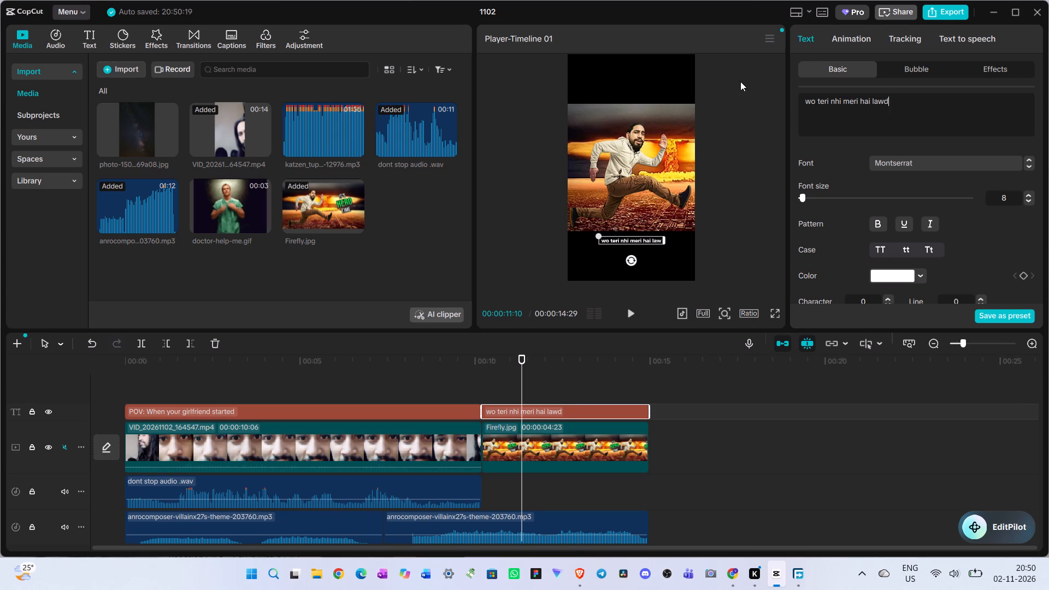
pyautogui.press('BackSpace')
pyautogui.press('BackSpace')
pyautogui.write('ow')
pyautogui.write('de')
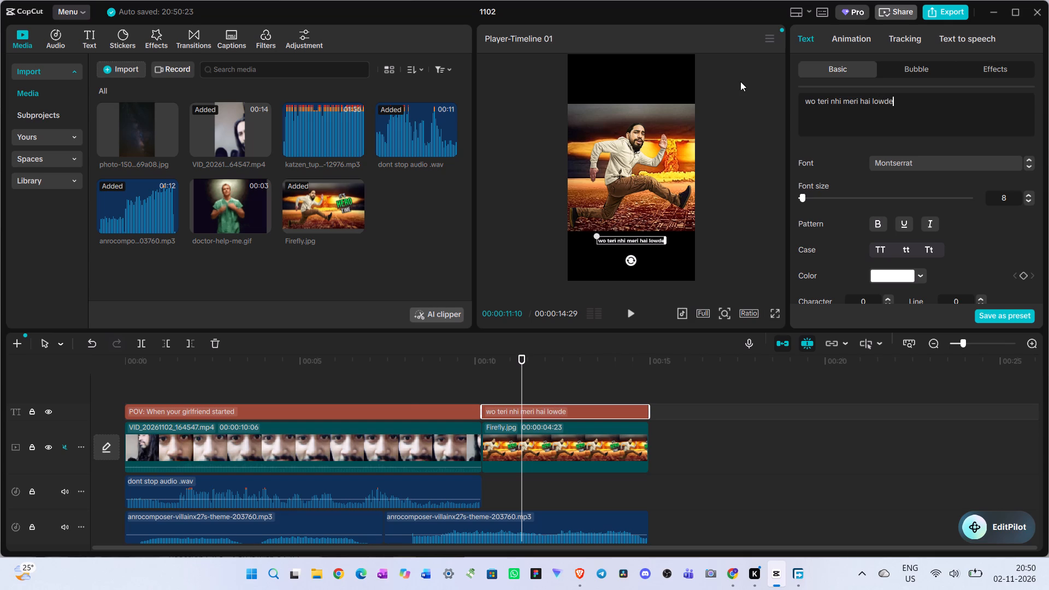
# Switch to Google Chrome, search Google Images for "lawde" and scan the results to check the spelling, returning to CapCut.
pyautogui.hotkey('alt', 'Tab')
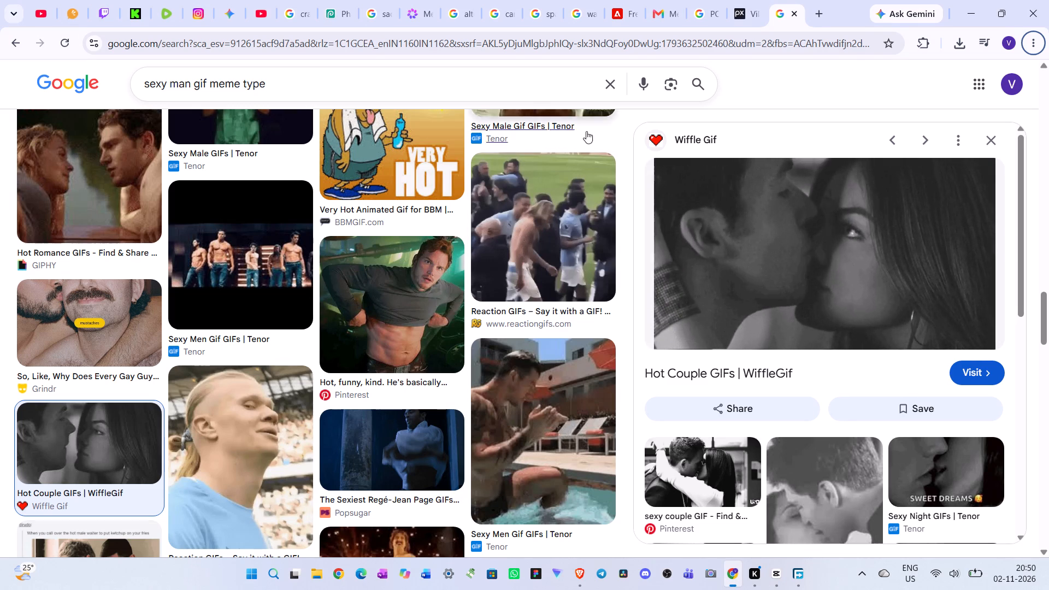
pyautogui.click(616, 80)
pyautogui.write('la')
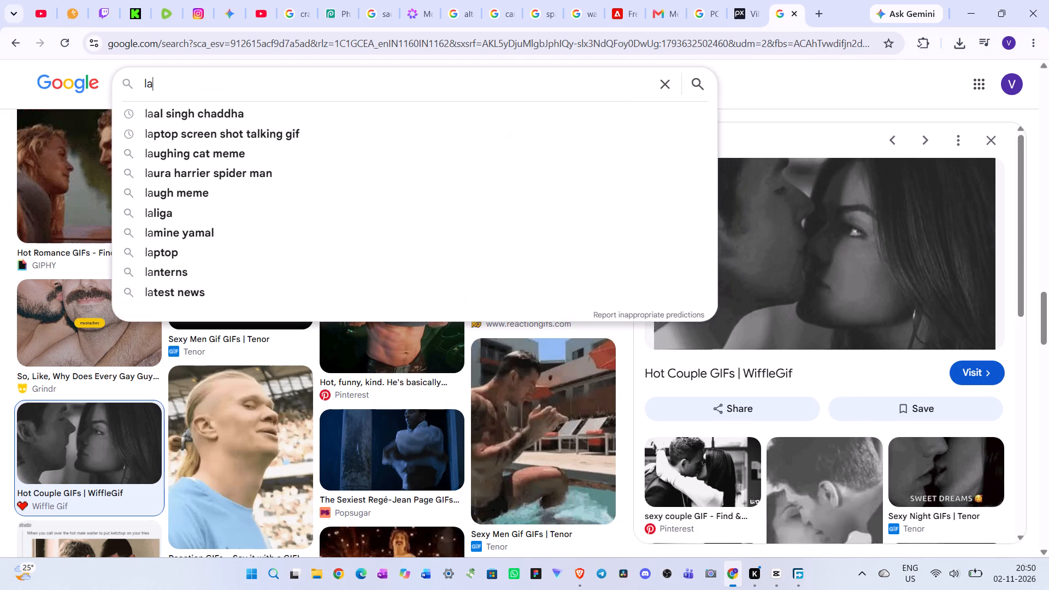
pyautogui.press('w')
pyautogui.write('de')
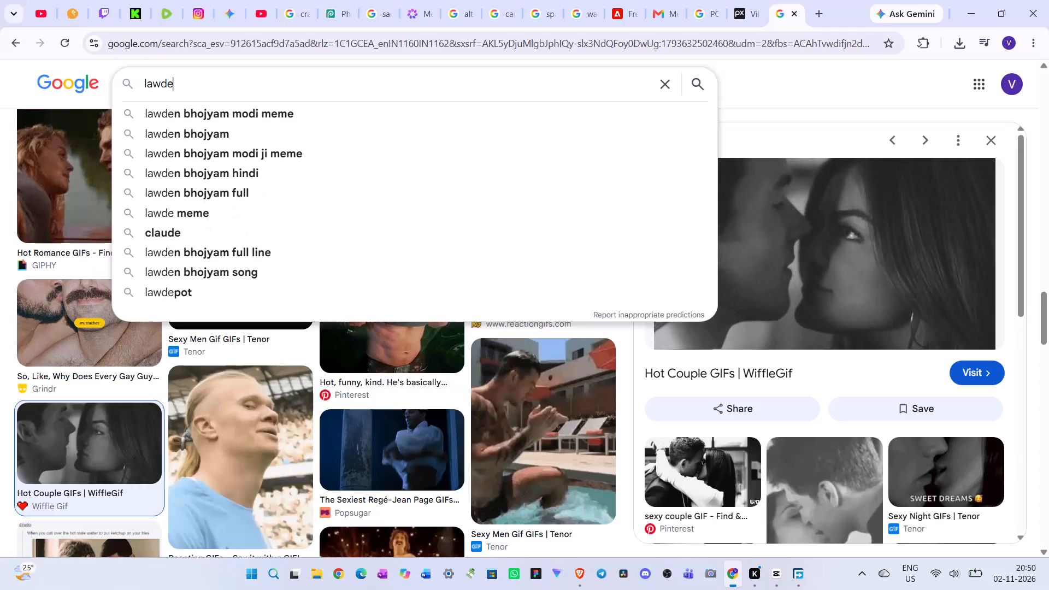
pyautogui.press('Return')
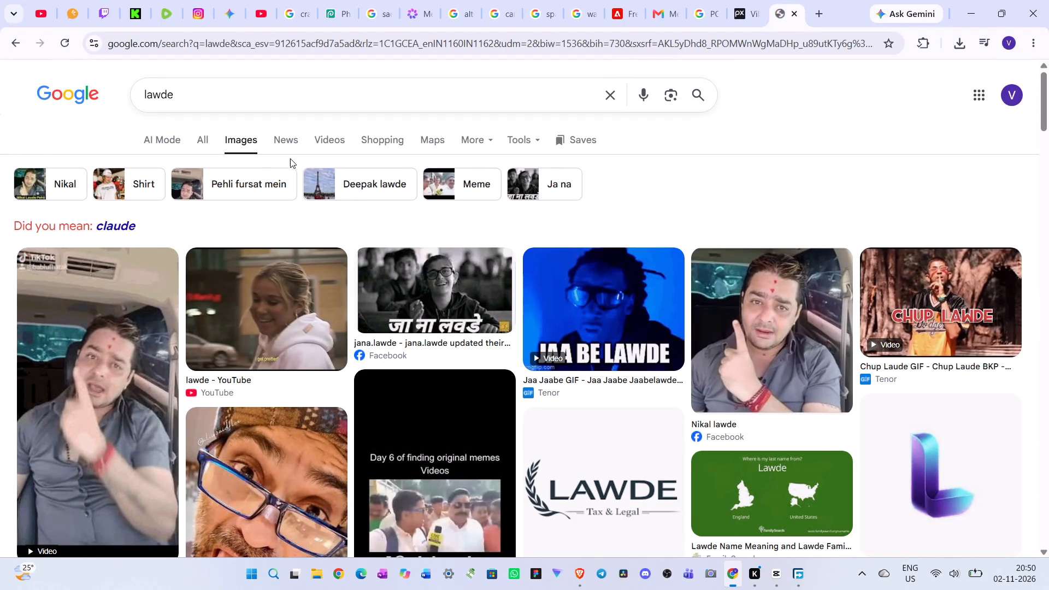
pyautogui.scroll(-3, 222, 217)
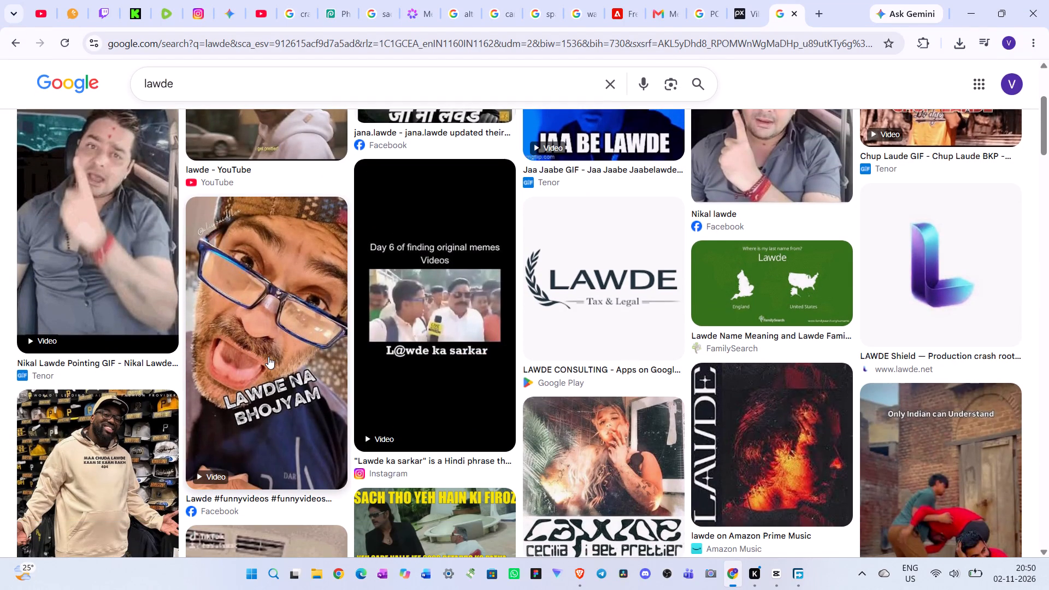
pyautogui.scroll(1, 374, 393)
pyautogui.hotkey('alt', 'Tab')
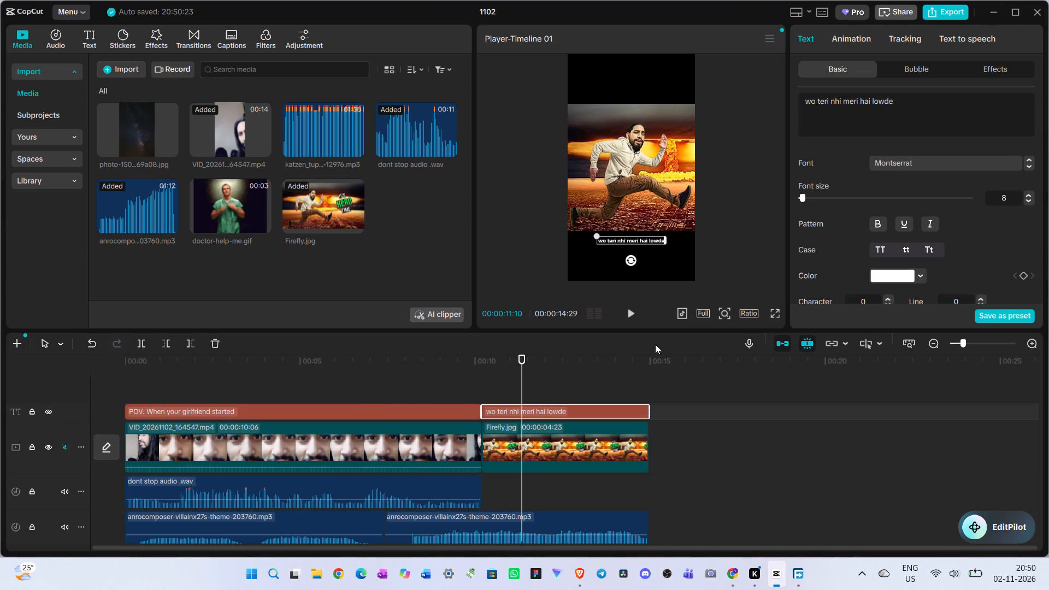
# Correct the last word of the second caption to "lawde" and preview the frame in full screen.
pyautogui.click(878, 104)
pyautogui.press('BackSpace')
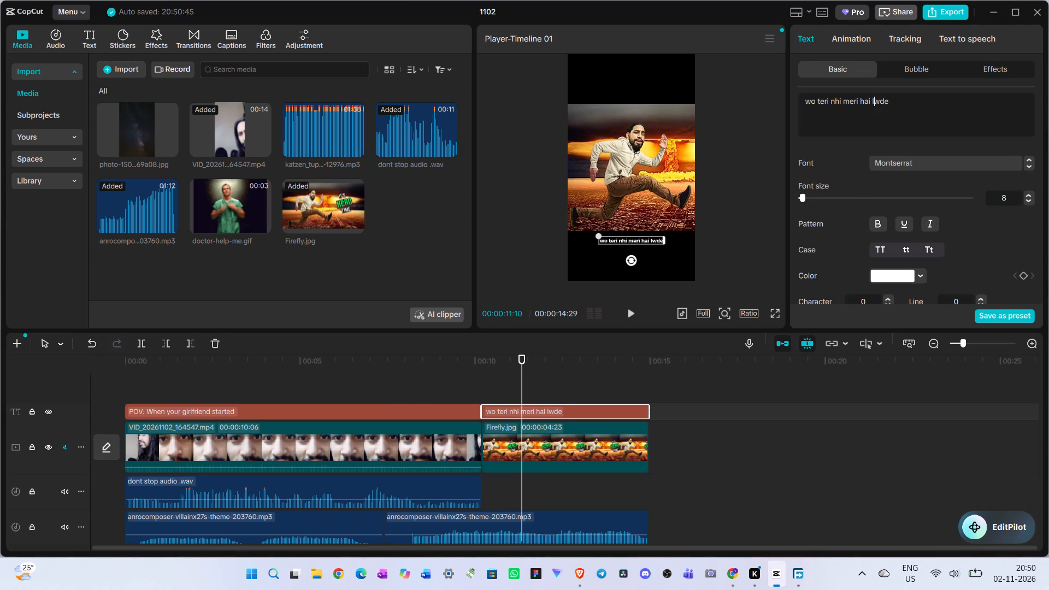
pyautogui.press('a')
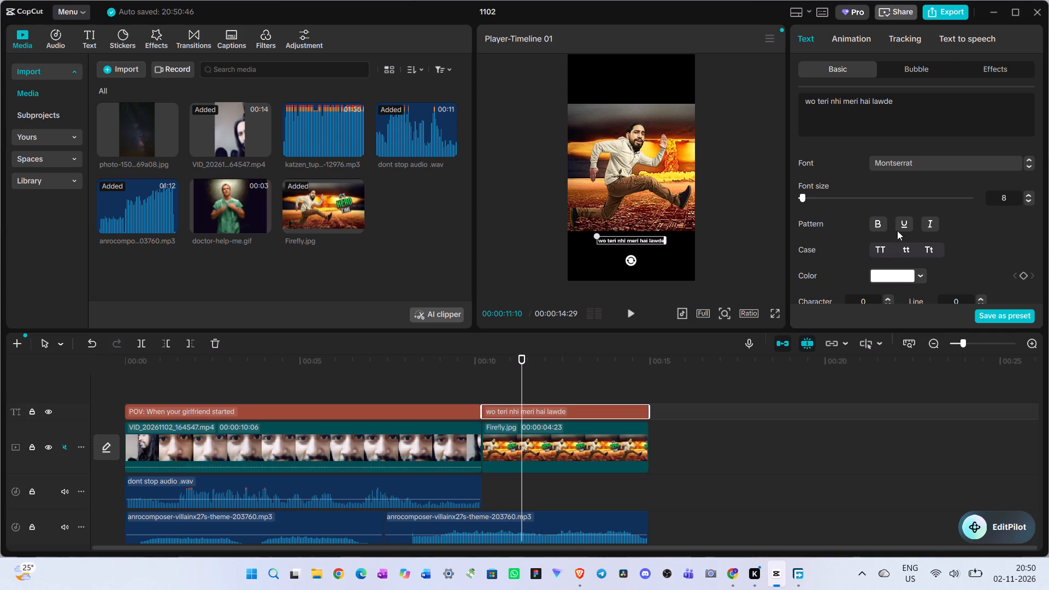
pyautogui.click(776, 312)
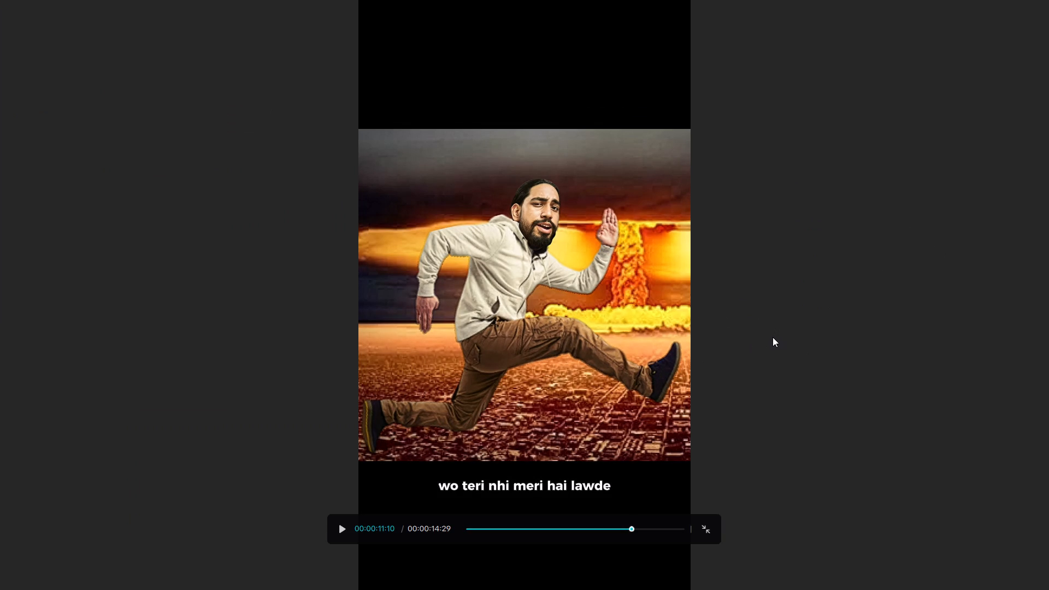
pyautogui.press('Escape')
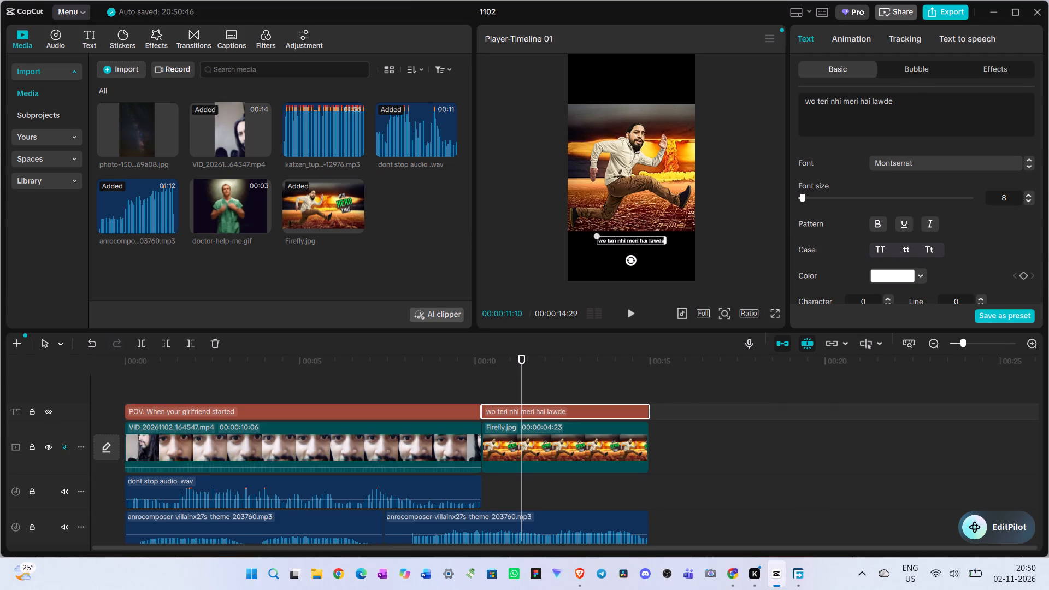
# Cut "meri hai lawde" out of the second caption, keeping only "wo teri nhi".
pyautogui.moveTo(843, 103); pyautogui.dragTo(924, 104)
pyautogui.hotkey('ctrl', 'x')
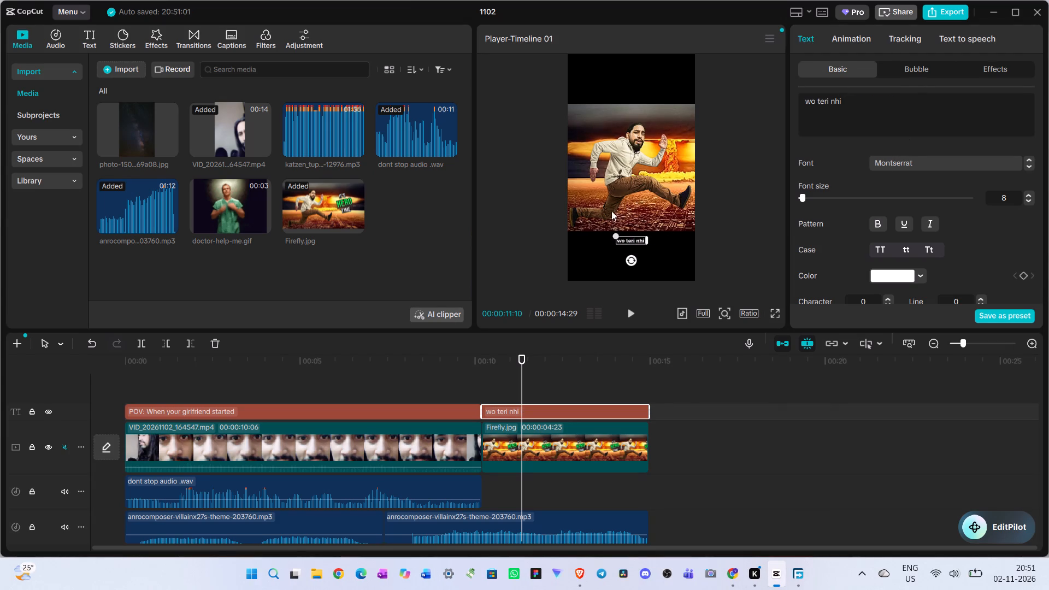
# Set the font size of the "wo teri nhi" caption to 15.
pyautogui.tripleClick(1027, 196)
pyautogui.tripleClick(1027, 196)
pyautogui.click(1027, 196)
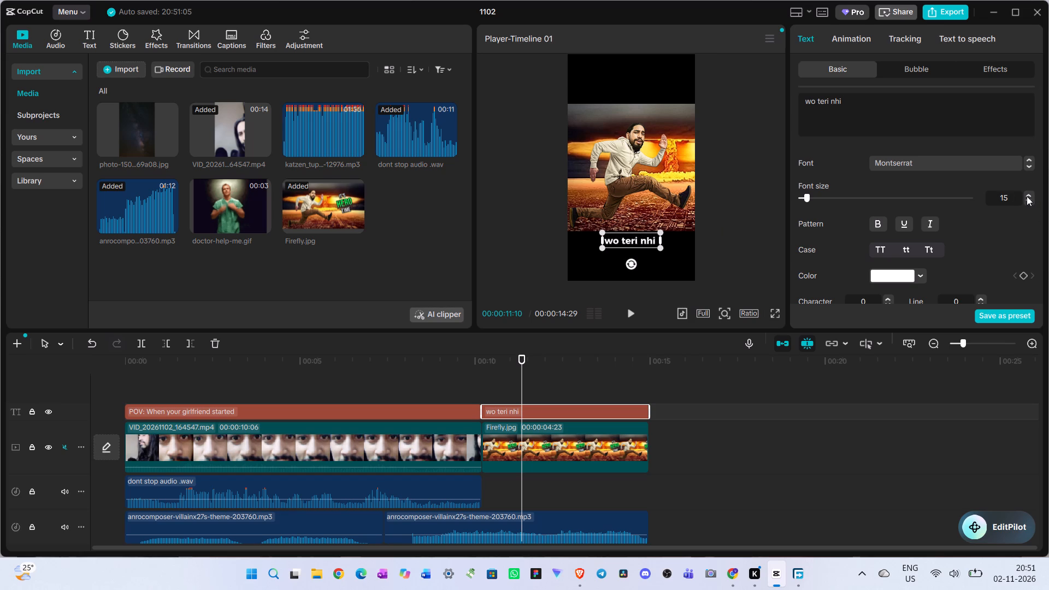
pyautogui.tripleClick(1027, 196)
pyautogui.doubleClick(1027, 196)
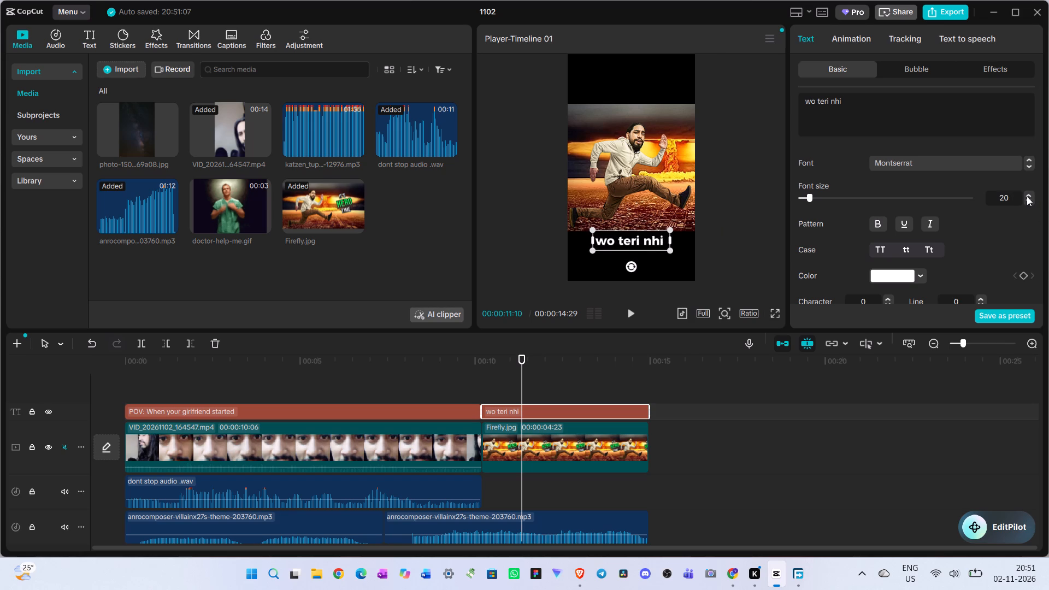
pyautogui.tripleClick(1032, 199)
pyautogui.click(1032, 199)
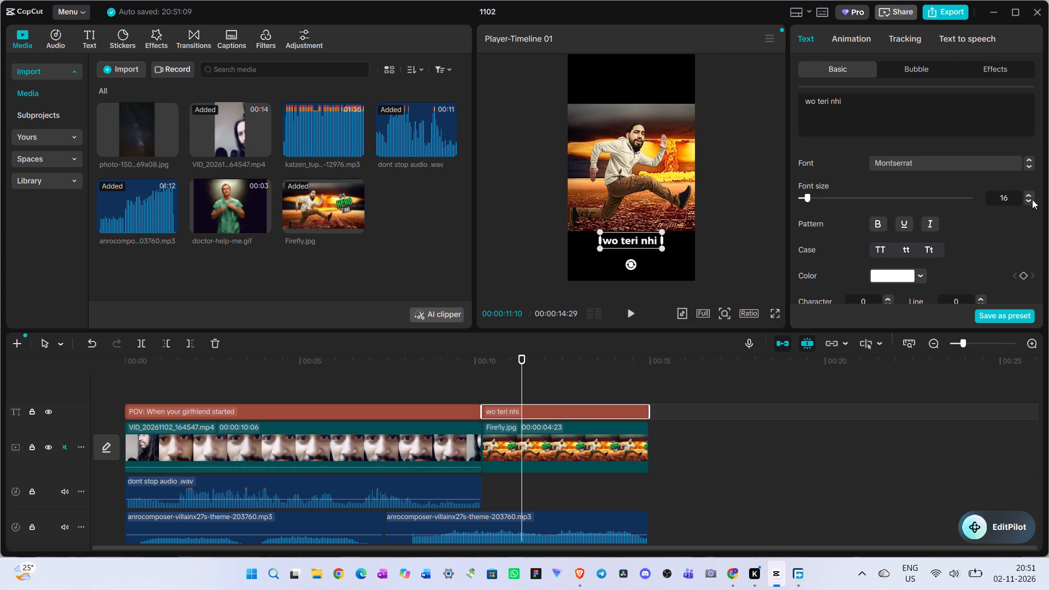
pyautogui.click(1032, 199)
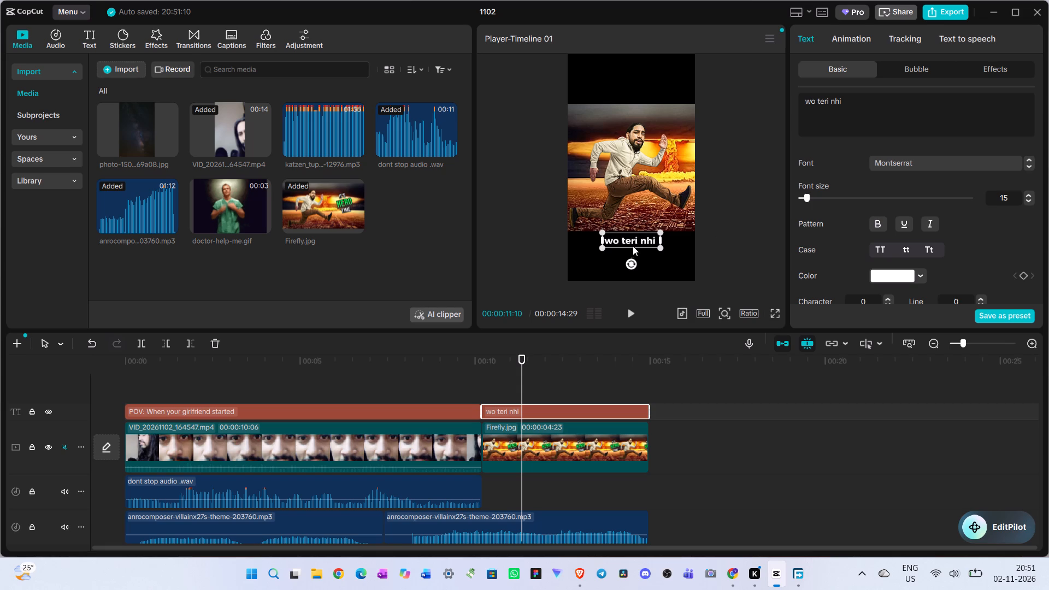
# Move the "wo teri nhi" caption up to the Firefly.jpg image's top edge, centred horizontally above the running man.
pyautogui.moveTo(631, 241); pyautogui.dragTo(629, 112)
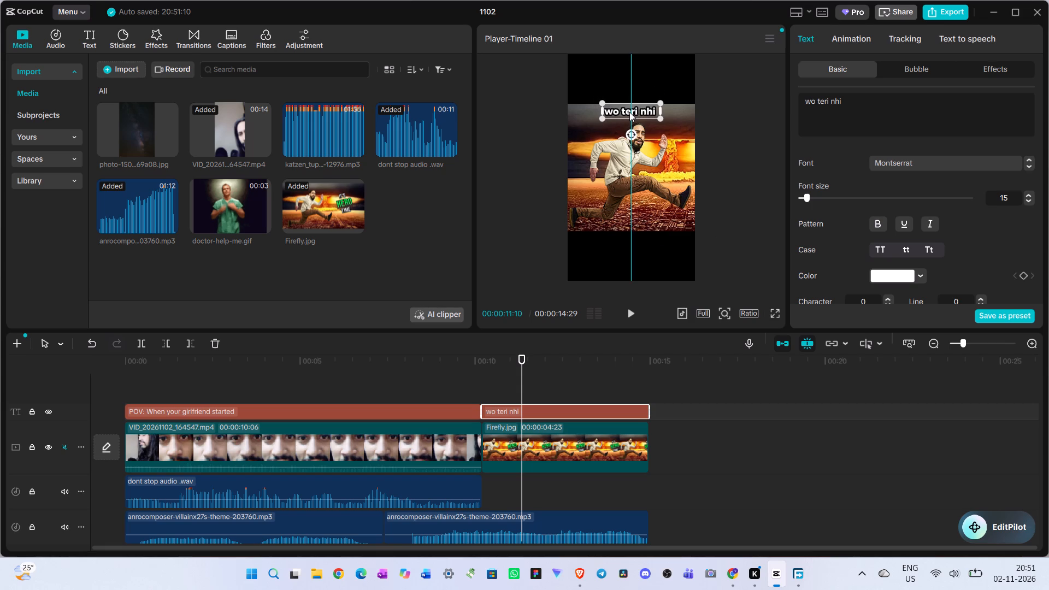
pyautogui.moveTo(629, 112); pyautogui.dragTo(630, 114)
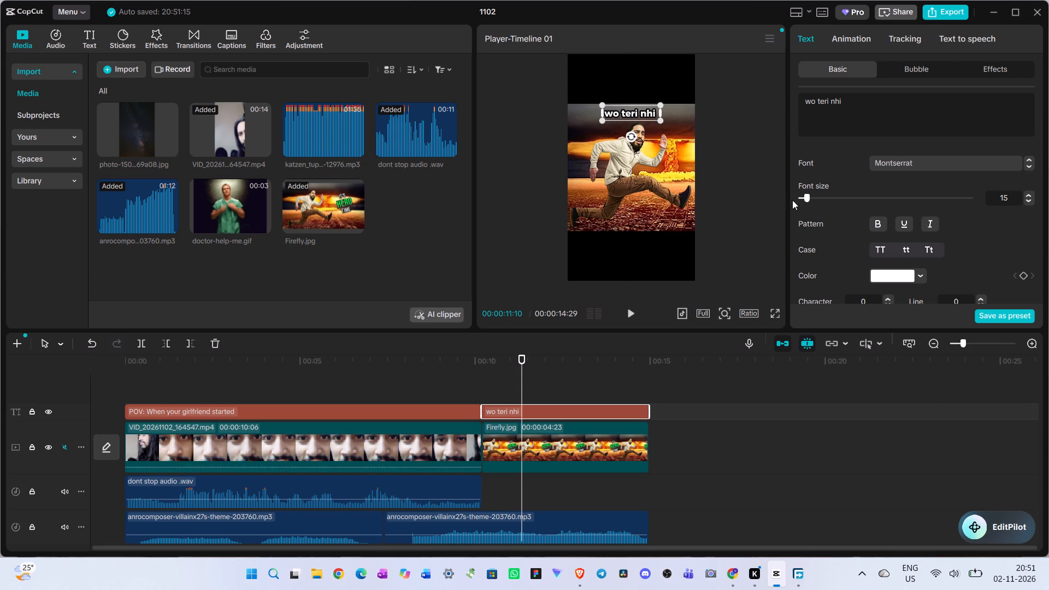
pyautogui.moveTo(633, 110); pyautogui.dragTo(637, 100)
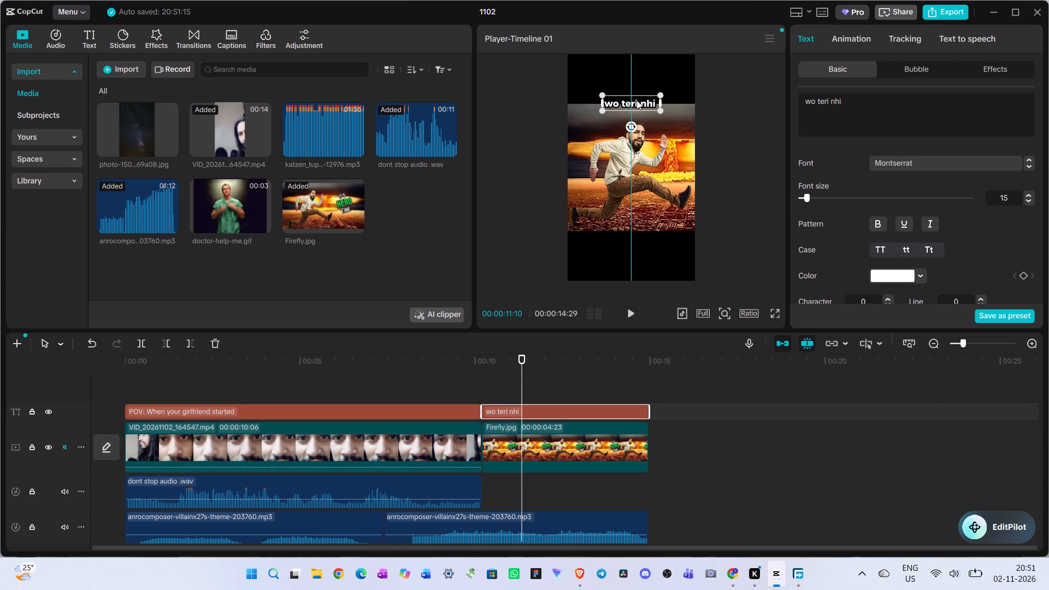
# Nudge the "wo teri nhi" caption down onto the Firefly.jpg image's top edge and preview the frame in full screen.
pyautogui.moveTo(637, 100); pyautogui.dragTo(637, 103)
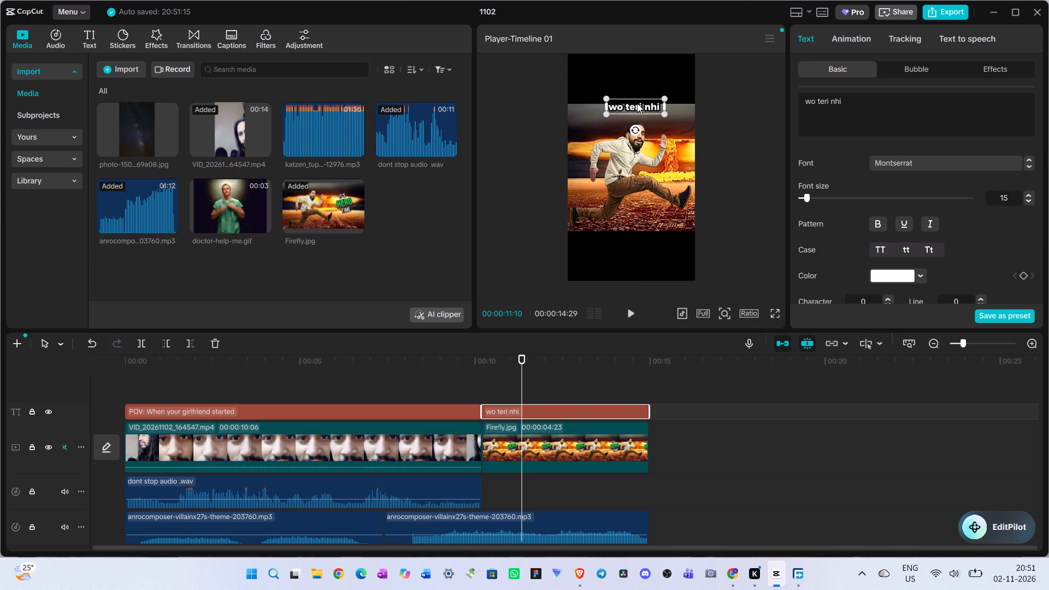
pyautogui.moveTo(637, 103); pyautogui.dragTo(635, 104)
pyautogui.click(774, 314)
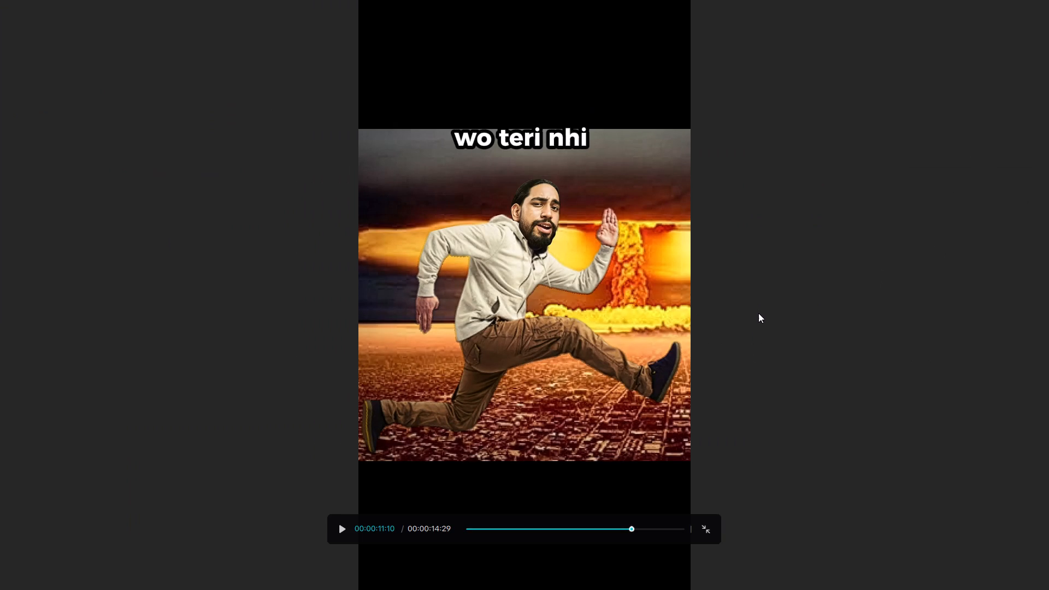
pyautogui.press('Escape')
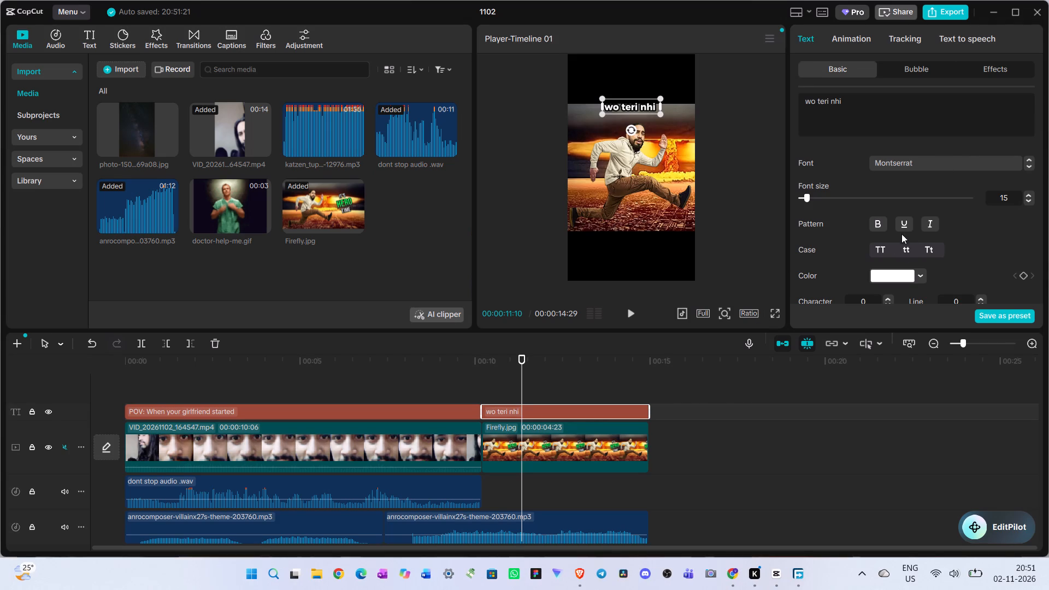
# Align the "wo teri nhi" caption to the horizontal centre of the frame.
pyautogui.scroll(-8, 912, 232)
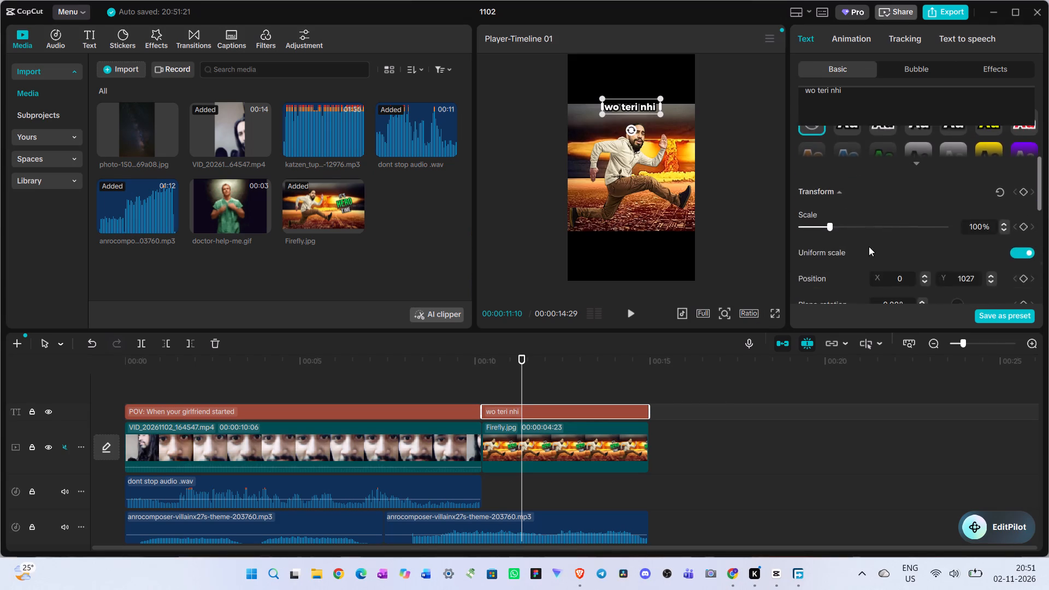
pyautogui.scroll(-4, 865, 291)
pyautogui.click(835, 196)
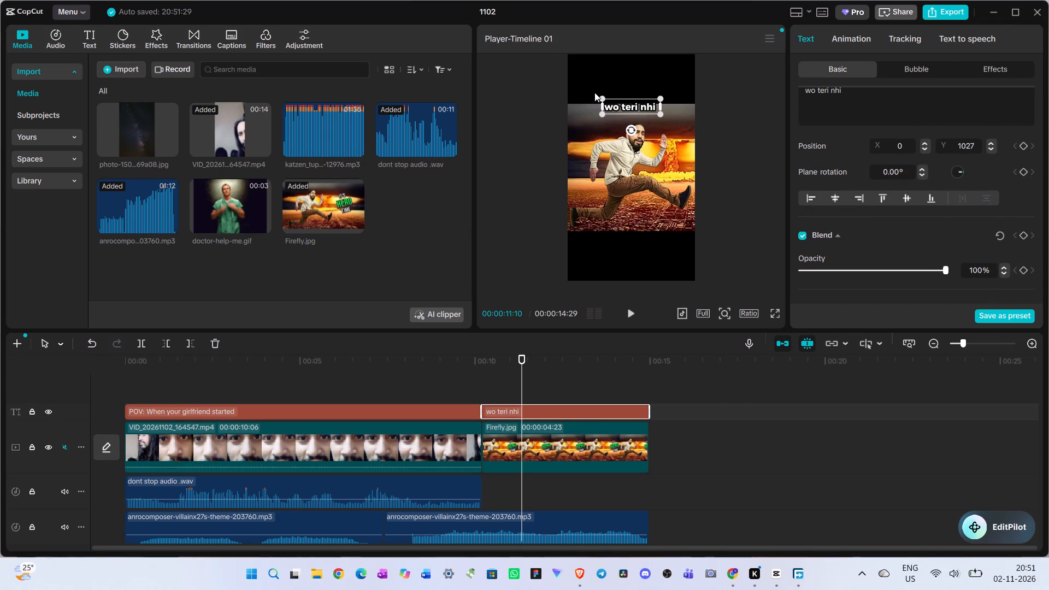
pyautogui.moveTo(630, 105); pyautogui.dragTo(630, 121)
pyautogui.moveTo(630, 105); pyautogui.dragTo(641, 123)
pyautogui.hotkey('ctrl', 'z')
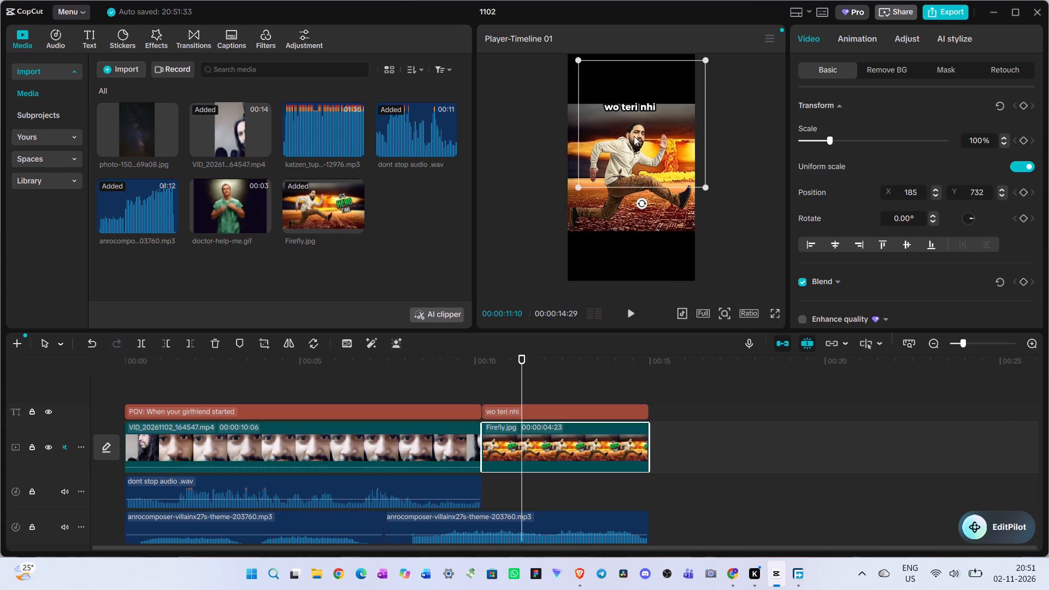
# Lower the "wo teri nhi" caption just inside the image's top edge, to Y about 975, and align it to the horizontal centre.
pyautogui.click(638, 104)
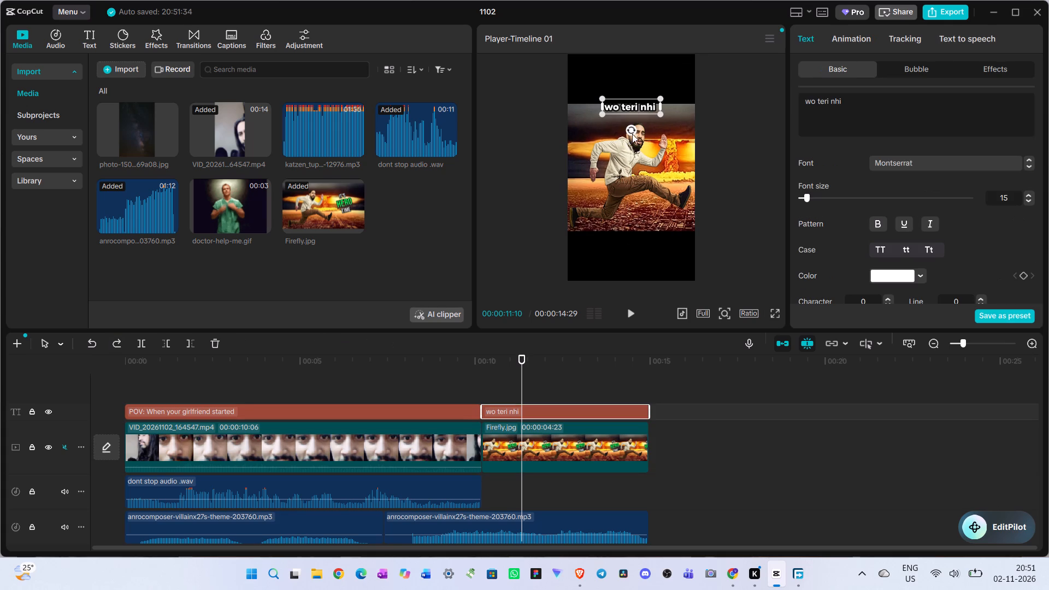
pyautogui.click(632, 105)
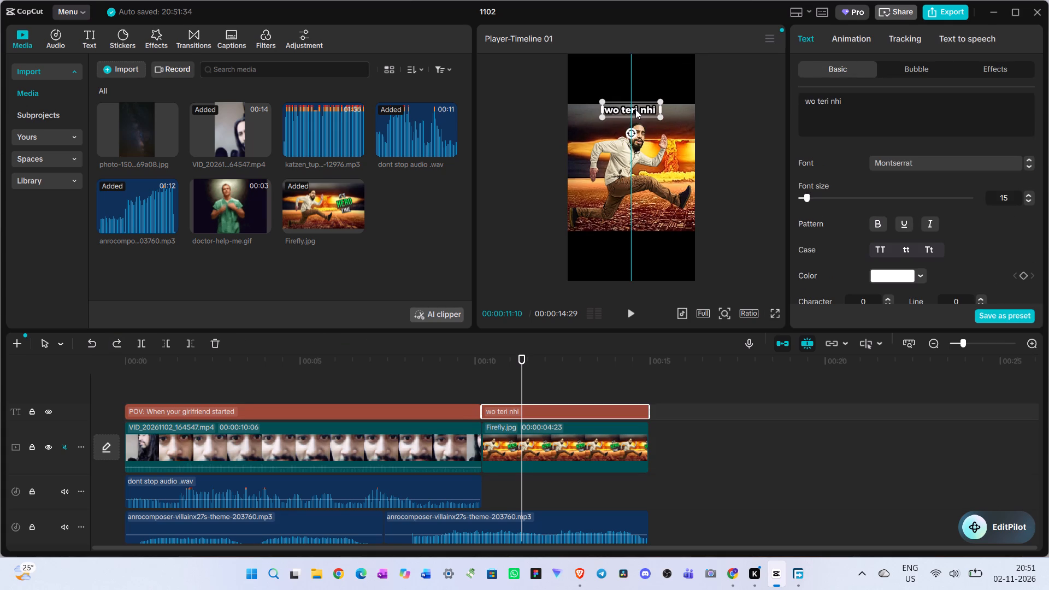
pyautogui.doubleClick(484, 386)
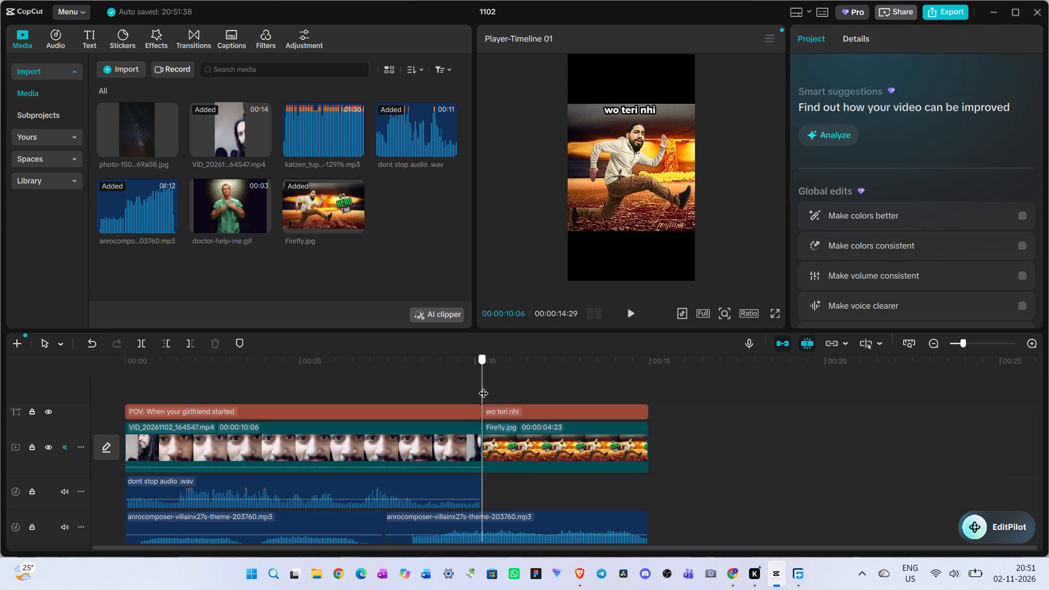
pyautogui.click(642, 107)
pyautogui.scroll(-3, 945, 291)
pyautogui.scroll(-5, 883, 250)
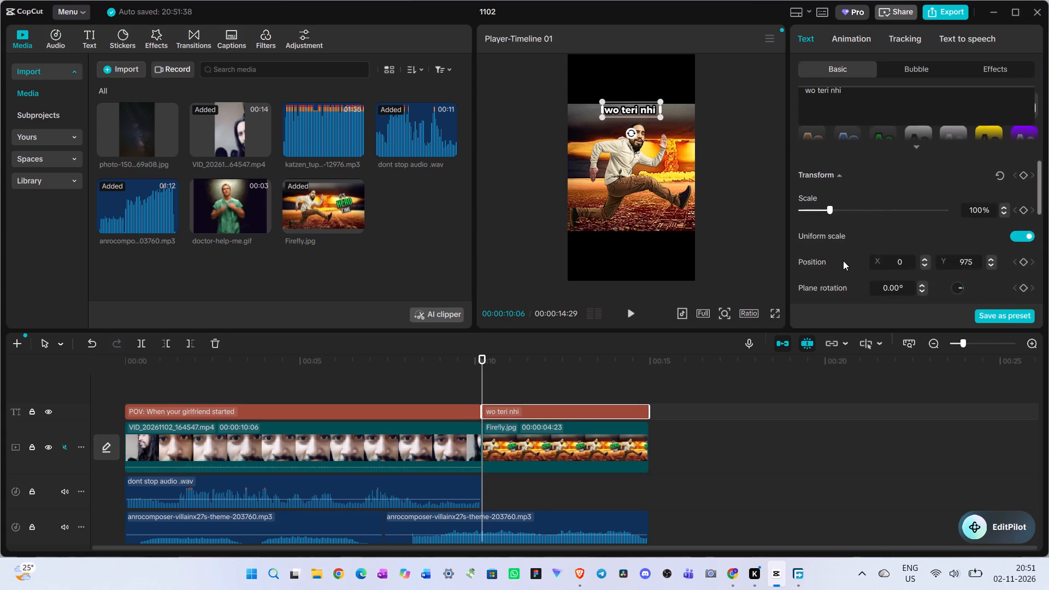
pyautogui.scroll(-8, 864, 274)
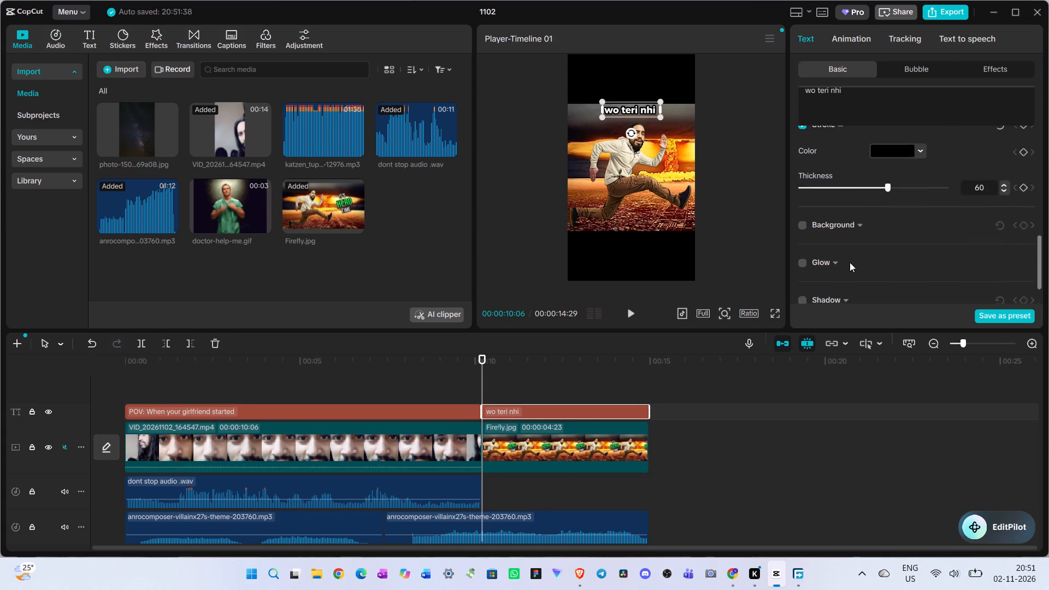
pyautogui.scroll(-3, 850, 262)
pyautogui.scroll(9, 850, 262)
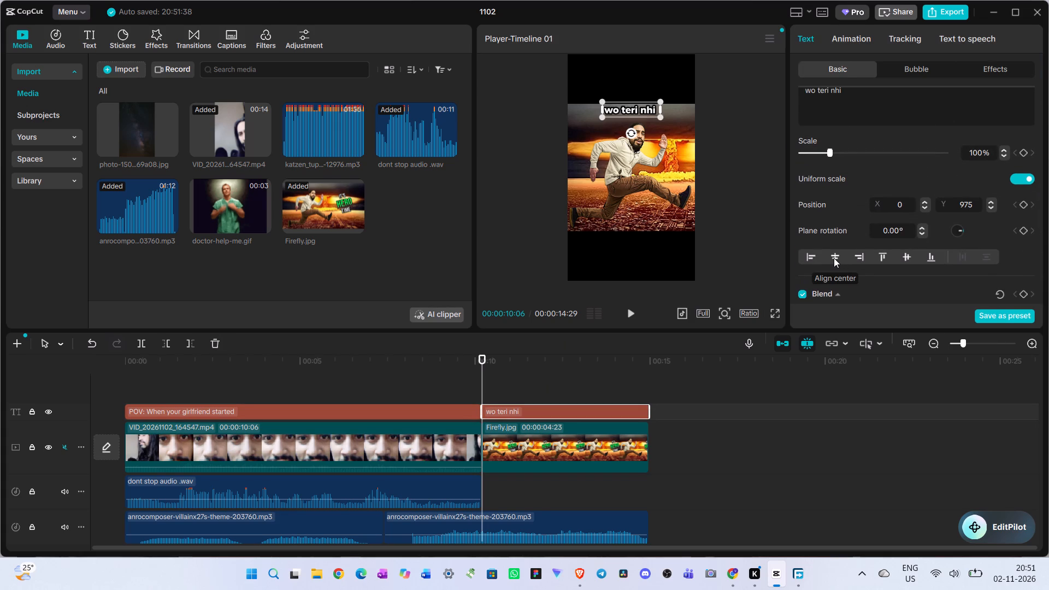
pyautogui.click(834, 258)
# Duplicate the "wo teri nhi" caption onto a new track at 00:00:10:06 and replace the copy's text with "meri hai lawde".
pyautogui.click(537, 409)
pyautogui.hotkey('ctrl', 'c')
pyautogui.hotkey('ctrl', 'v')
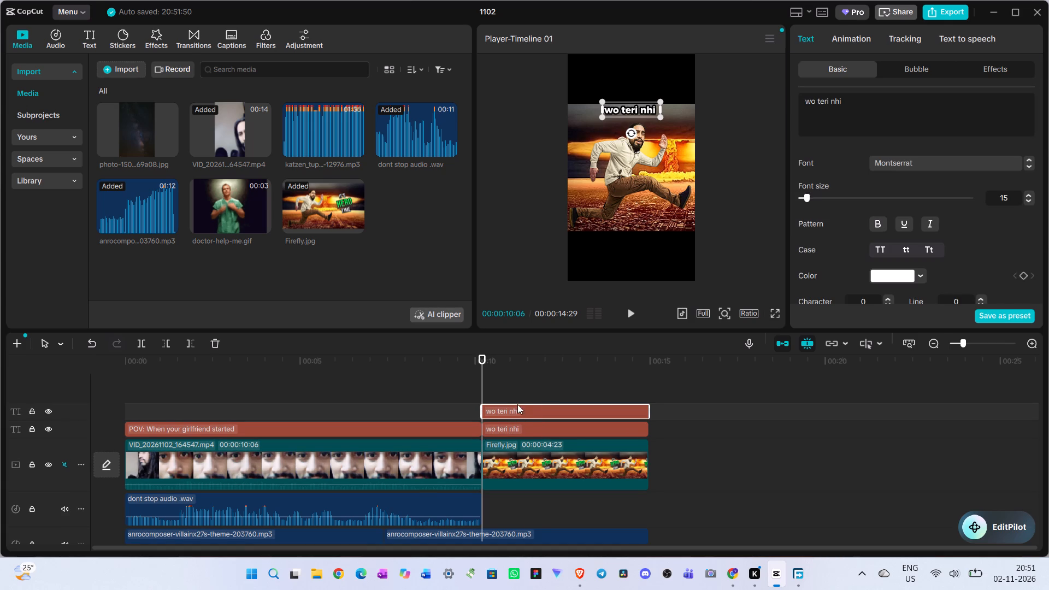
pyautogui.moveTo(853, 103); pyautogui.dragTo(747, 102)
pyautogui.press('BackSpace')
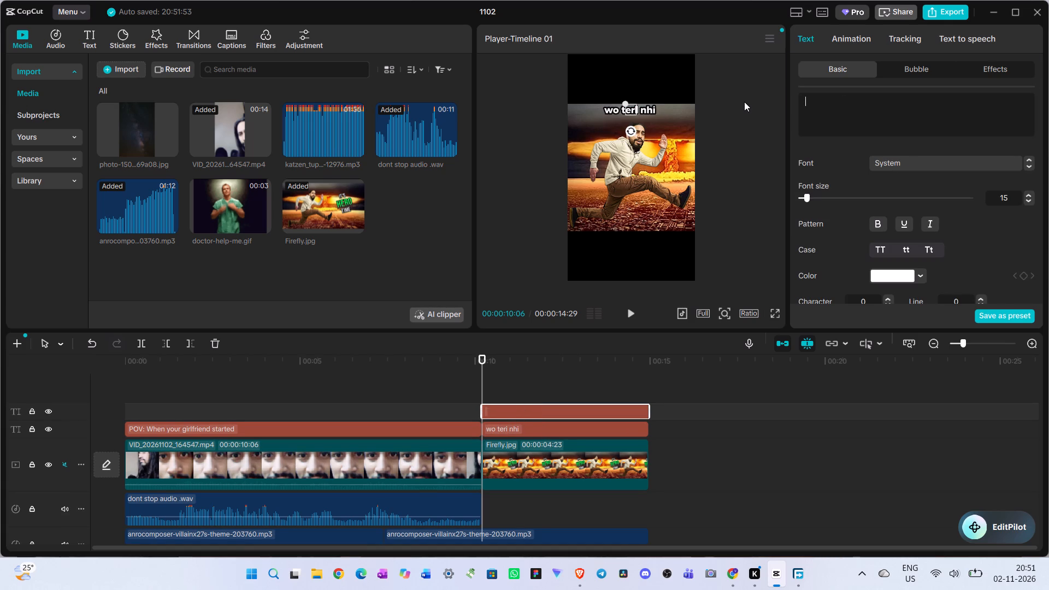
pyautogui.hotkey('ctrl', 'v')
pyautogui.press('Return')
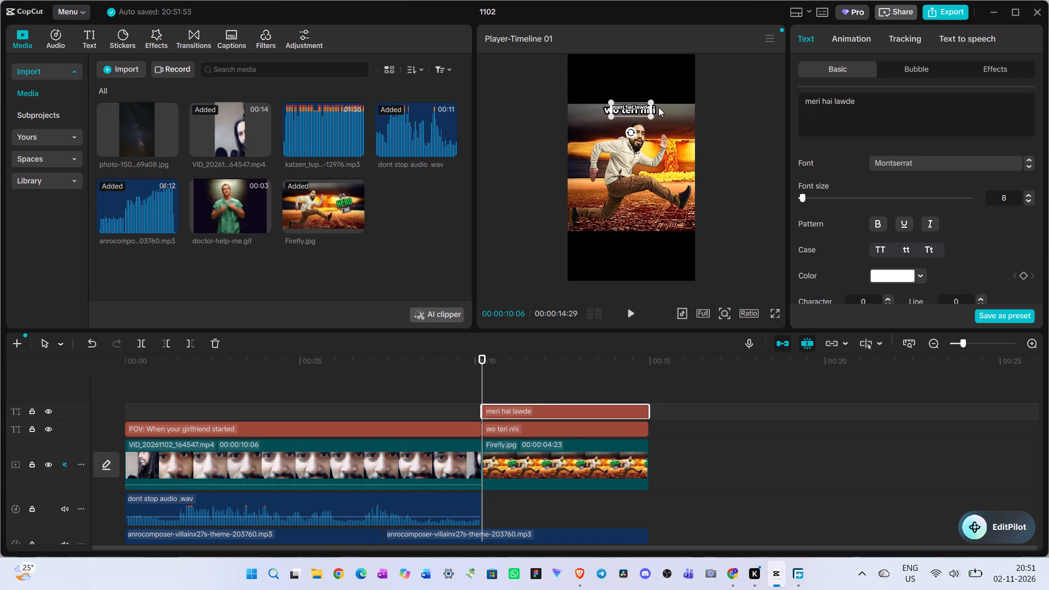
# Copy the "wo teri nhi" caption's attributes onto "meri hai lawde", including basic text style, location size, blend and stroke.
pyautogui.click(538, 430)
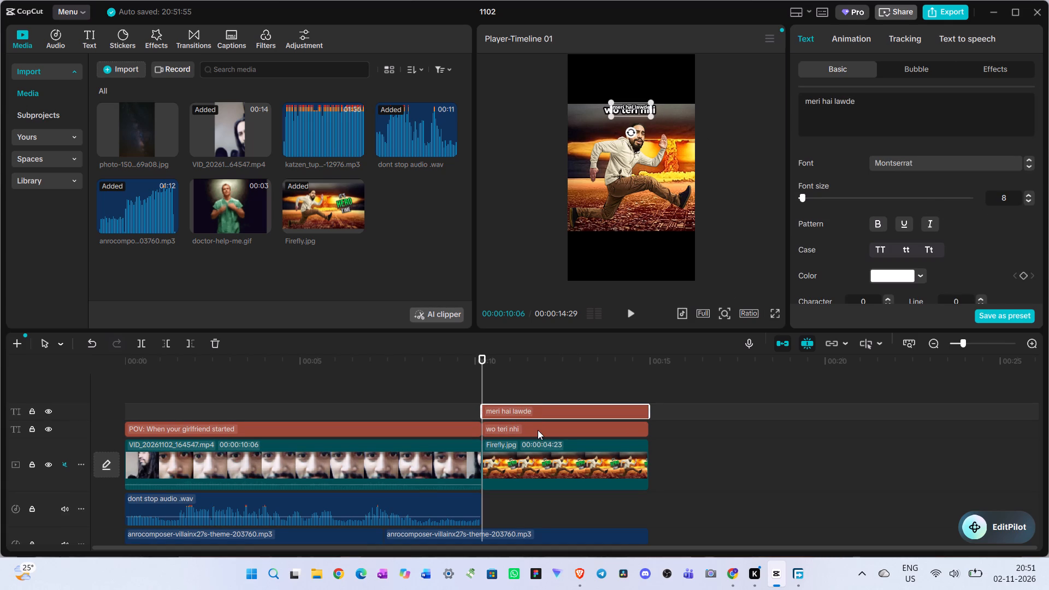
pyautogui.rightClick(538, 430)
pyautogui.click(571, 282)
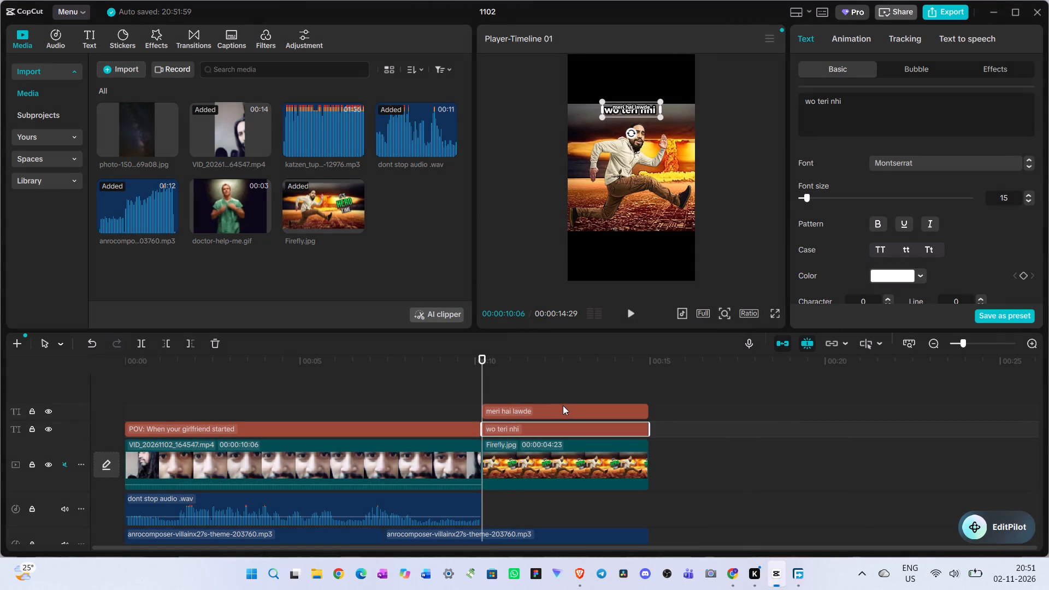
pyautogui.click(561, 406)
pyautogui.rightClick(561, 406)
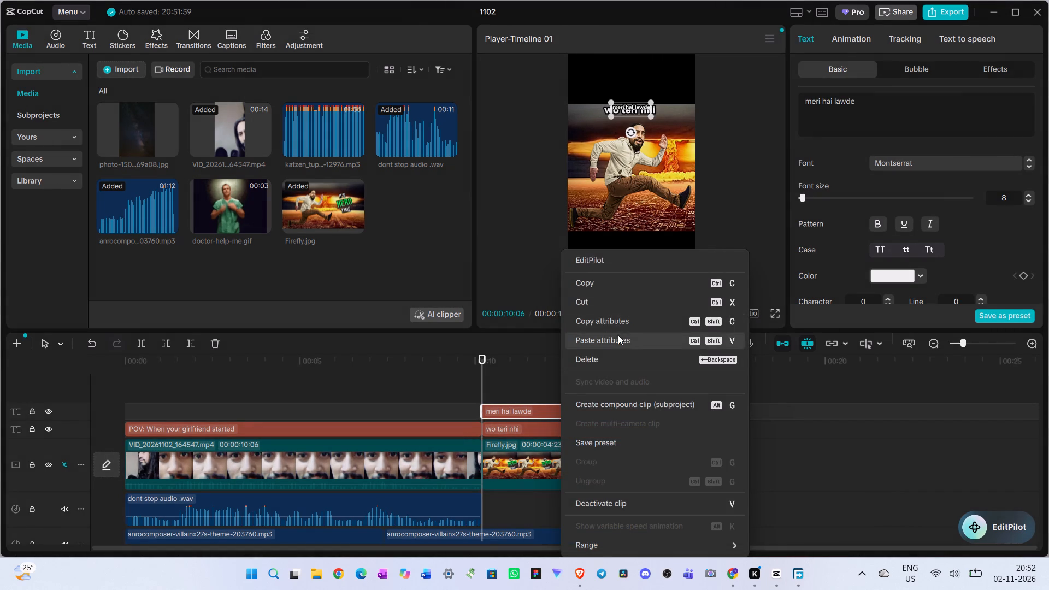
pyautogui.click(618, 335)
pyautogui.click(687, 332)
pyautogui.click(682, 346)
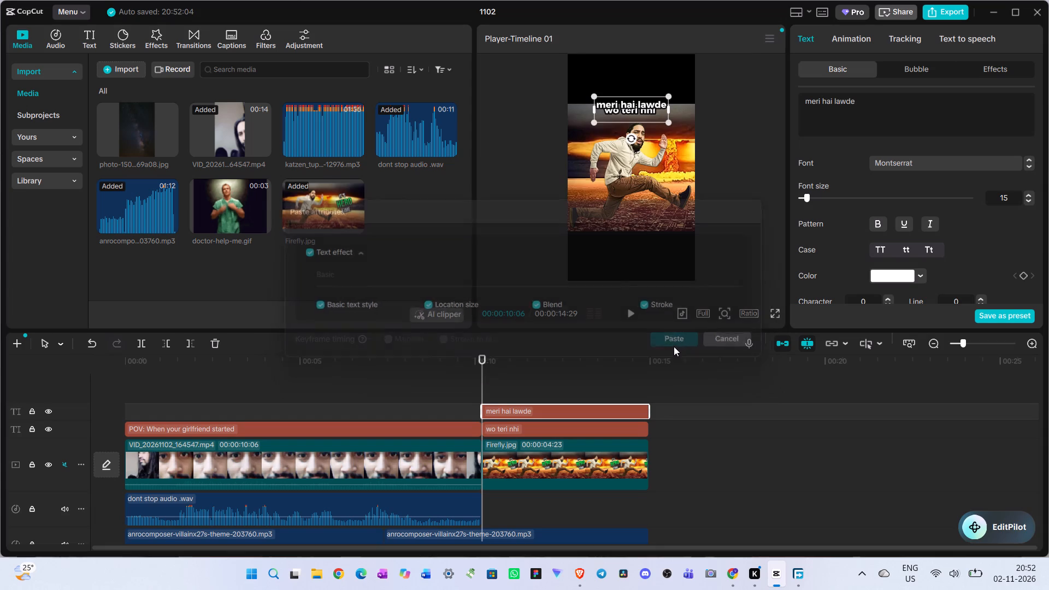
# Move the "meri hai lawde" caption to the Firefly.jpg image's bottom edge and remove the empty line after its text.
pyautogui.moveTo(635, 104); pyautogui.dragTo(635, 104)
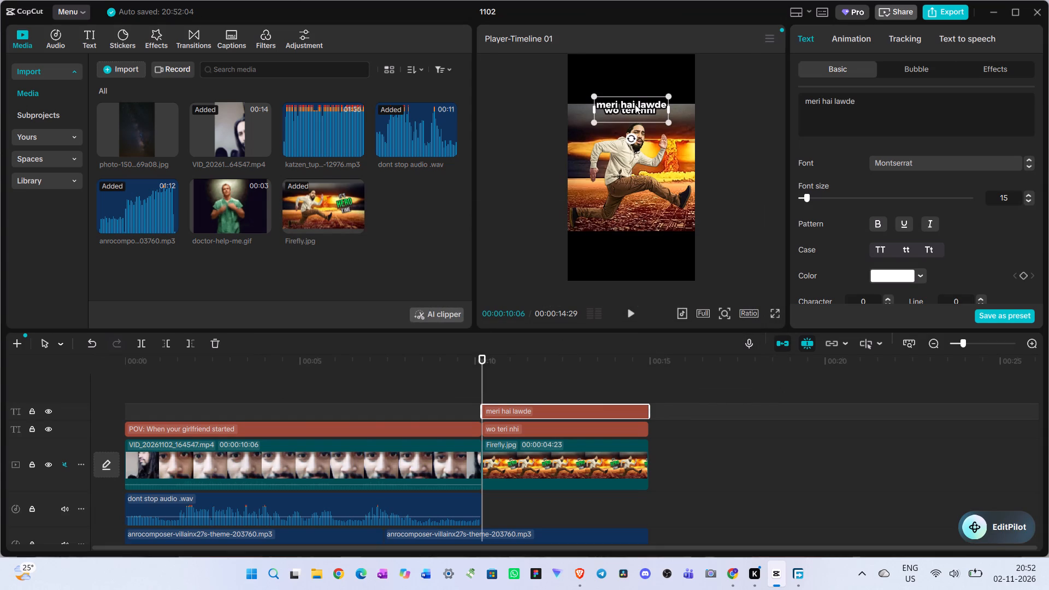
pyautogui.moveTo(635, 104); pyautogui.dragTo(639, 227)
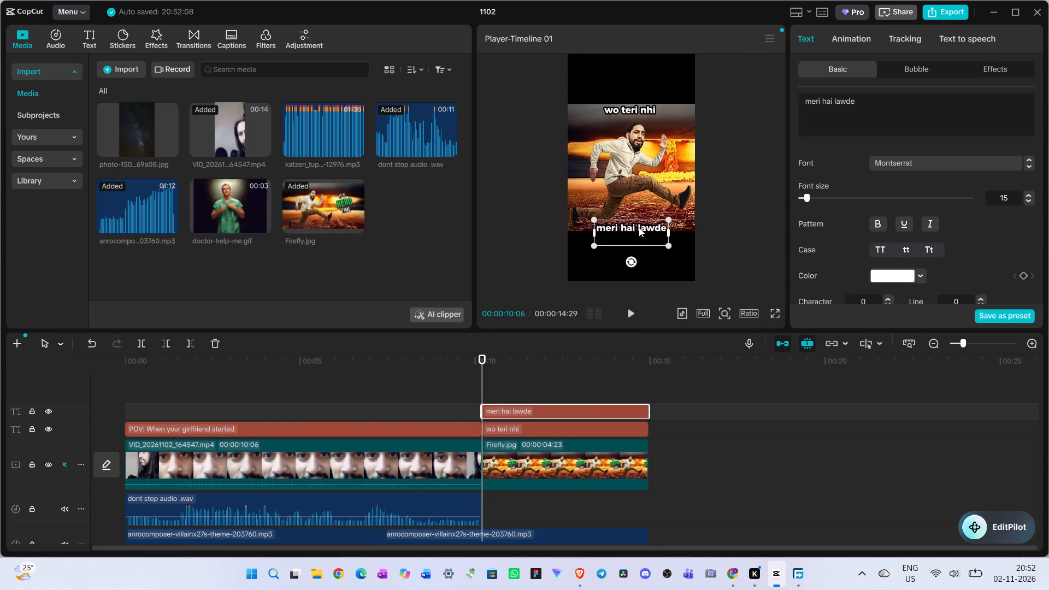
pyautogui.click(829, 113)
pyautogui.press('BackSpace')
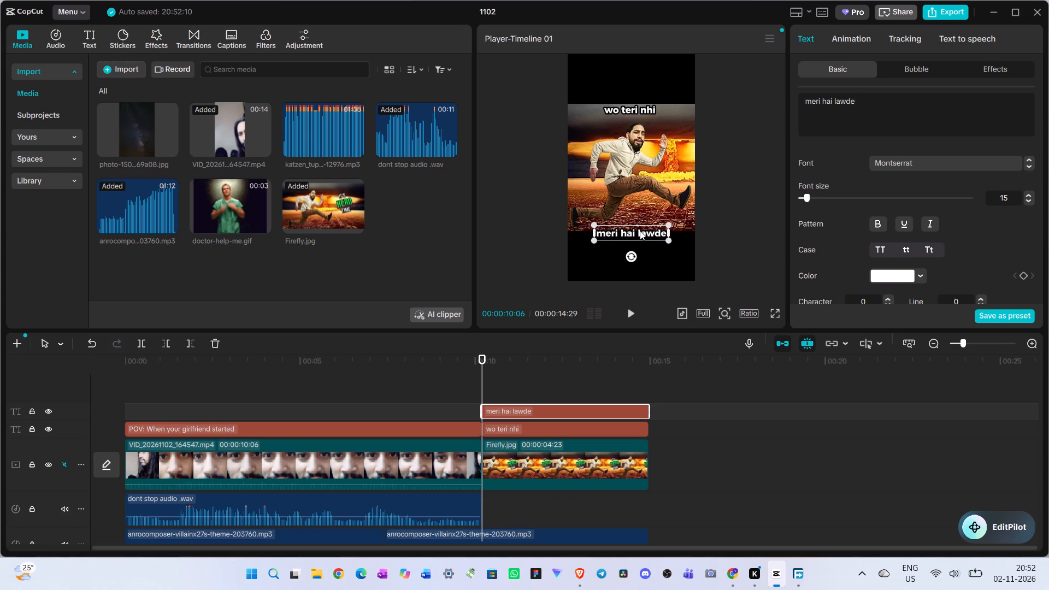
# Set the "meri hai lawde" caption's font size to 18 and nudge it slightly up over the image's bottom edge.
pyautogui.click(1026, 196)
pyautogui.click(1027, 195)
pyautogui.click(1027, 193)
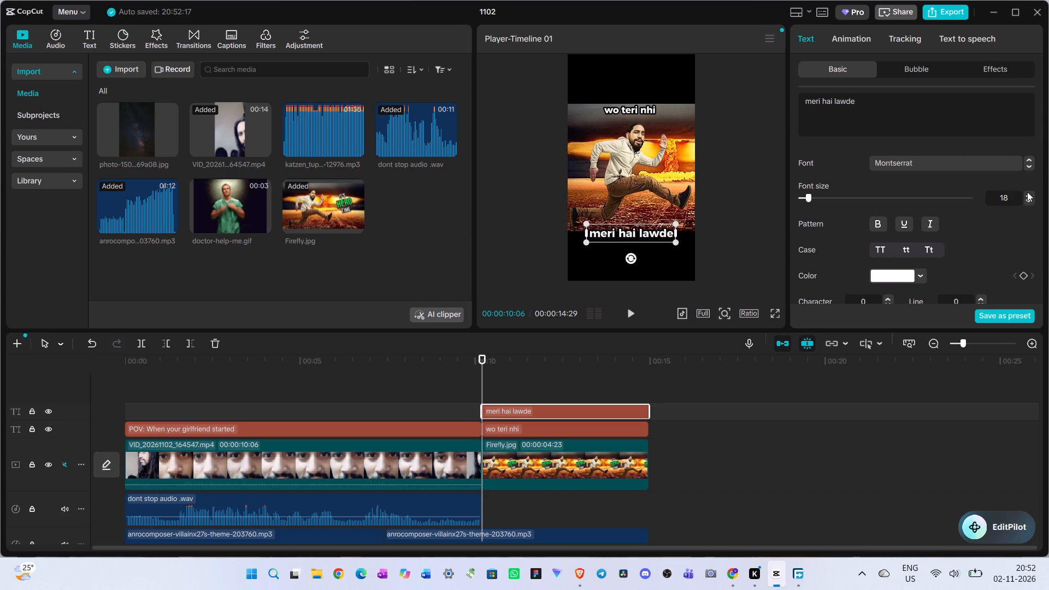
pyautogui.click(637, 231)
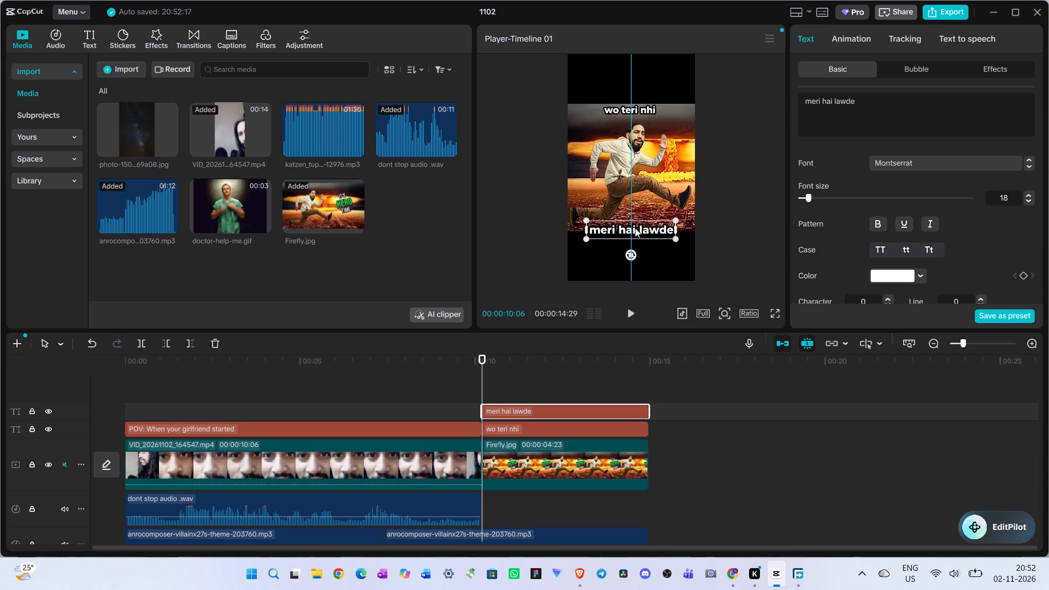
# Align both the "wo teri nhi" and "meri hai lawde" captions to the horizontal centre of the frame.
pyautogui.click(639, 108)
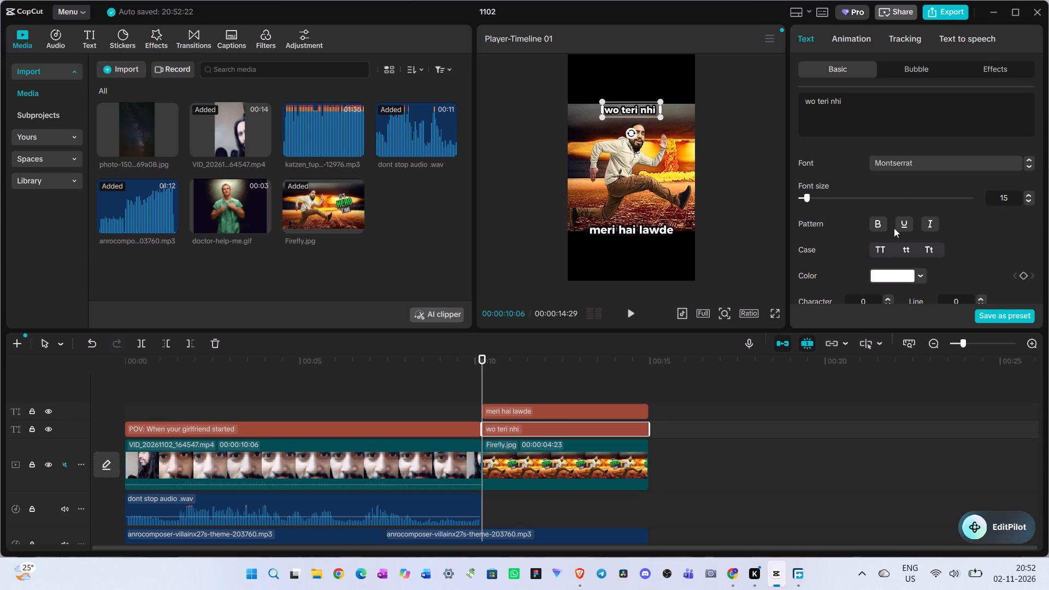
pyautogui.scroll(-16, 894, 228)
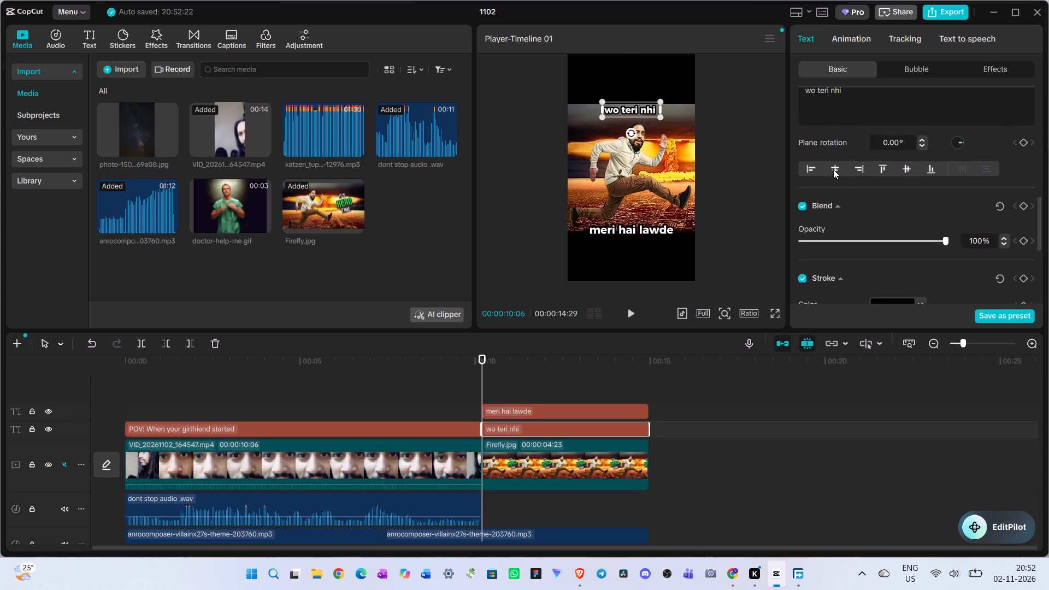
pyautogui.click(838, 166)
pyautogui.click(633, 229)
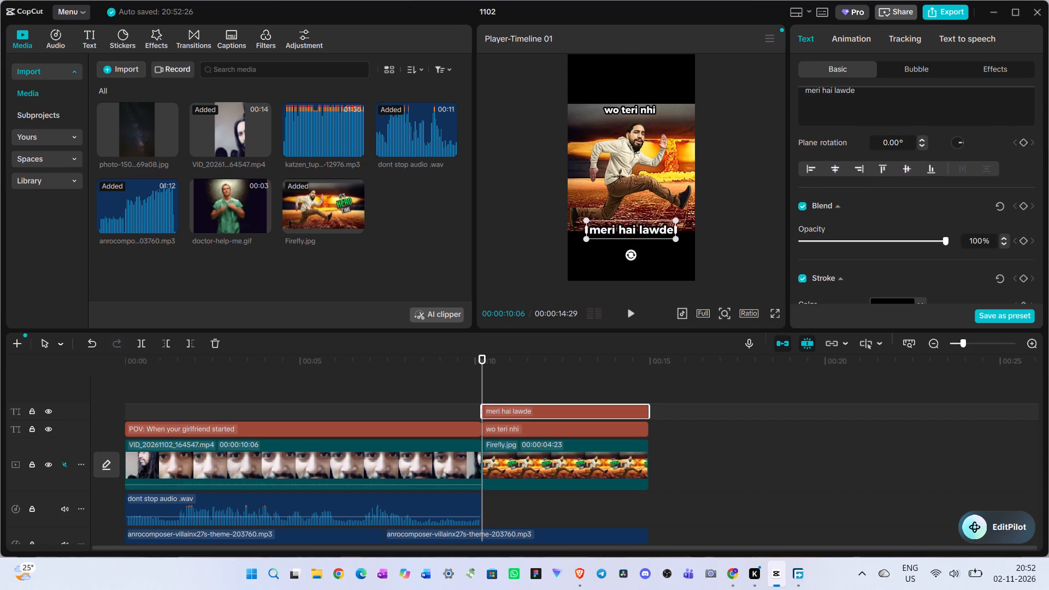
pyautogui.click(834, 168)
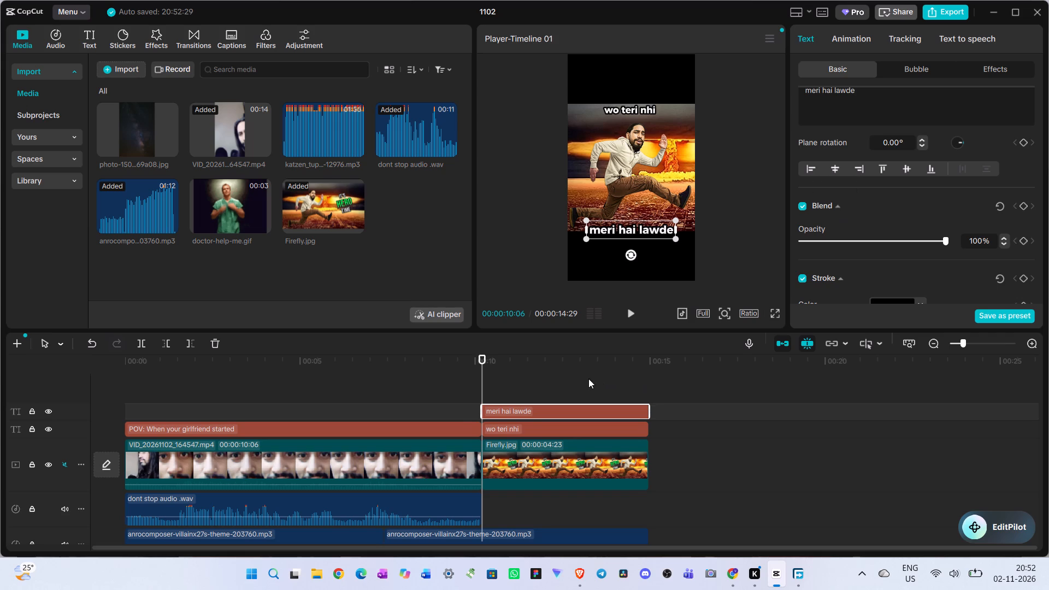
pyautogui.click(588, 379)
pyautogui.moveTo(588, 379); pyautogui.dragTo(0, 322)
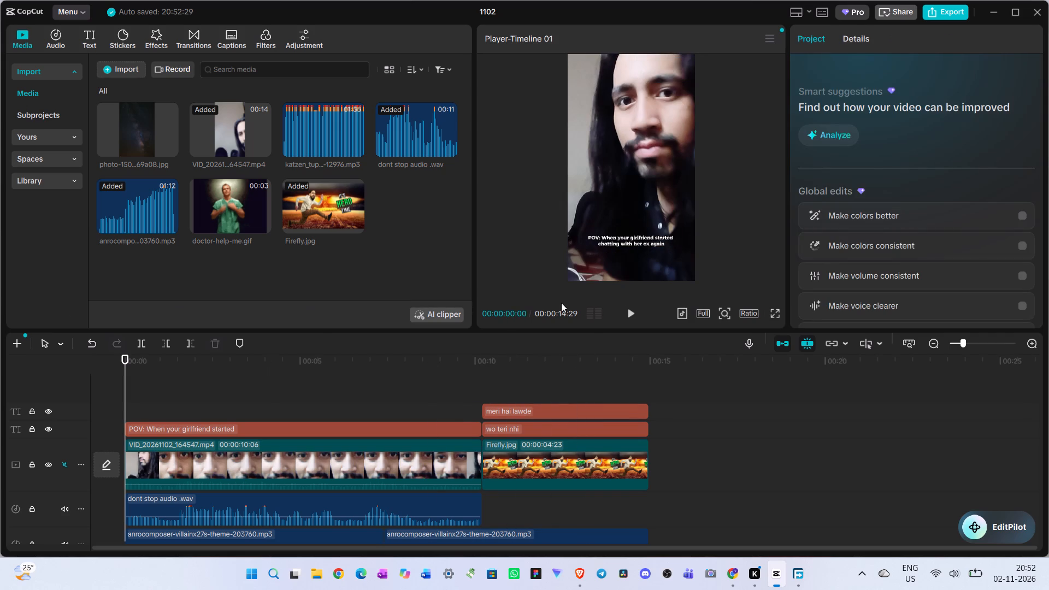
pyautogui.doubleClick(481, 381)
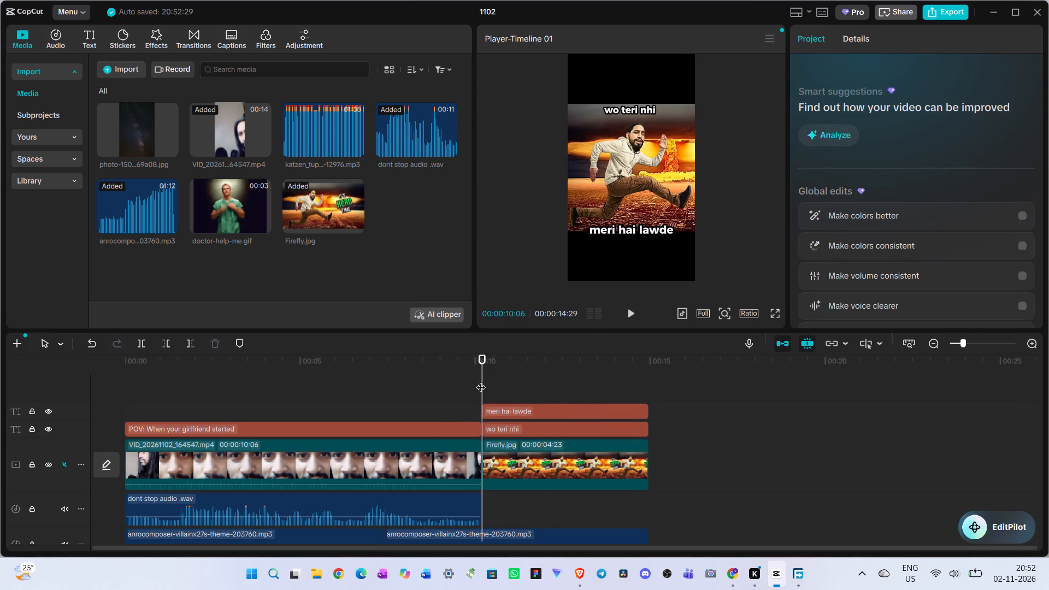
# Close the 1102 project and return to the projects overview.
pyautogui.click(1041, 11)
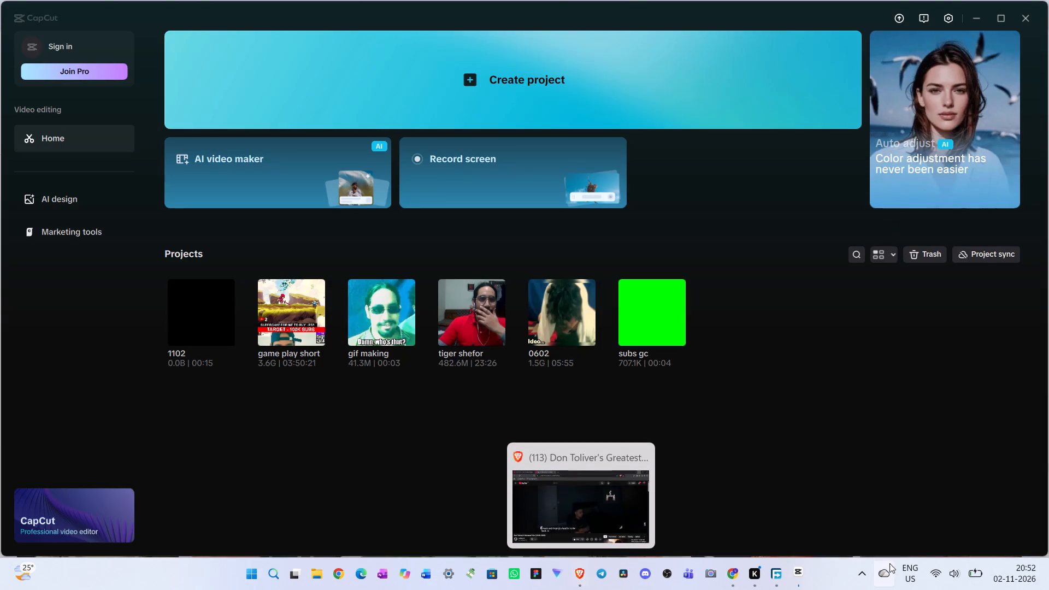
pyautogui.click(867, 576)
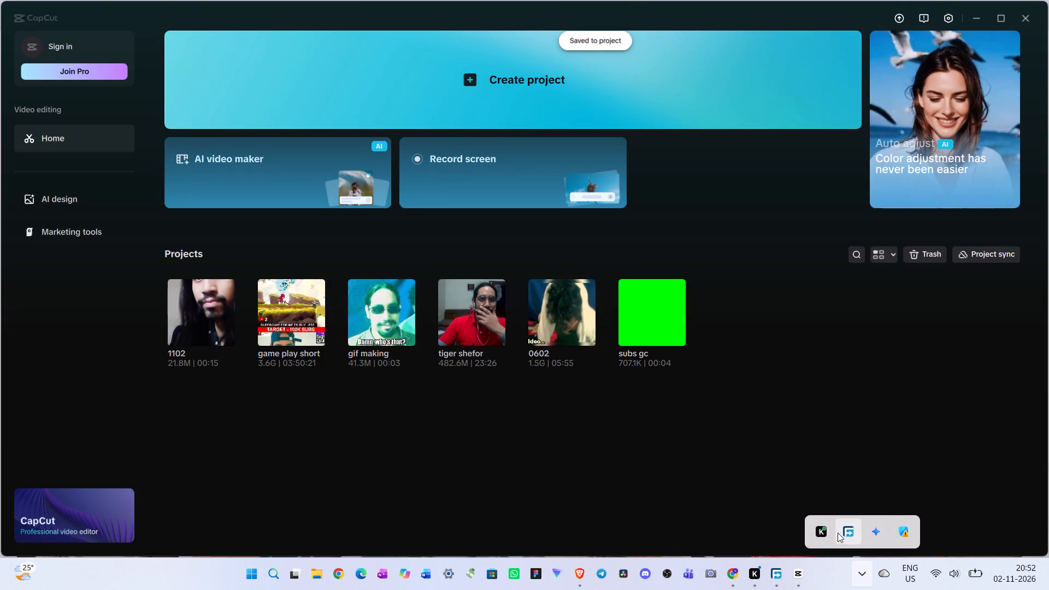
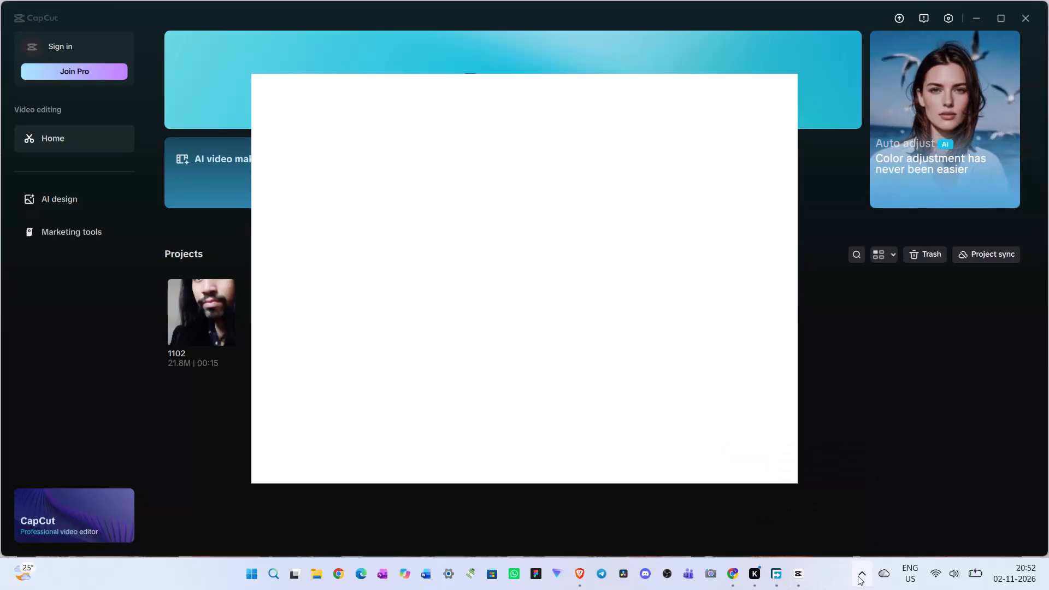
# Launch Proton VPN.
pyautogui.click(859, 575)
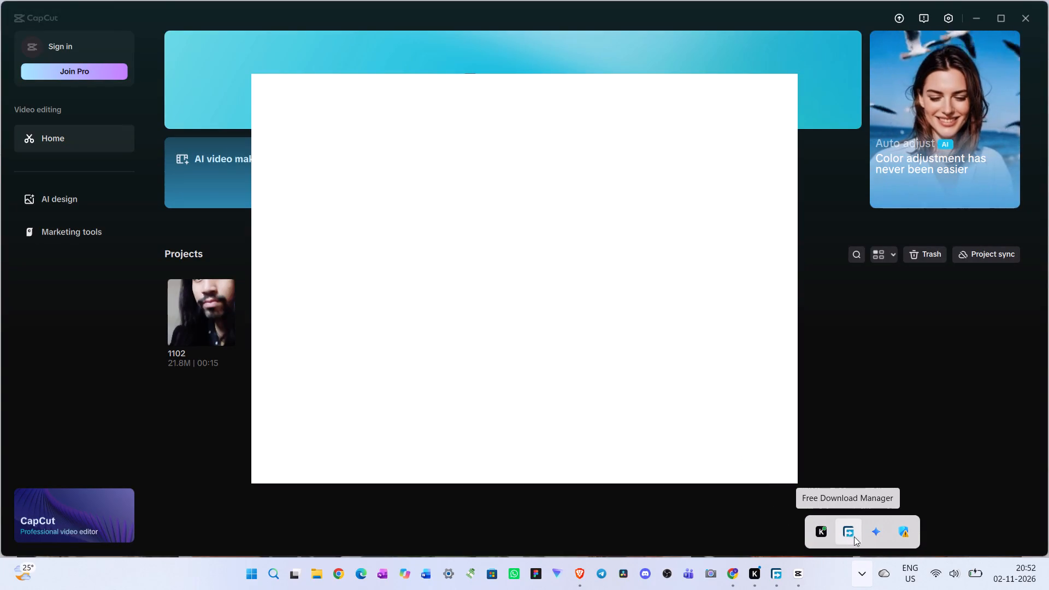
pyautogui.click(557, 571)
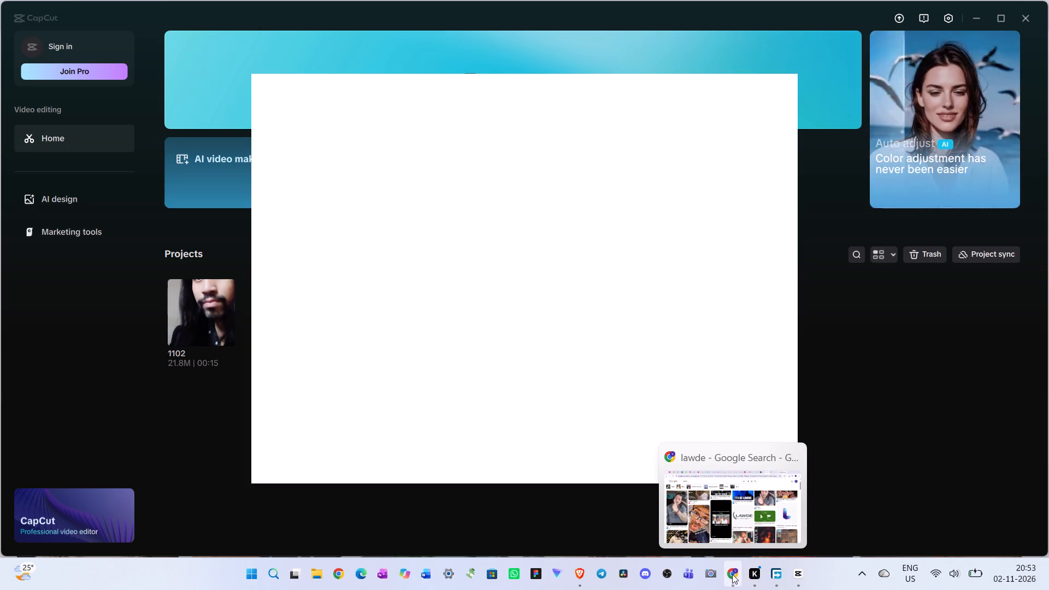
# Switch to Chrome, close the "lawde" image search, and return to Pixabay's "villain" music results.
pyautogui.click(719, 511)
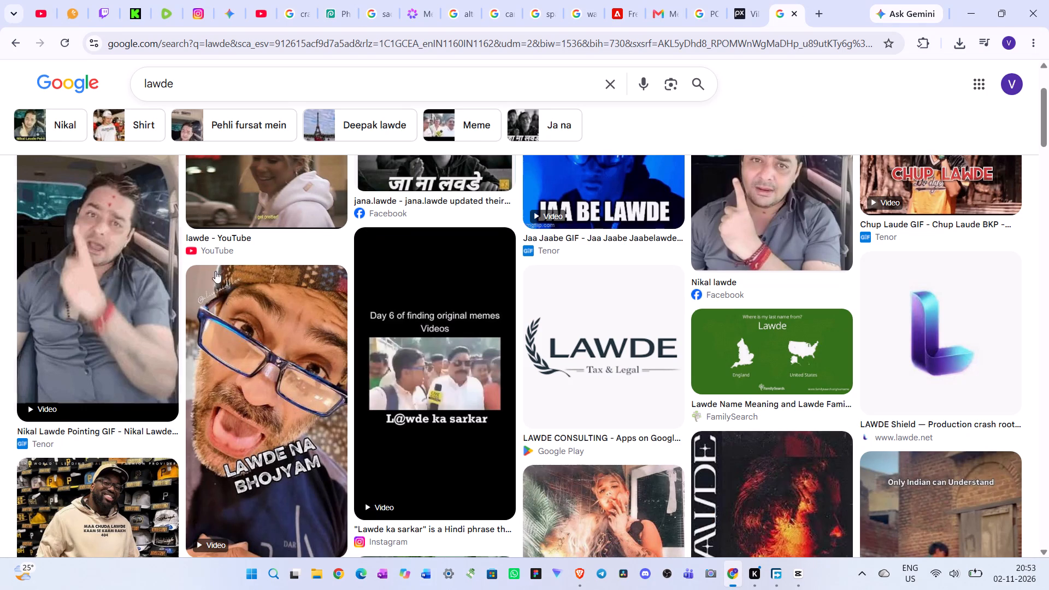
pyautogui.scroll(4, 293, 351)
pyautogui.click(793, 15)
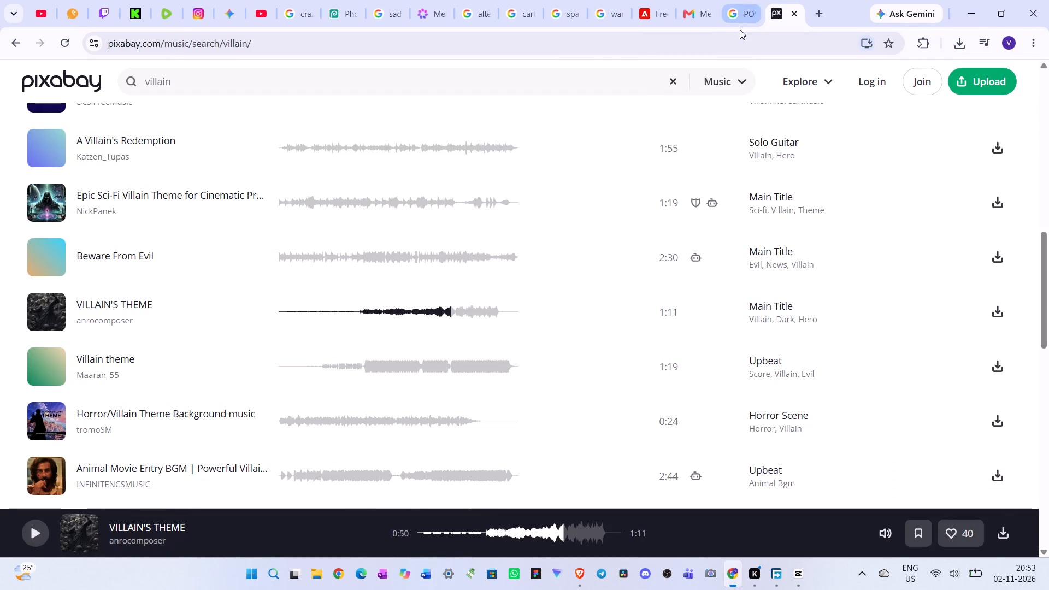
# Preview Villain theme, Beware From Evil, VILLAIN'S THEME and Horror/Villain Theme Background music, and pause playback.
pyautogui.click(45, 361)
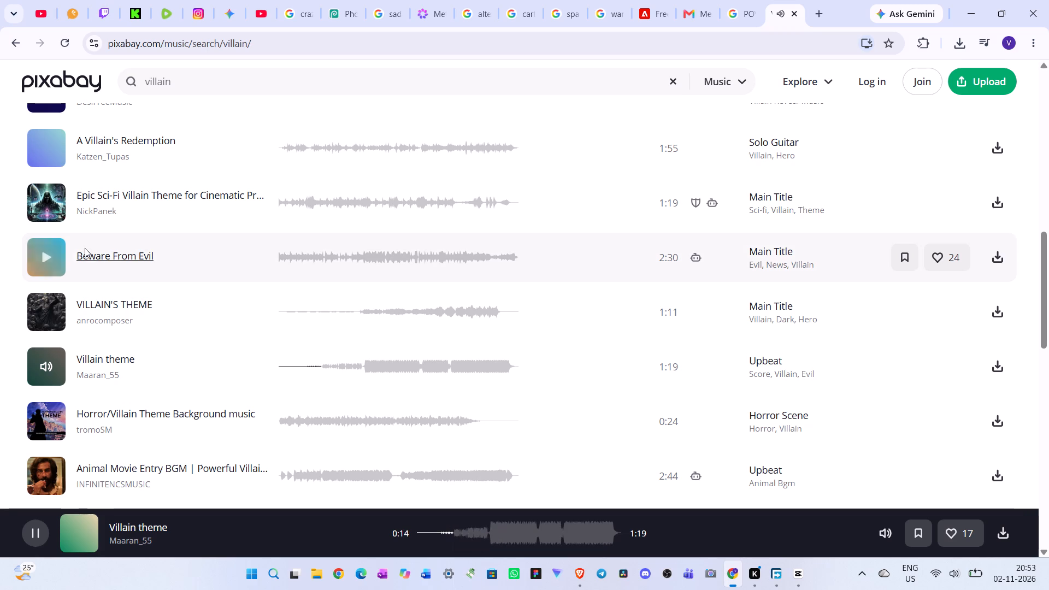
pyautogui.click(42, 253)
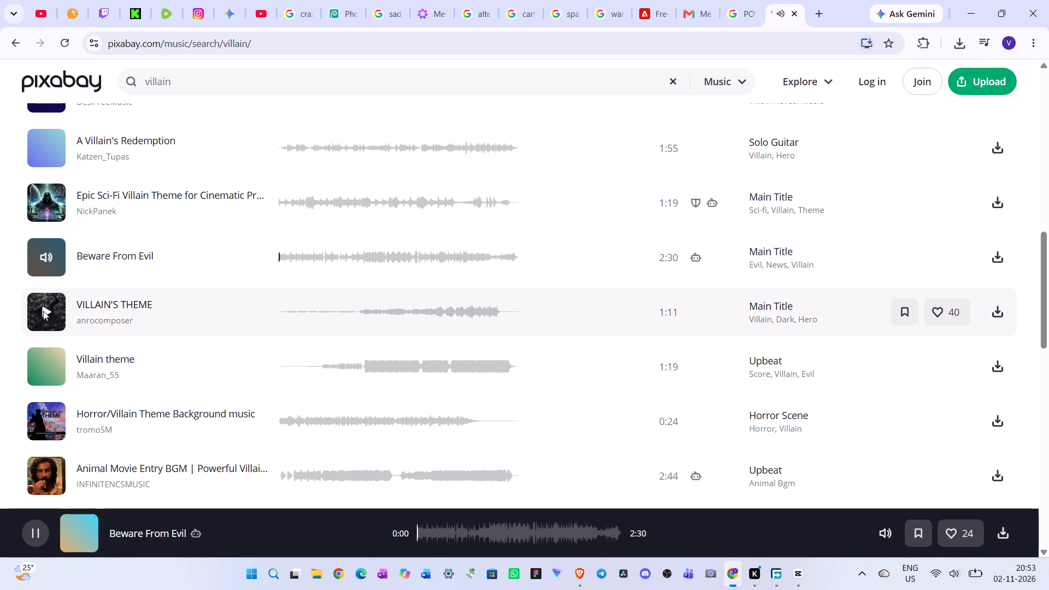
pyautogui.click(43, 311)
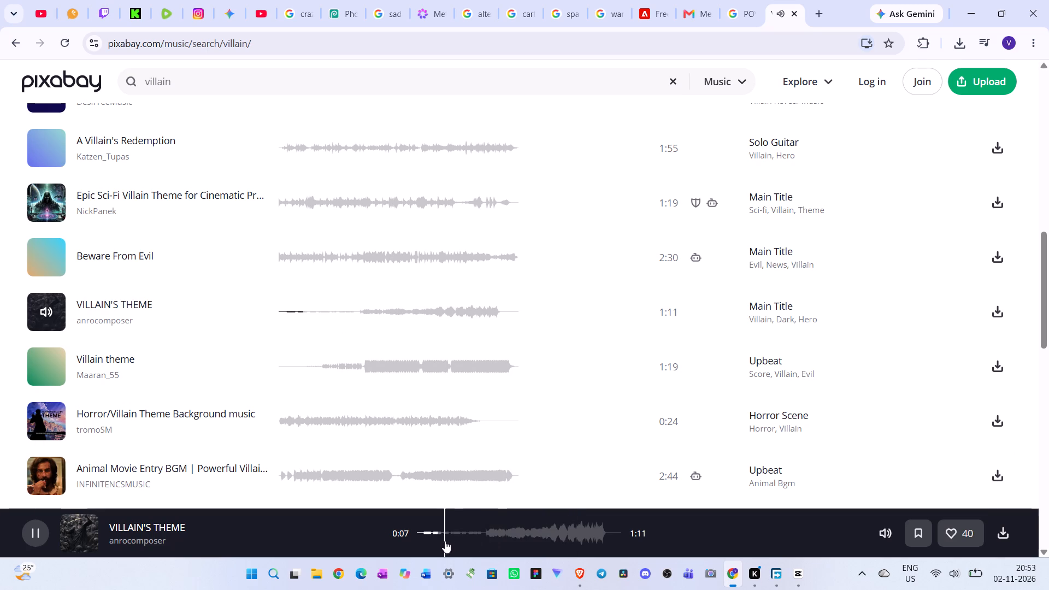
pyautogui.click(41, 421)
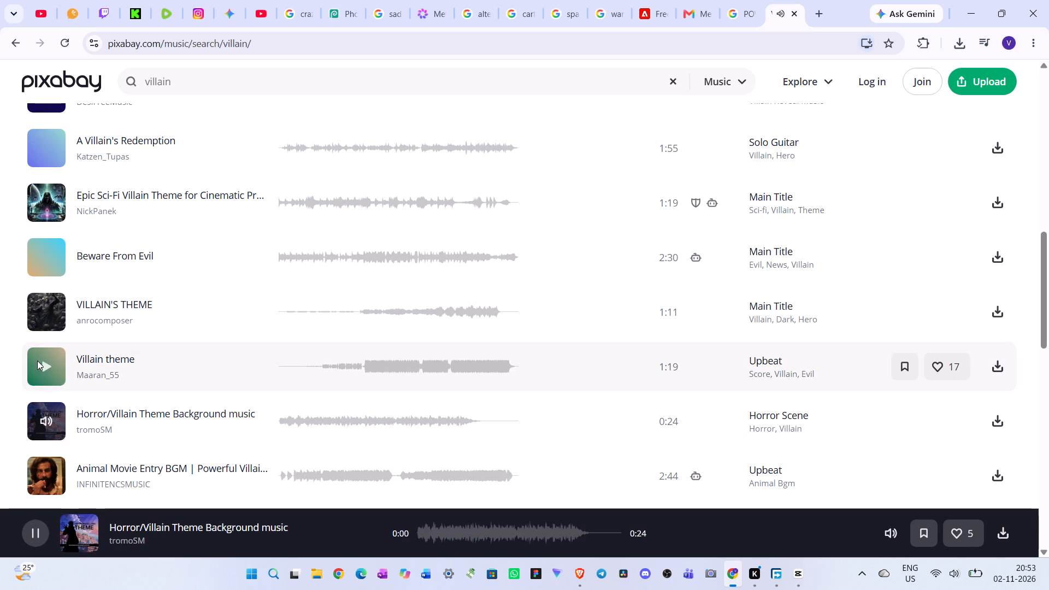
pyautogui.click(48, 366)
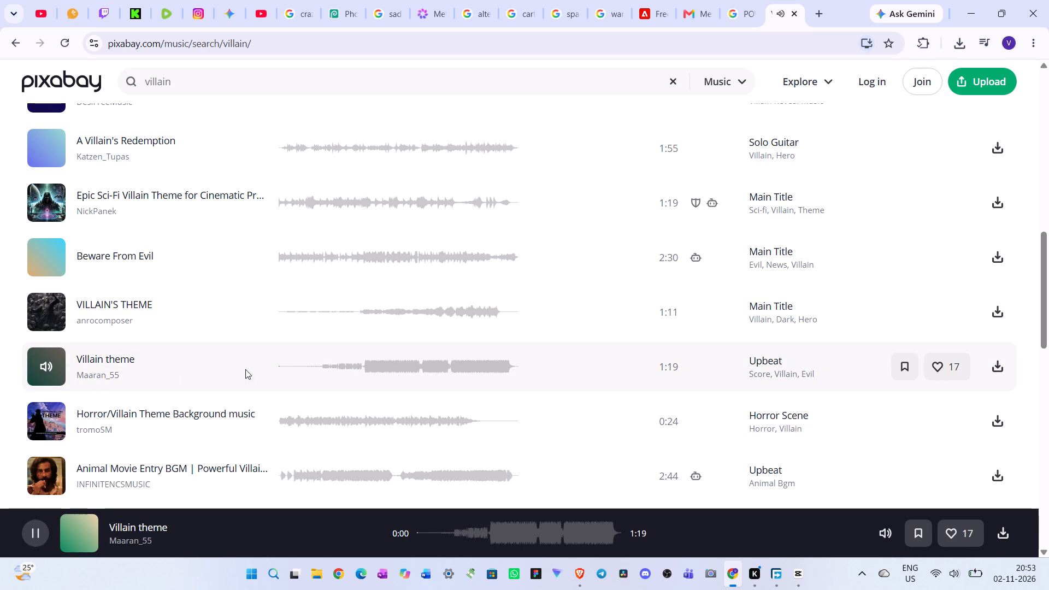
pyautogui.click(305, 367)
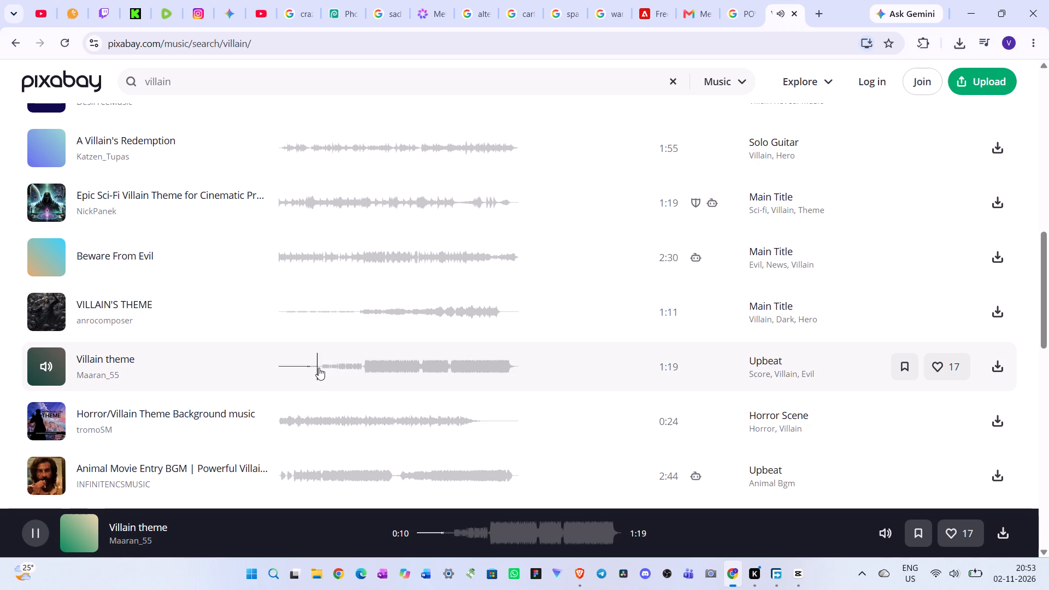
pyautogui.click(322, 368)
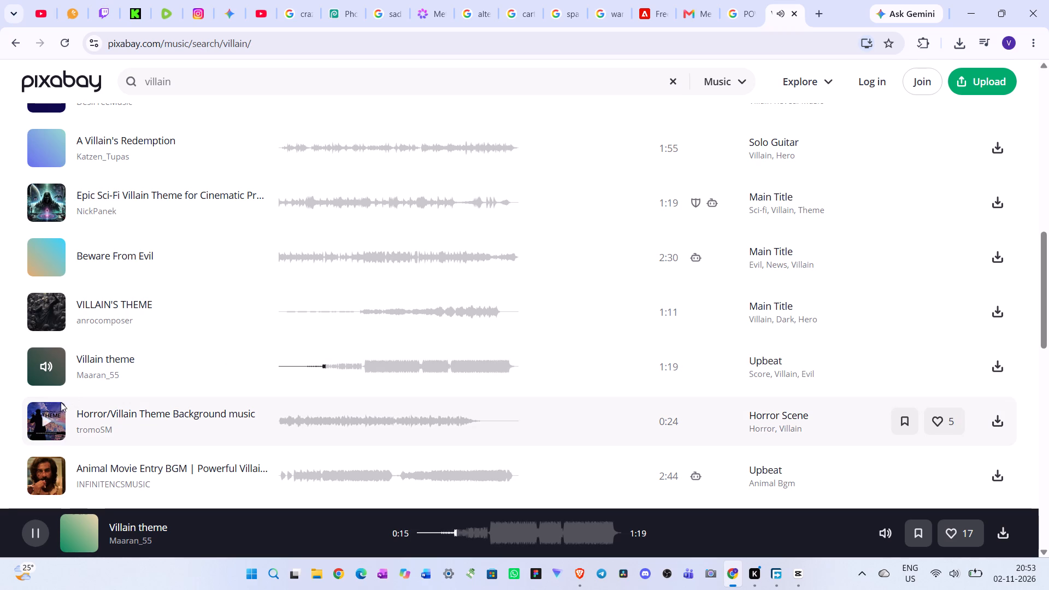
pyautogui.click(42, 425)
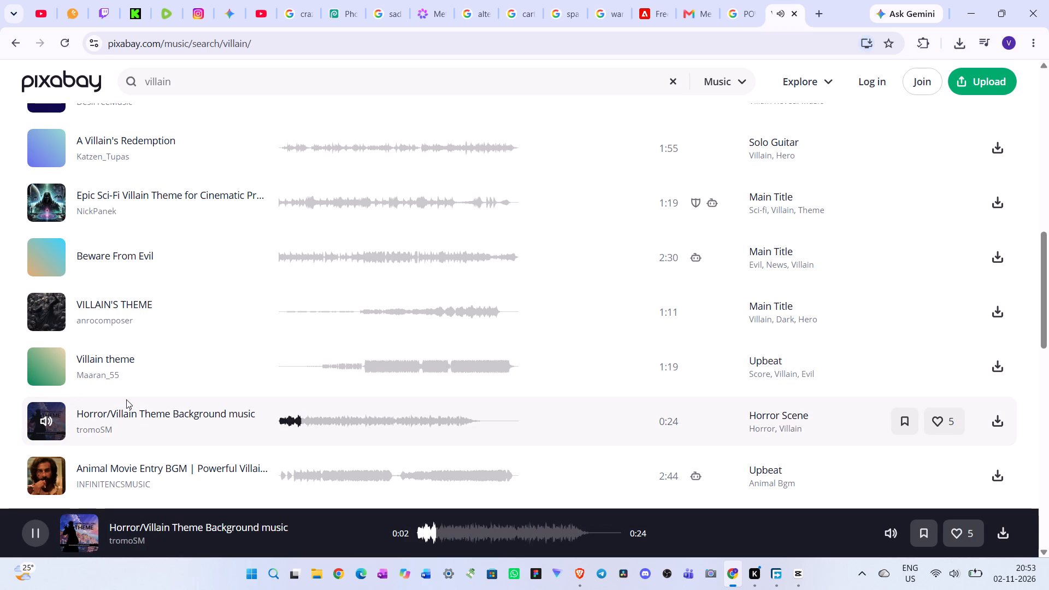
pyautogui.click(47, 423)
pyautogui.rightClick(47, 423)
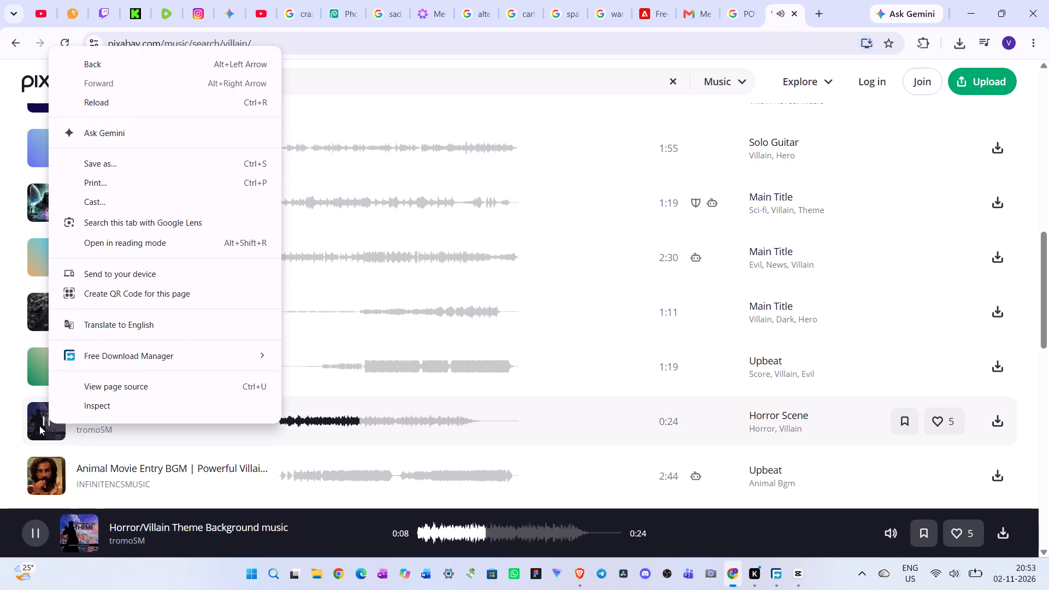
pyautogui.click(39, 421)
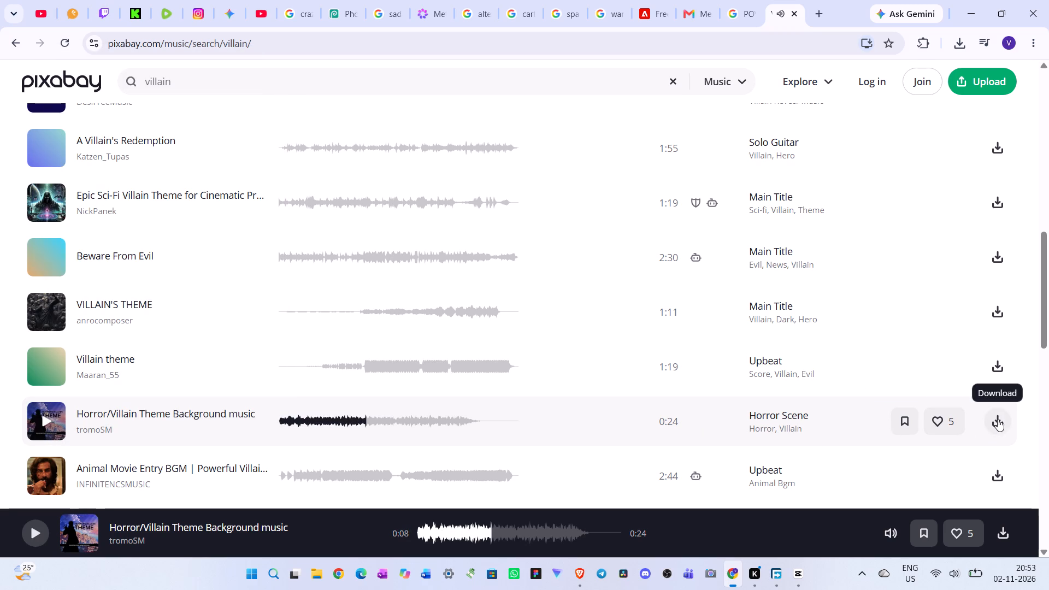
# Download tromoSM's Horror/Villain Theme Background music to the Downloads folder and minimise Free Download Manager.
pyautogui.click(998, 419)
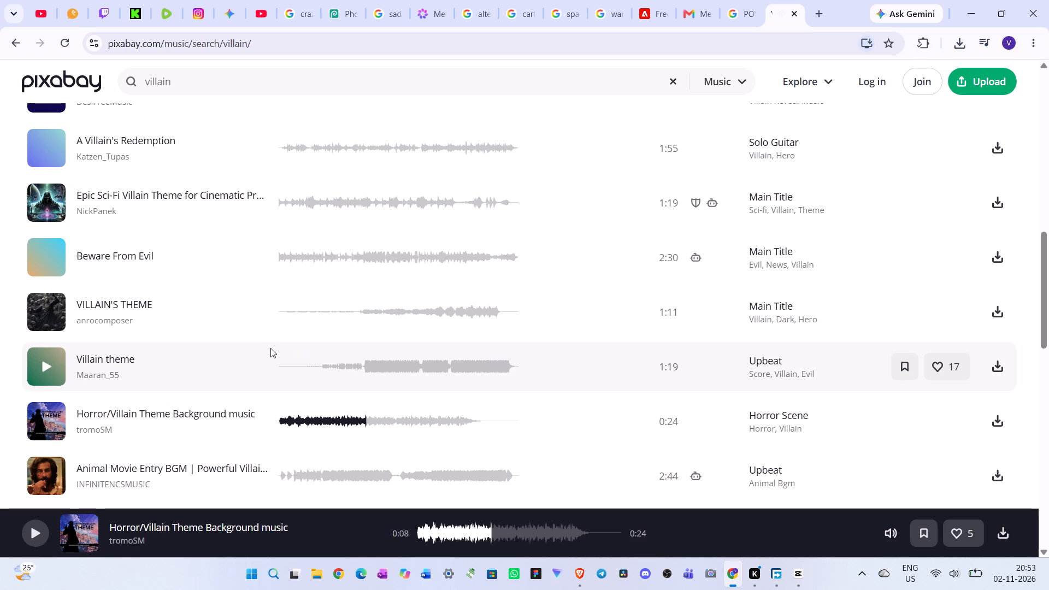
pyautogui.click(44, 372)
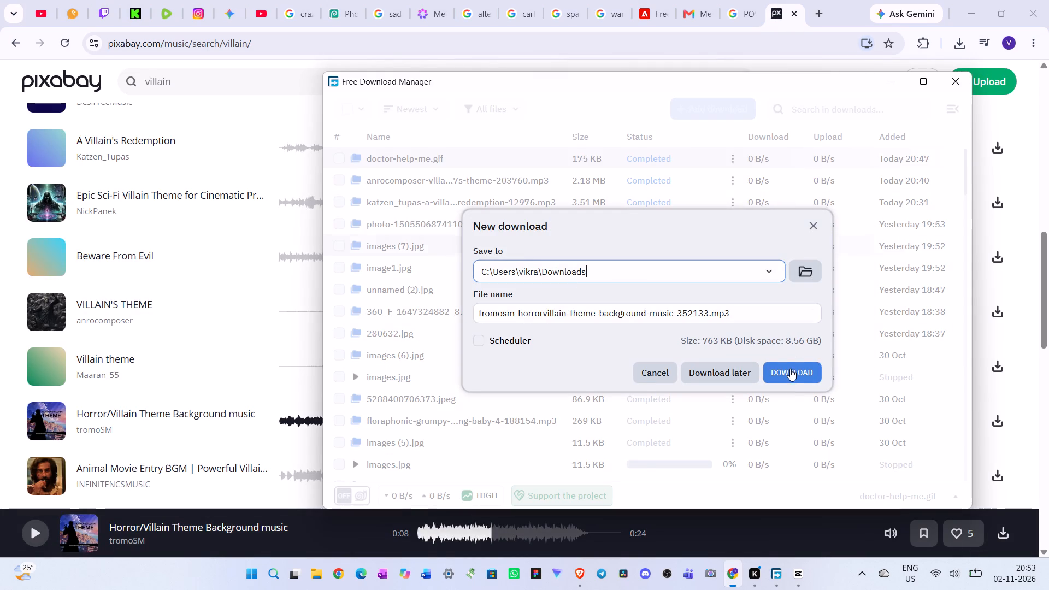
pyautogui.click(790, 369)
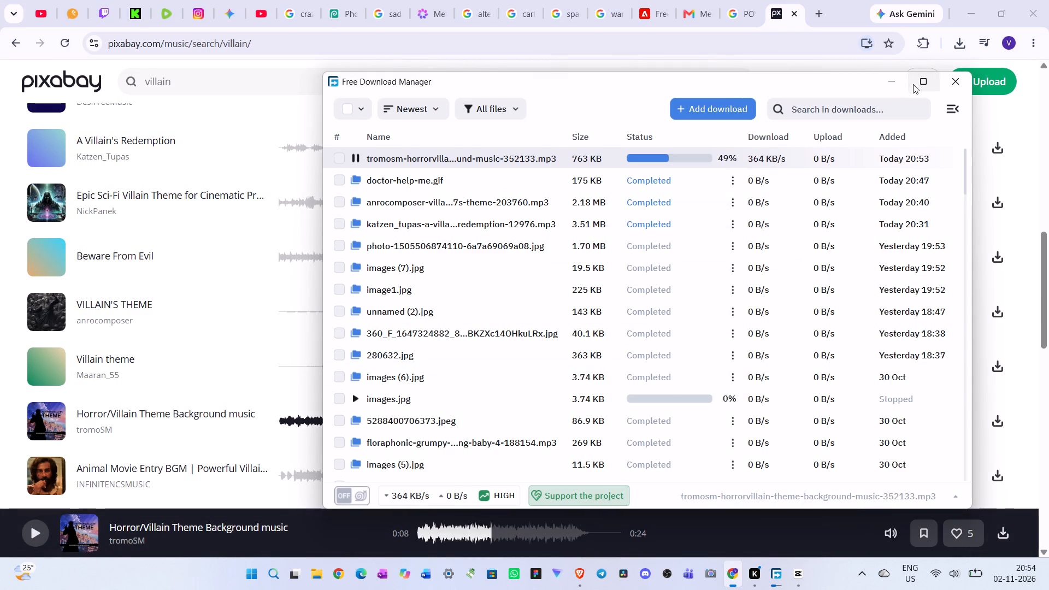
pyautogui.click(891, 81)
# Play and download Maaran_55's Villain theme with Free Download Manager, dismiss the thank-you dialog and pause the track.
pyautogui.click(43, 361)
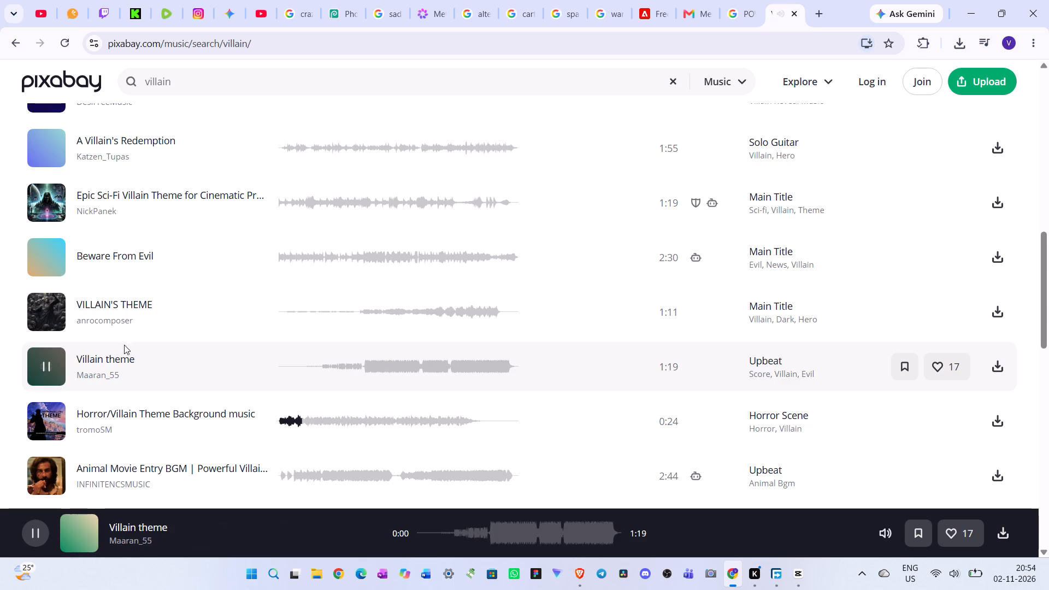
pyautogui.click(996, 369)
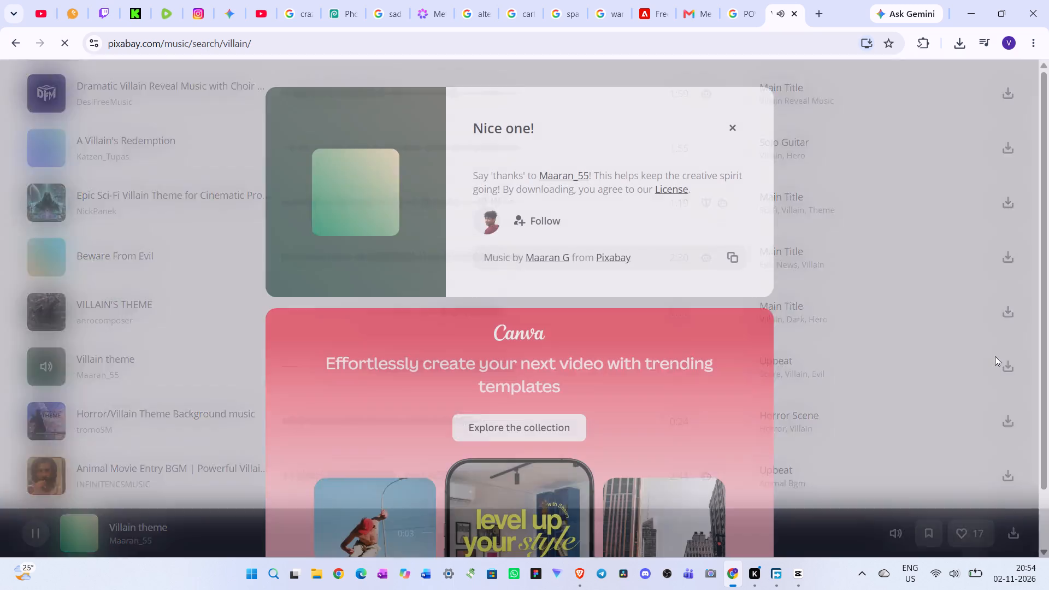
pyautogui.click(799, 374)
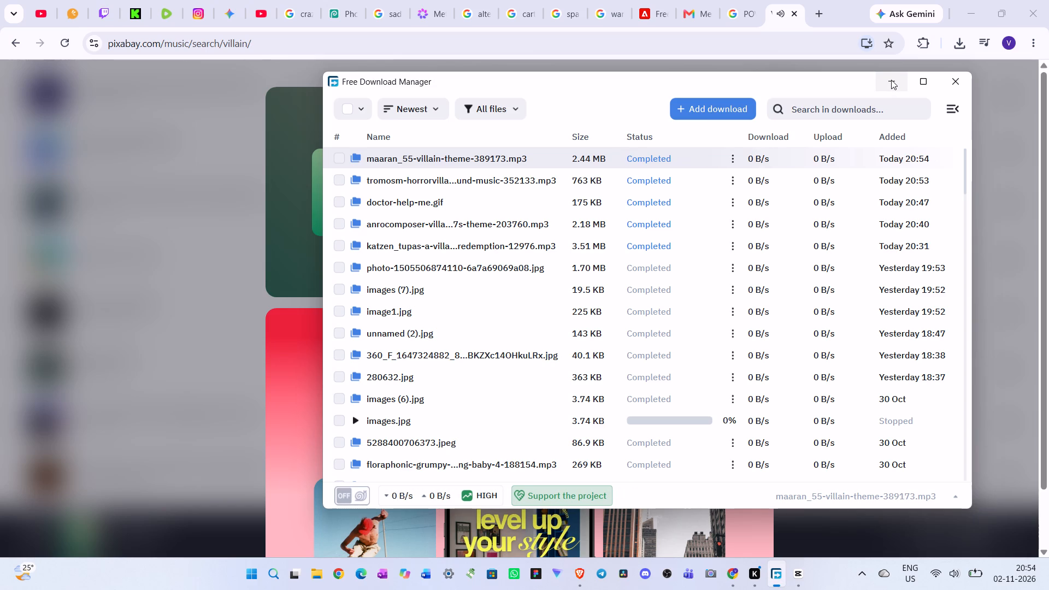
pyautogui.click(891, 80)
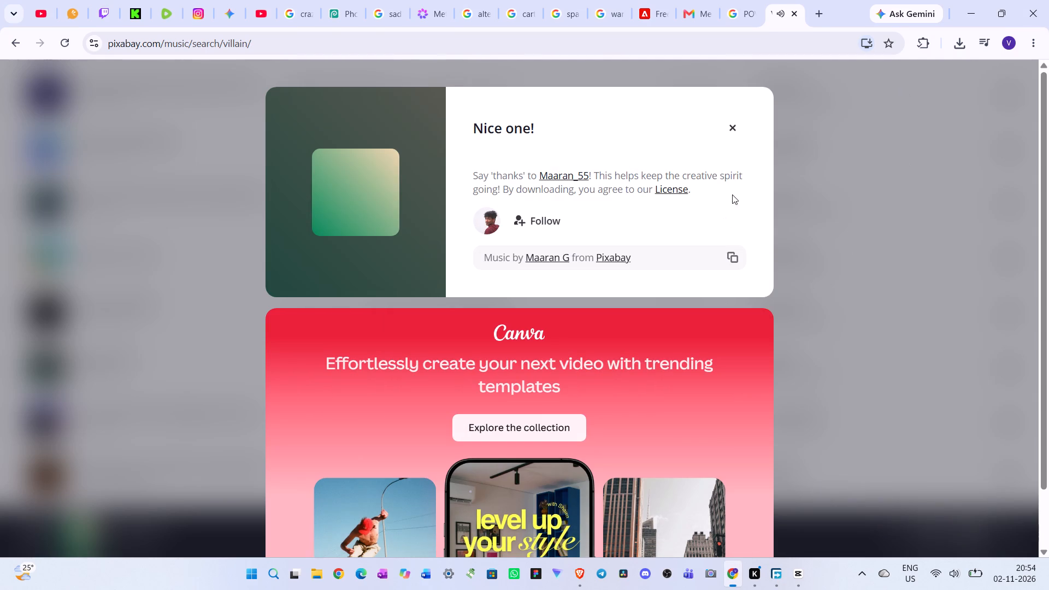
pyautogui.click(734, 124)
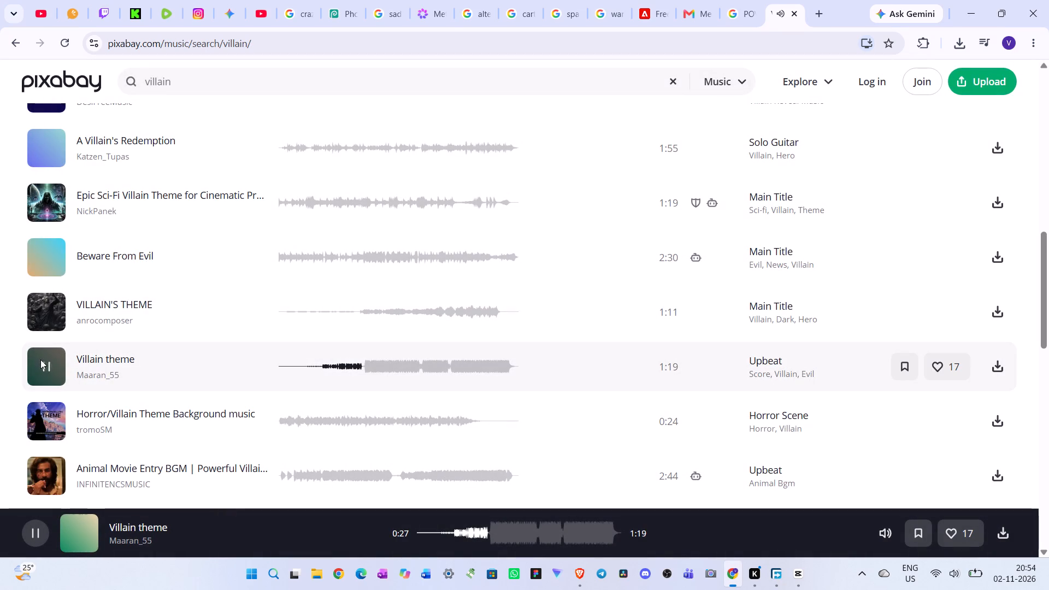
pyautogui.click(45, 364)
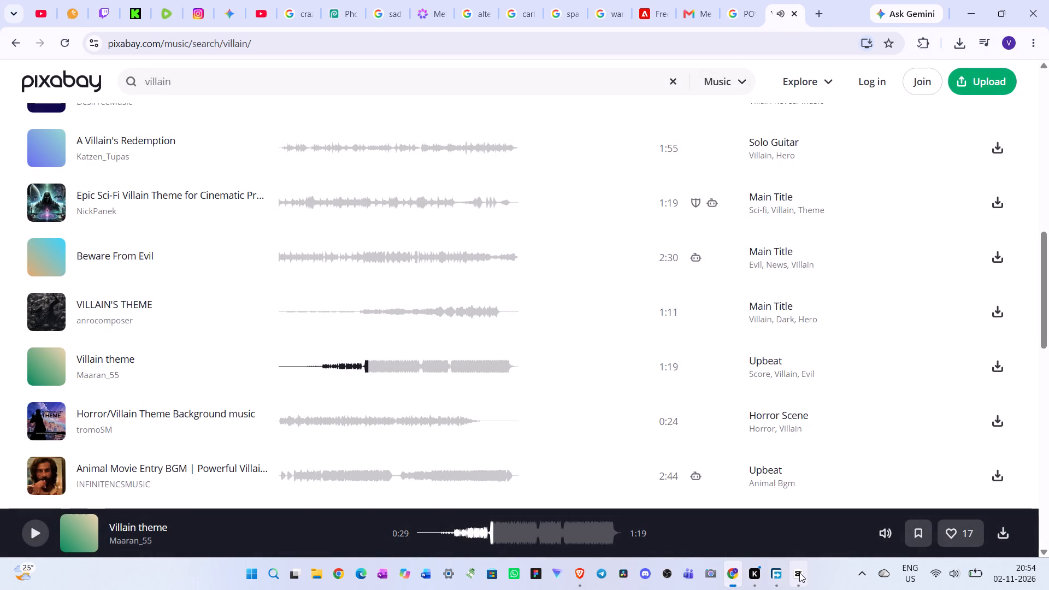
# Switch to Proton VPN and connect to the fastest free server.
pyautogui.click(563, 571)
pyautogui.click(630, 170)
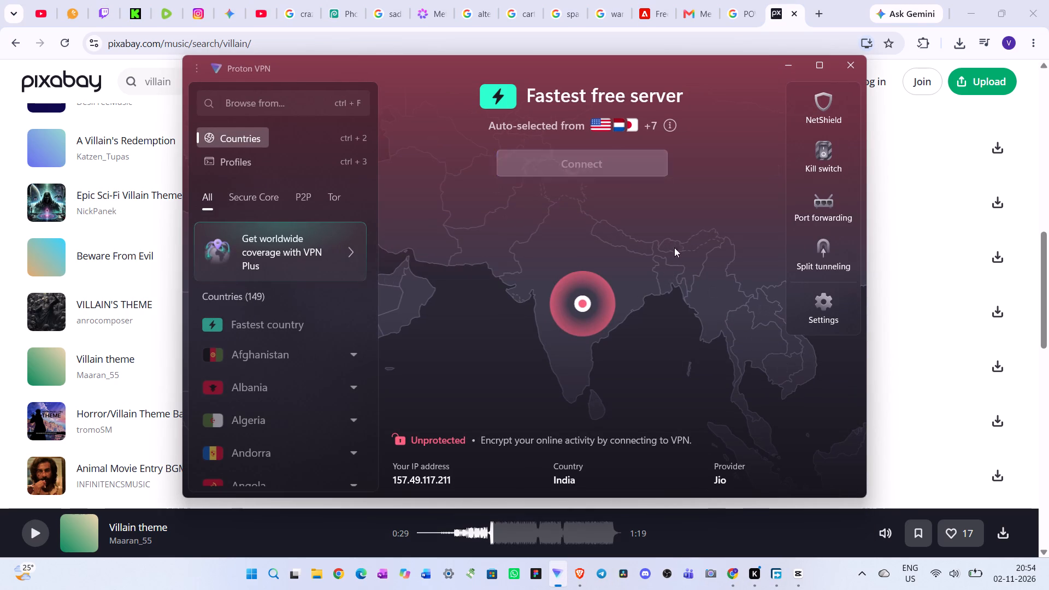
# Switch to CapCut and close the application.
pyautogui.click(802, 577)
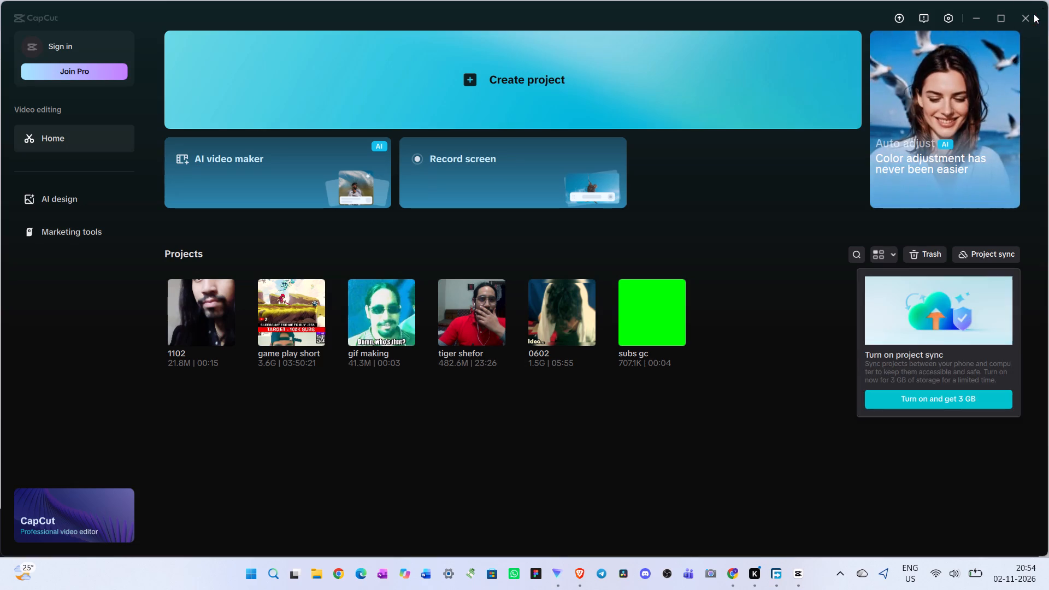
pyautogui.click(1033, 14)
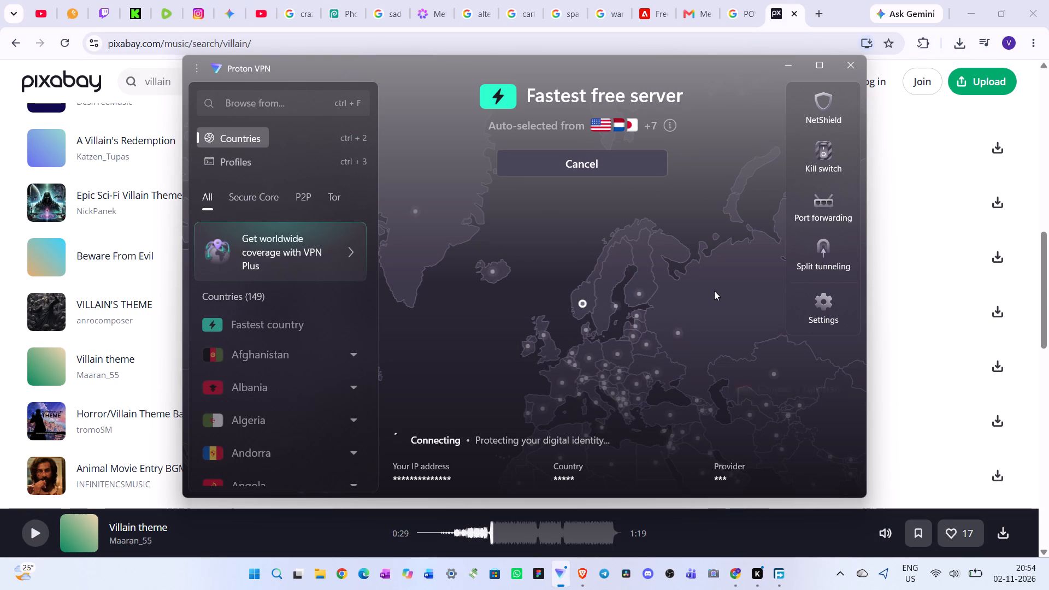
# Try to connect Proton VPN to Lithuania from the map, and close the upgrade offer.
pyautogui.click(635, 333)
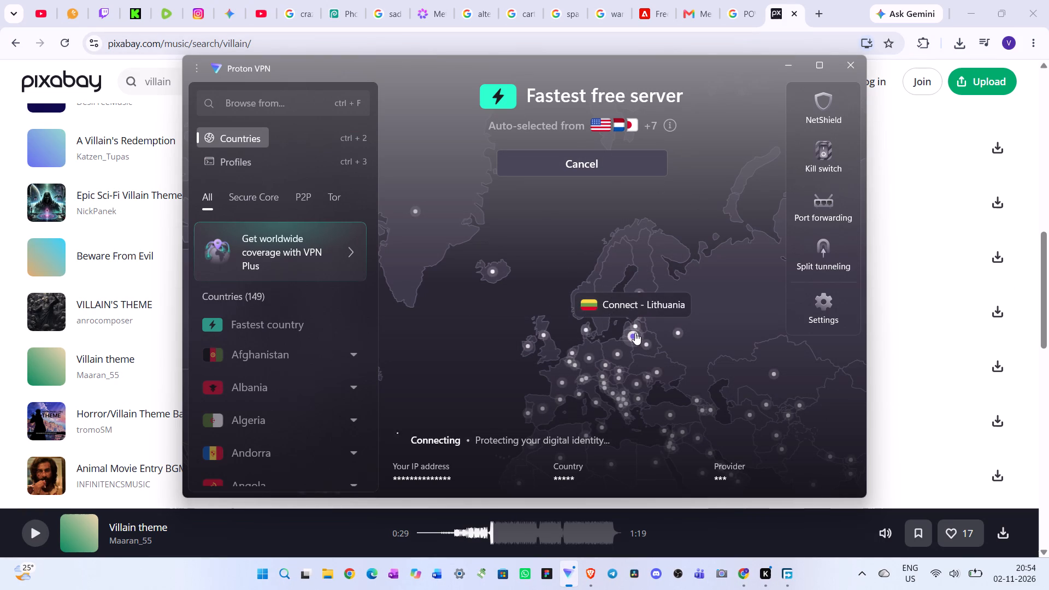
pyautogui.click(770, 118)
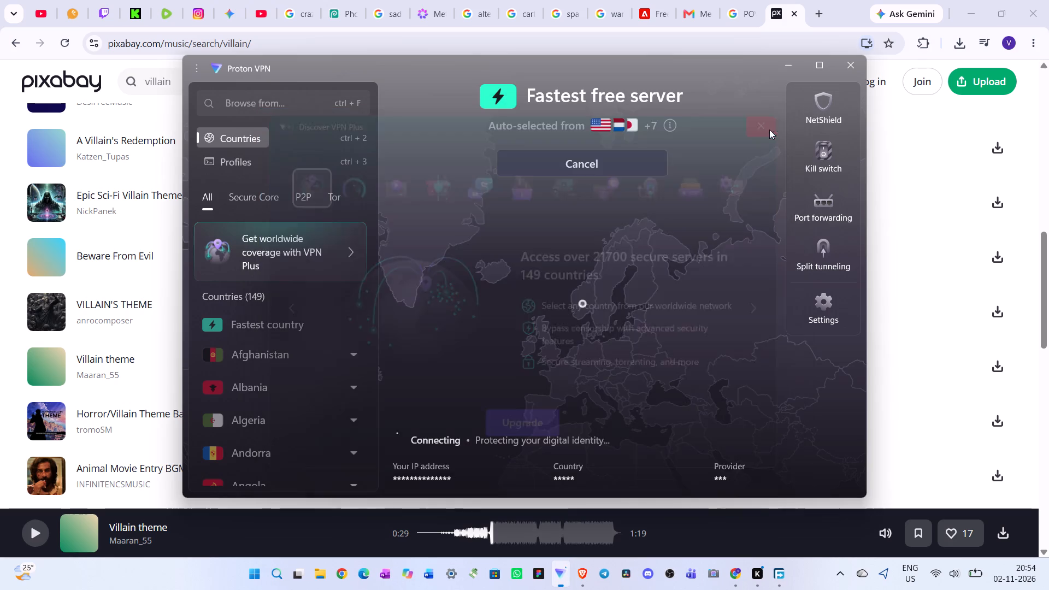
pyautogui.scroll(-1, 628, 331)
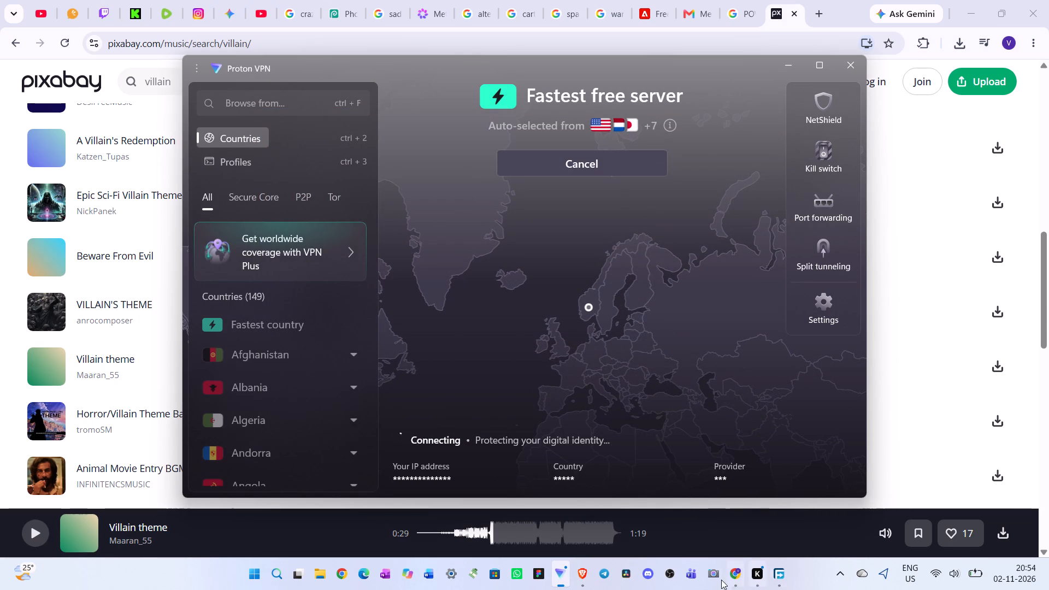
# Find CapCut in Windows search and launch it again.
pyautogui.click(275, 570)
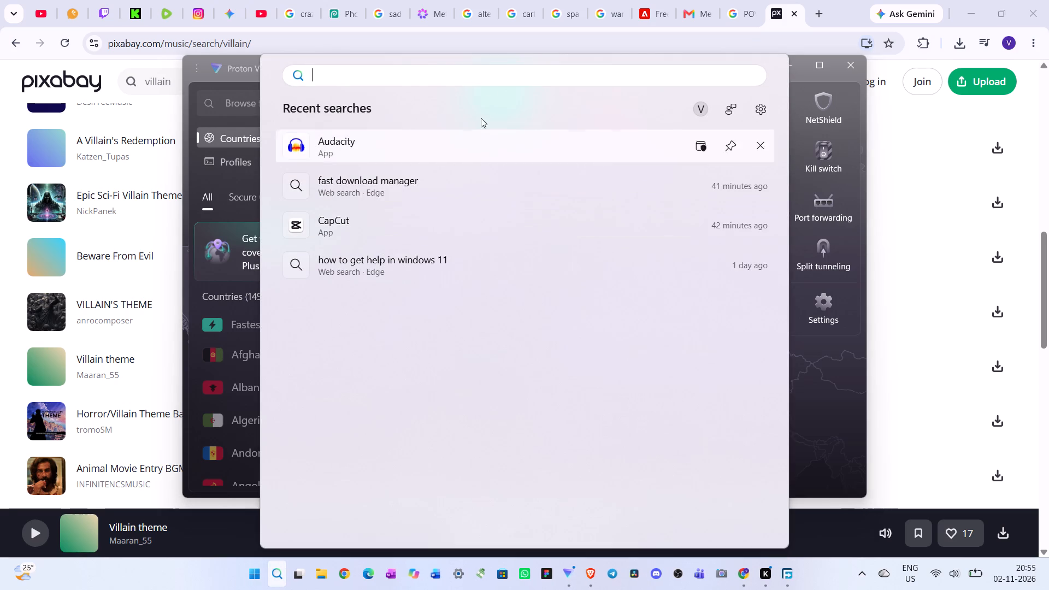
pyautogui.click(832, 578)
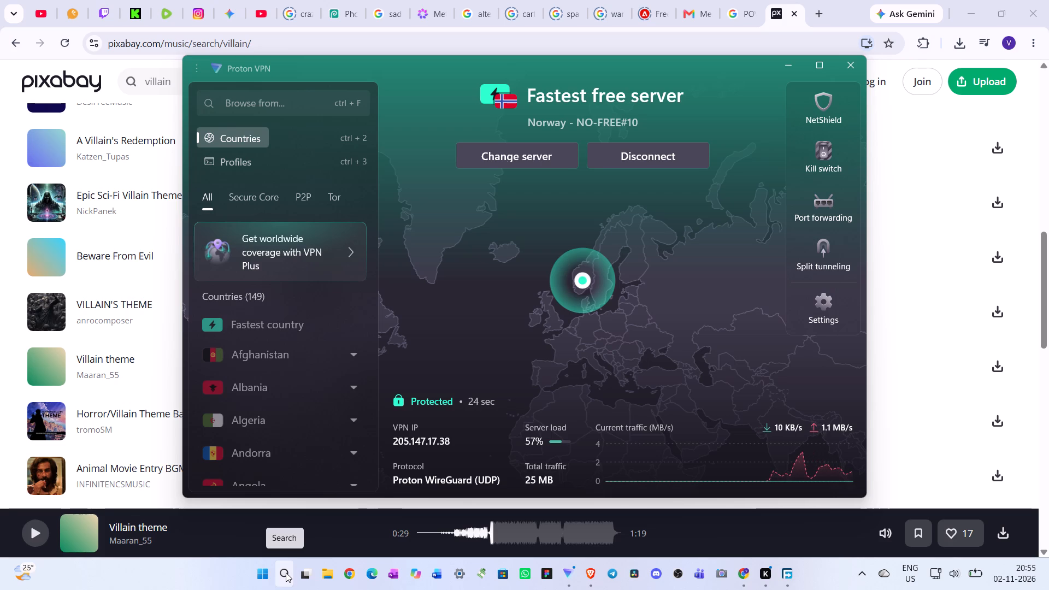
pyautogui.click(286, 573)
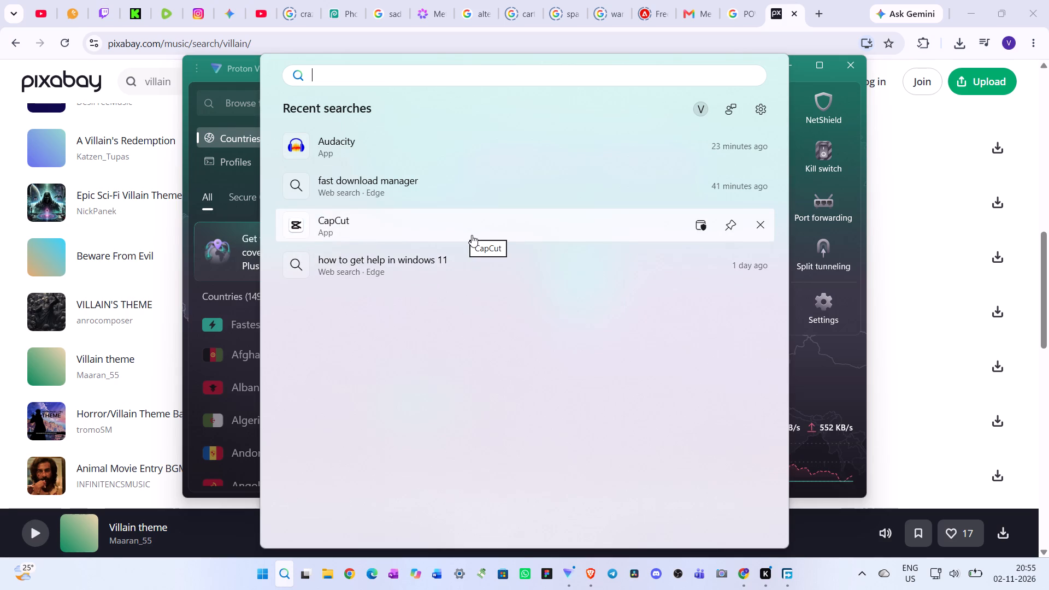
pyautogui.click(231, 573)
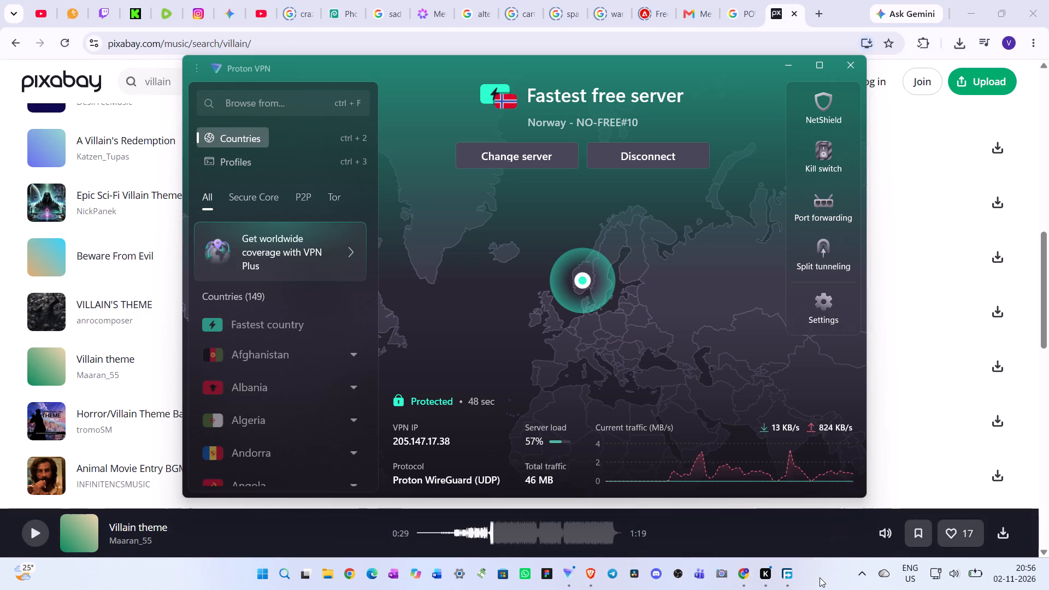
pyautogui.click(286, 575)
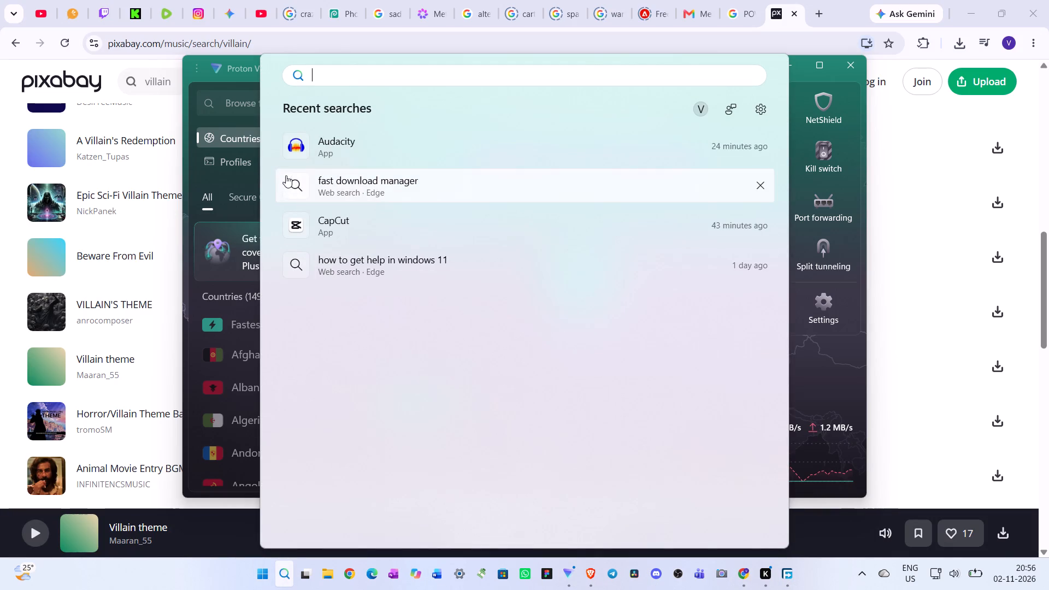
pyautogui.click(356, 227)
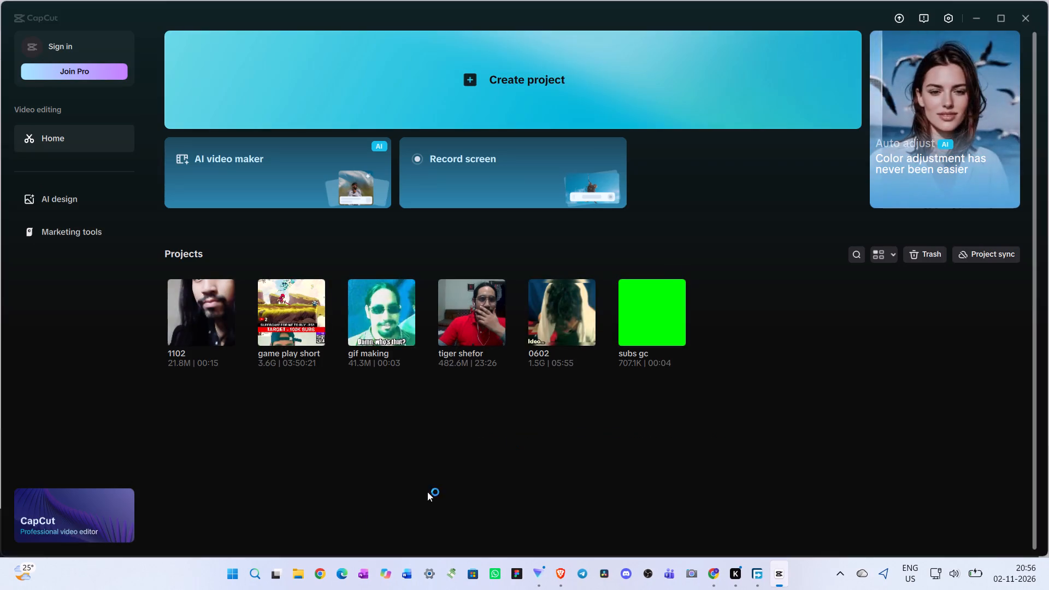
# Open project 1102, place the playhead at the cut at 00:00:10:06, and select the Firefly.jpg clip.
pyautogui.click(203, 309)
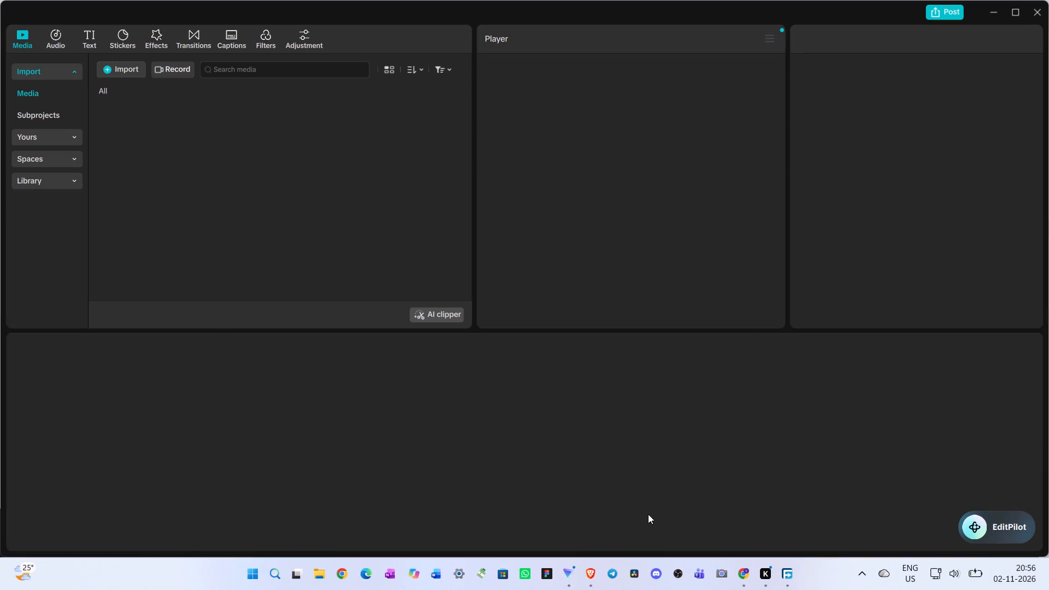
pyautogui.click(386, 397)
pyautogui.moveTo(386, 397); pyautogui.dragTo(517, 470)
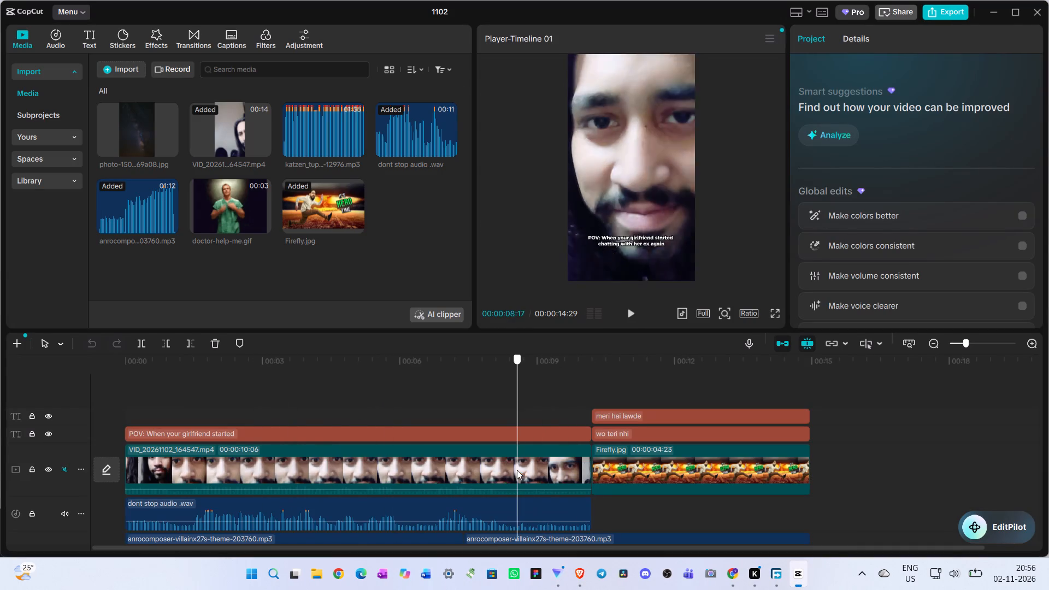
pyautogui.moveTo(517, 470); pyautogui.dragTo(594, 471)
pyautogui.click(645, 481)
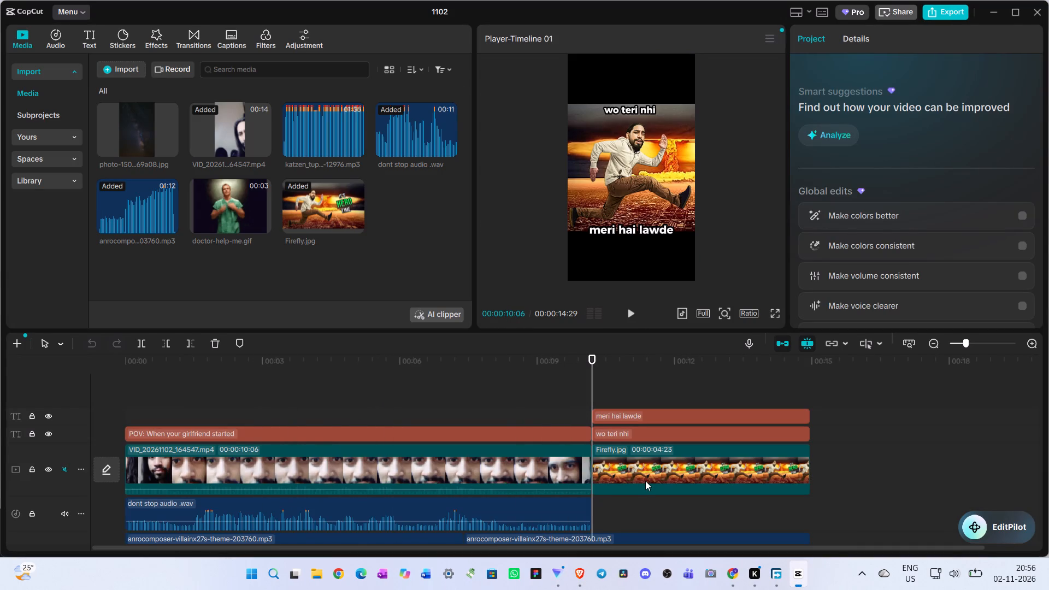
pyautogui.click(724, 512)
pyautogui.moveTo(724, 512); pyautogui.dragTo(614, 526)
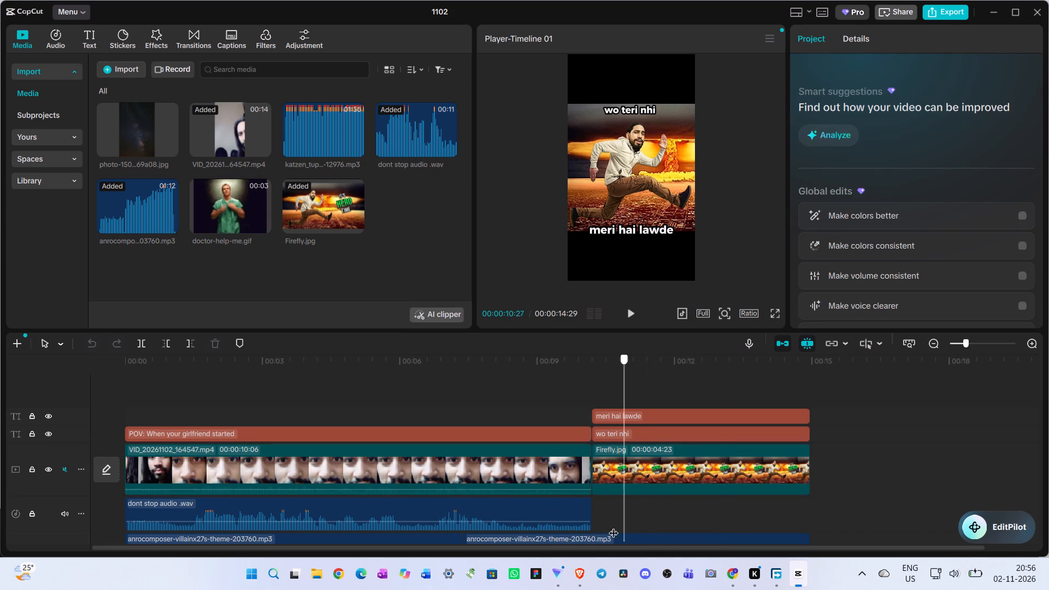
pyautogui.moveTo(614, 526); pyautogui.dragTo(590, 527)
pyautogui.click(647, 481)
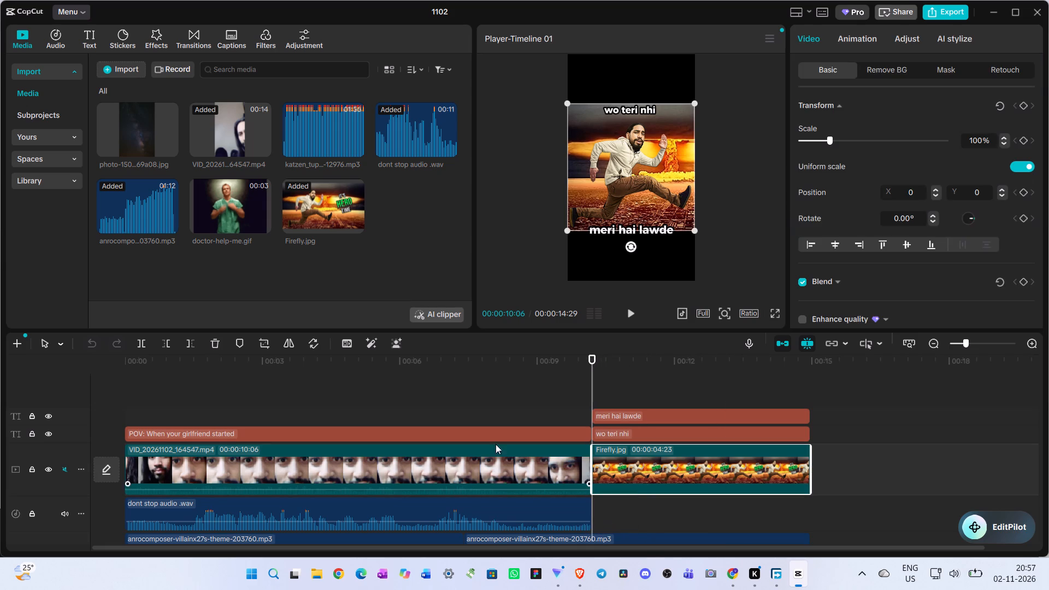
# Browse the trending video effects and transitions for something suitable at the cut into Firefly.jpg.
pyautogui.click(150, 38)
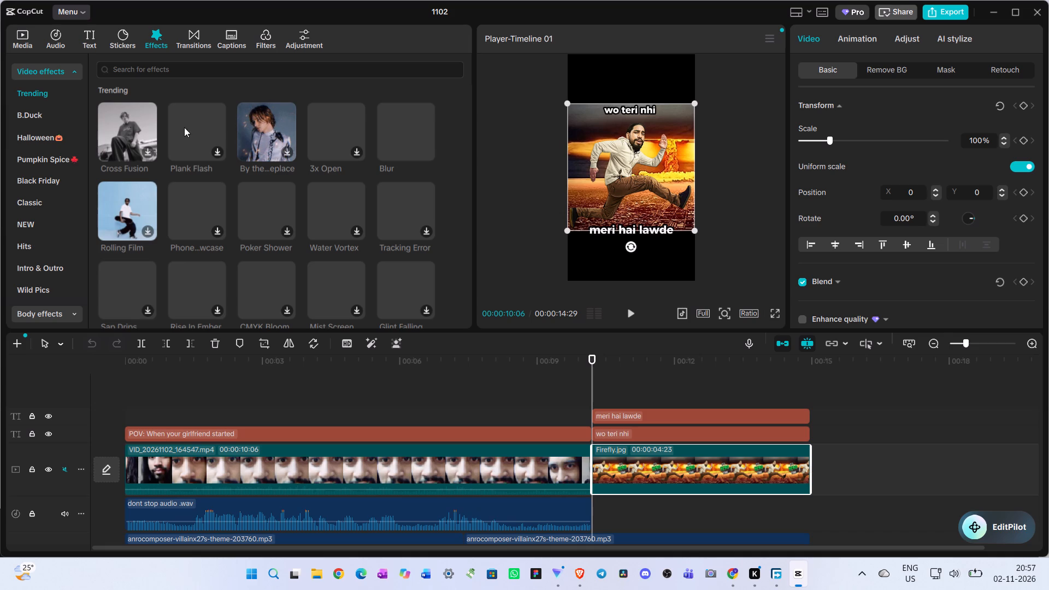
pyautogui.click(247, 70)
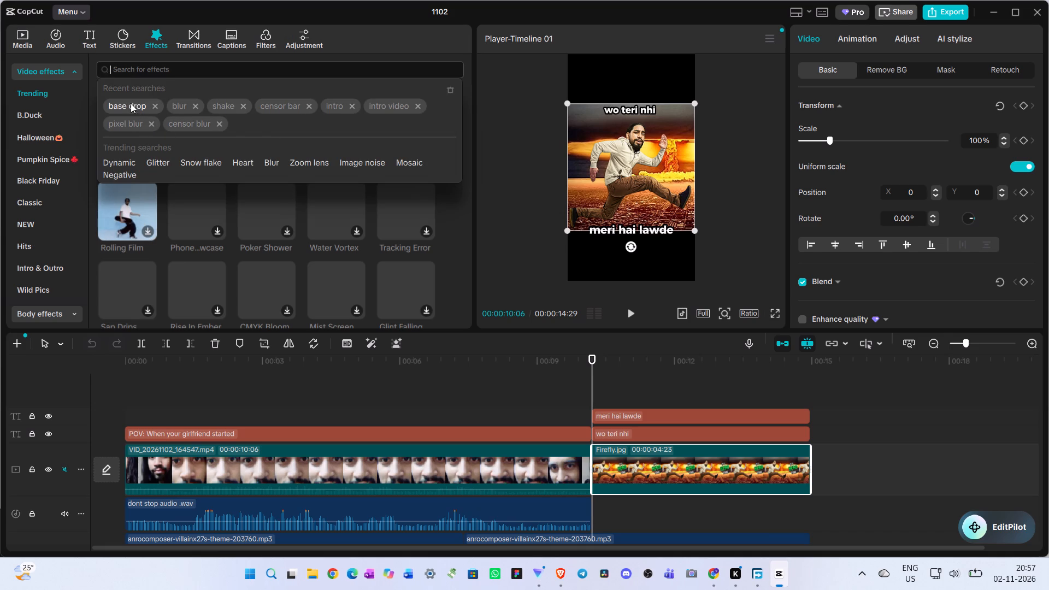
pyautogui.click(203, 33)
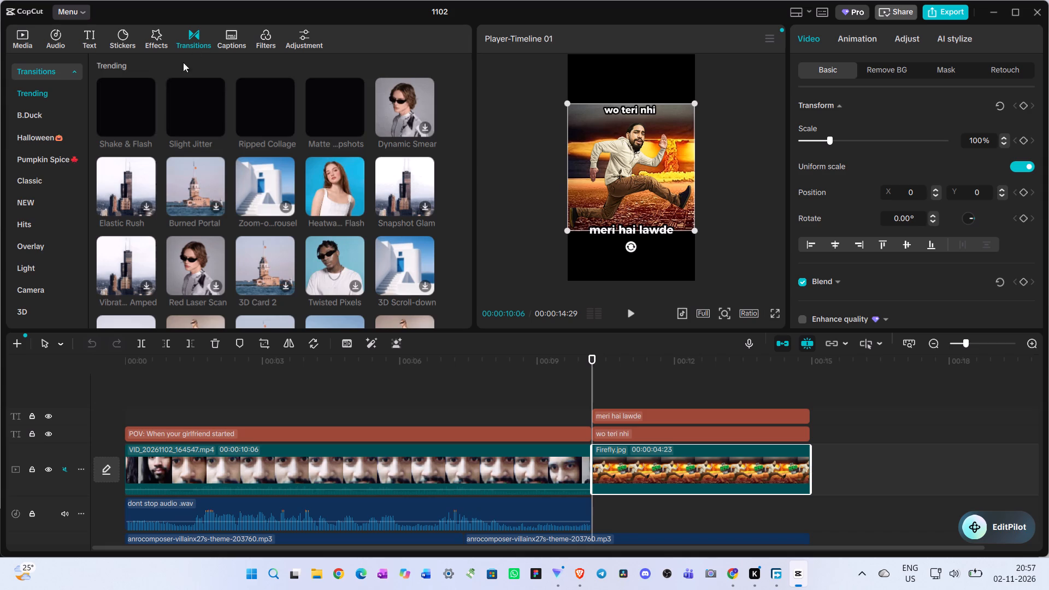
pyautogui.scroll(6, 154, 187)
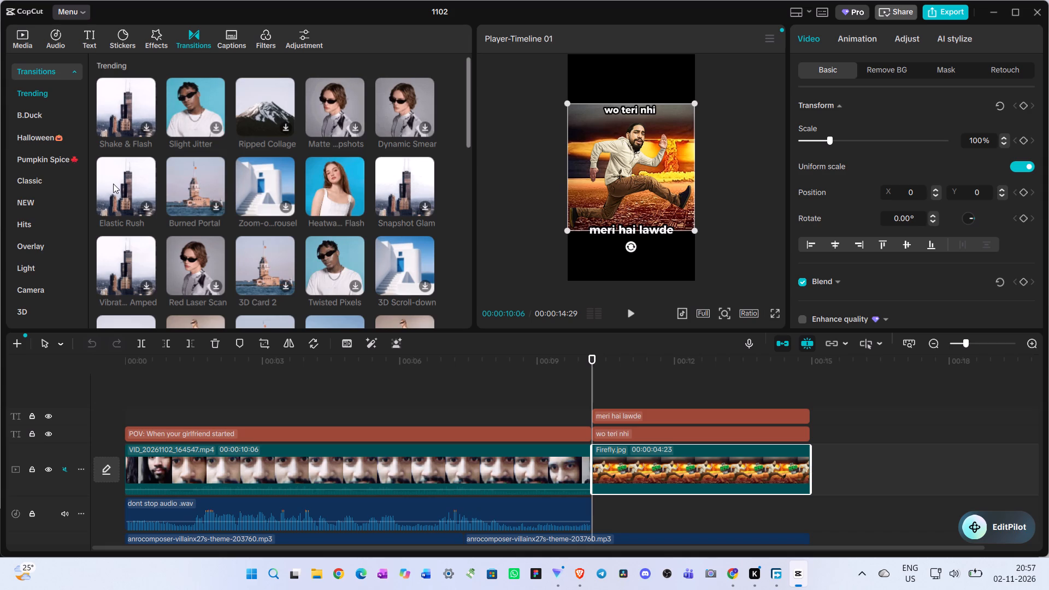
pyautogui.scroll(2, 113, 184)
pyautogui.scroll(-2, 113, 181)
pyautogui.scroll(3, 119, 182)
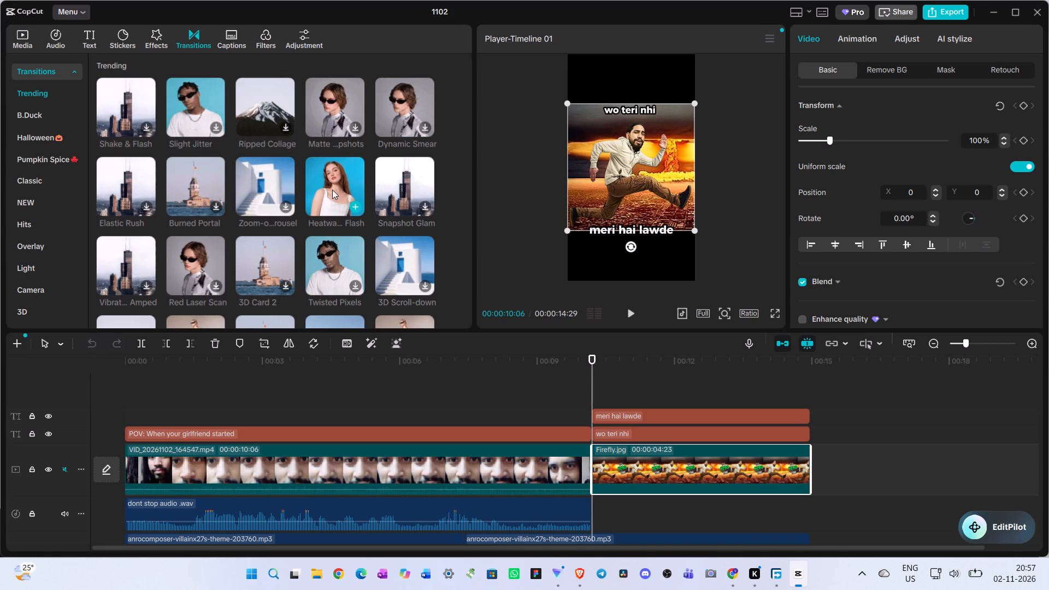
pyautogui.scroll(-1, 341, 190)
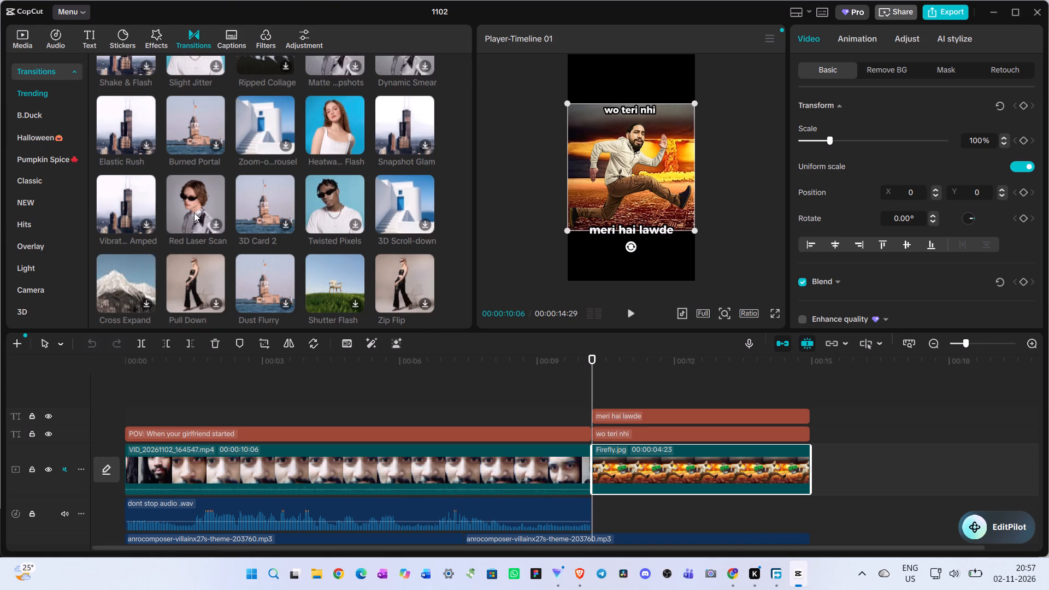
# Search the video effects for "white flash" and reload the search.
pyautogui.click(155, 39)
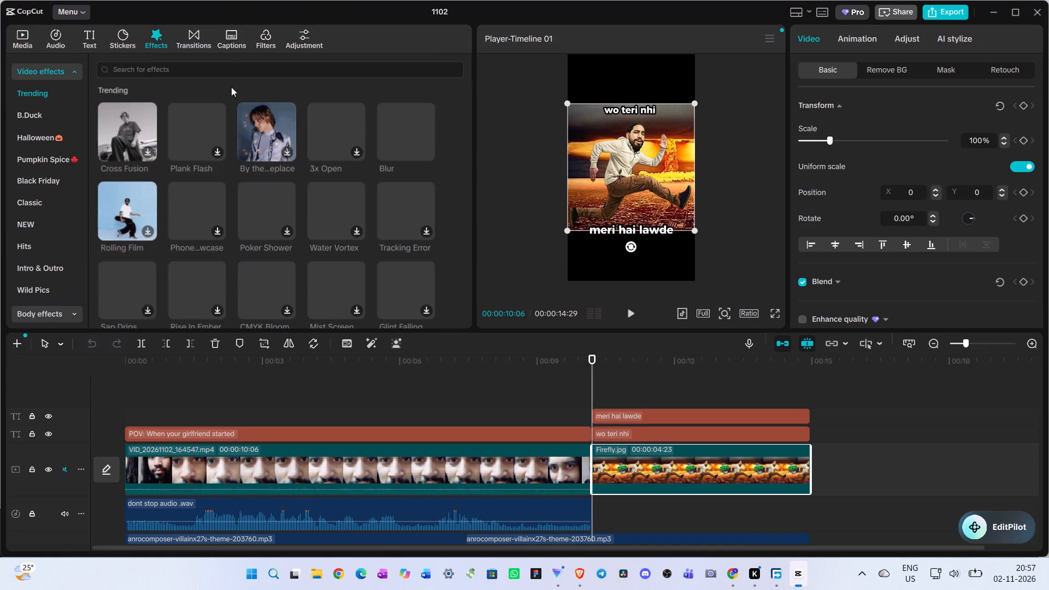
pyautogui.click(225, 69)
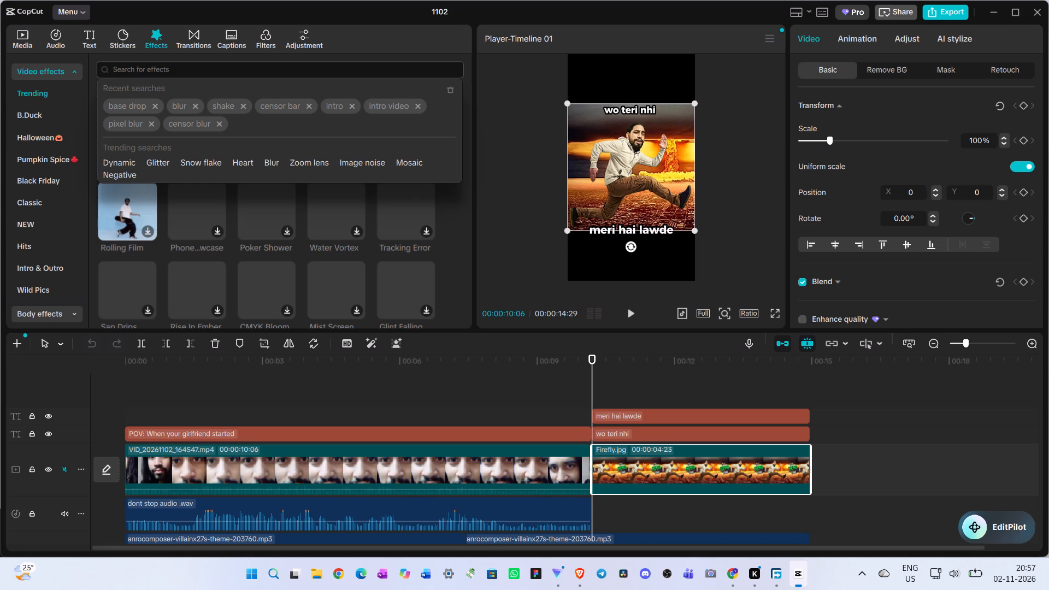
pyautogui.write('white flash')
pyautogui.press('space')
pyautogui.press('Return')
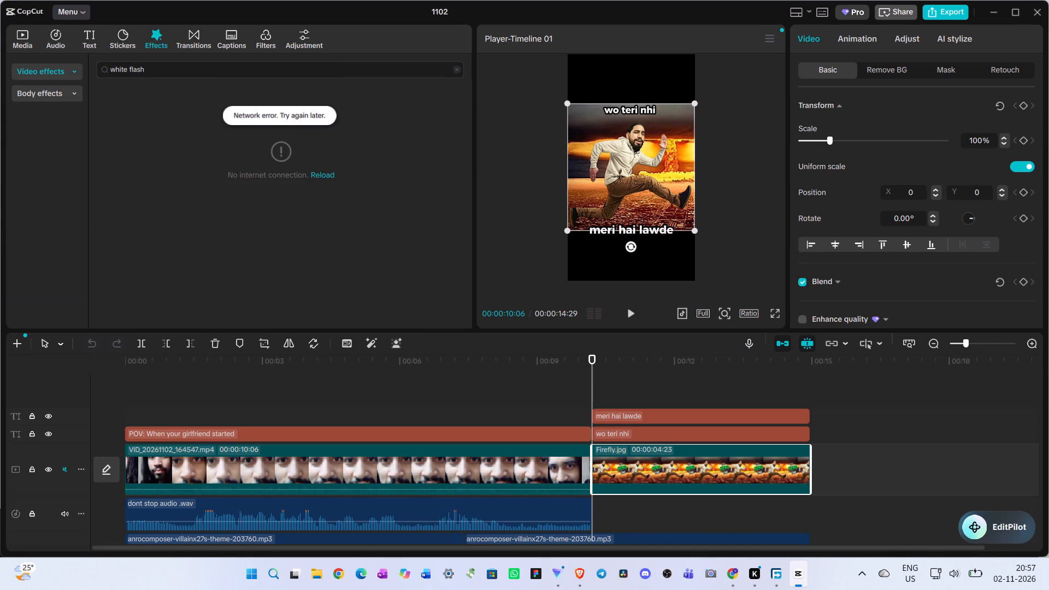
pyautogui.click(322, 172)
# Close project 1102 and exit CapCut.
pyautogui.click(1035, 11)
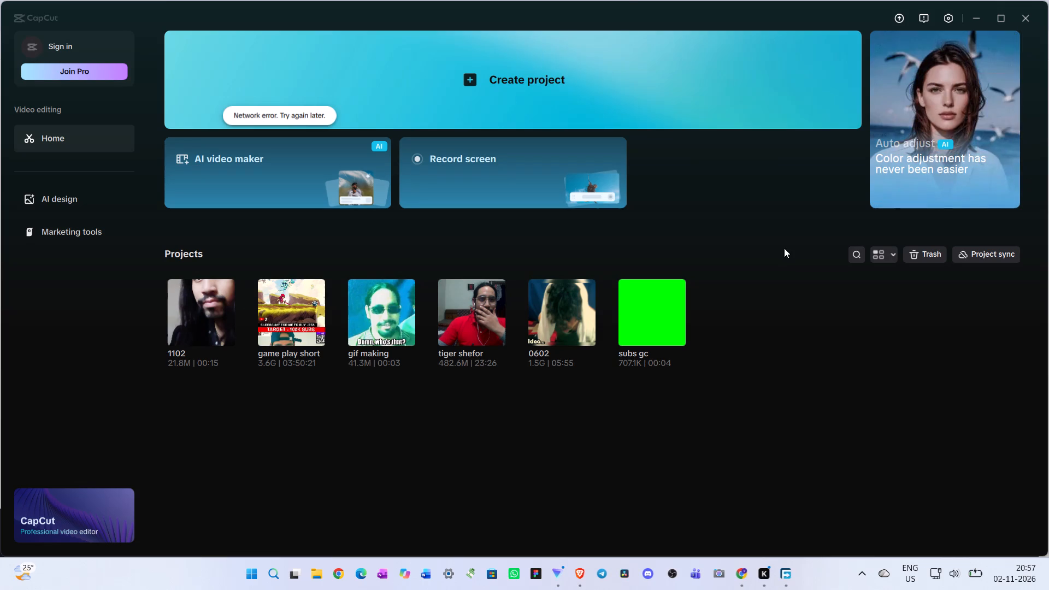
pyautogui.click(1026, 17)
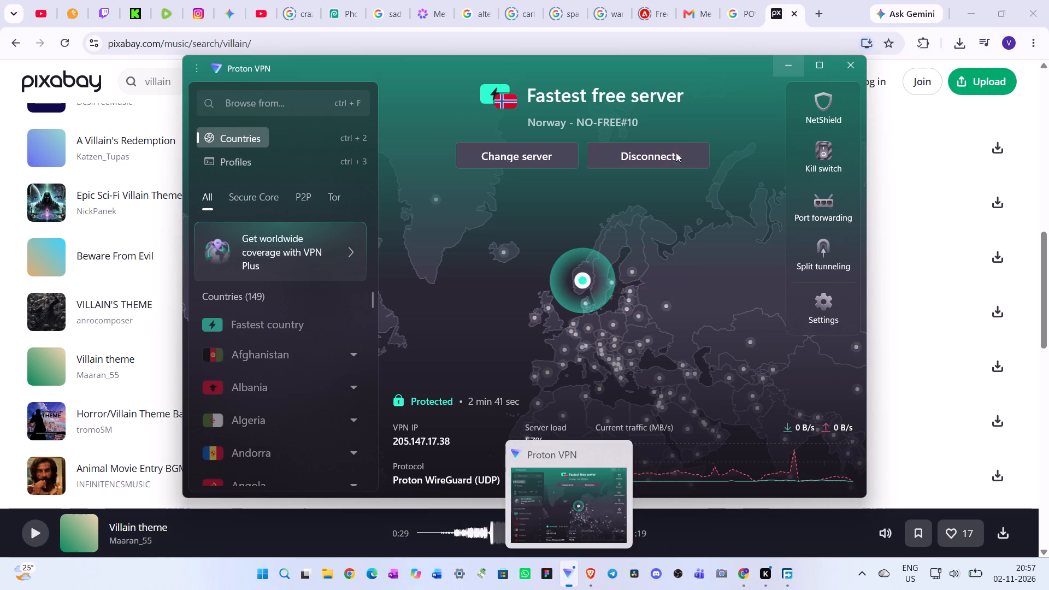
# Switch to Proton VPN and change to a different free server.
pyautogui.click(514, 160)
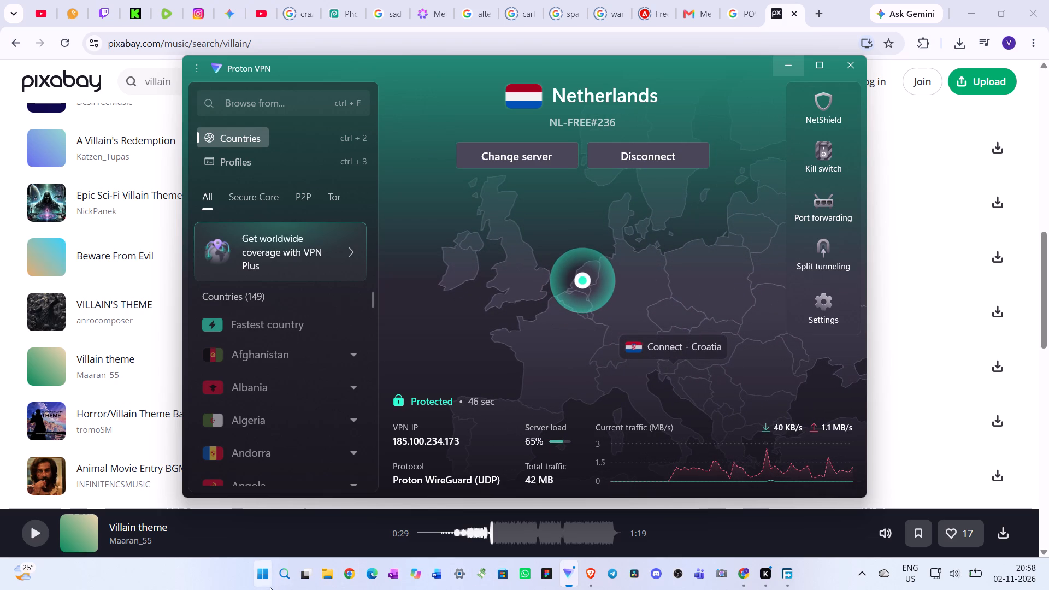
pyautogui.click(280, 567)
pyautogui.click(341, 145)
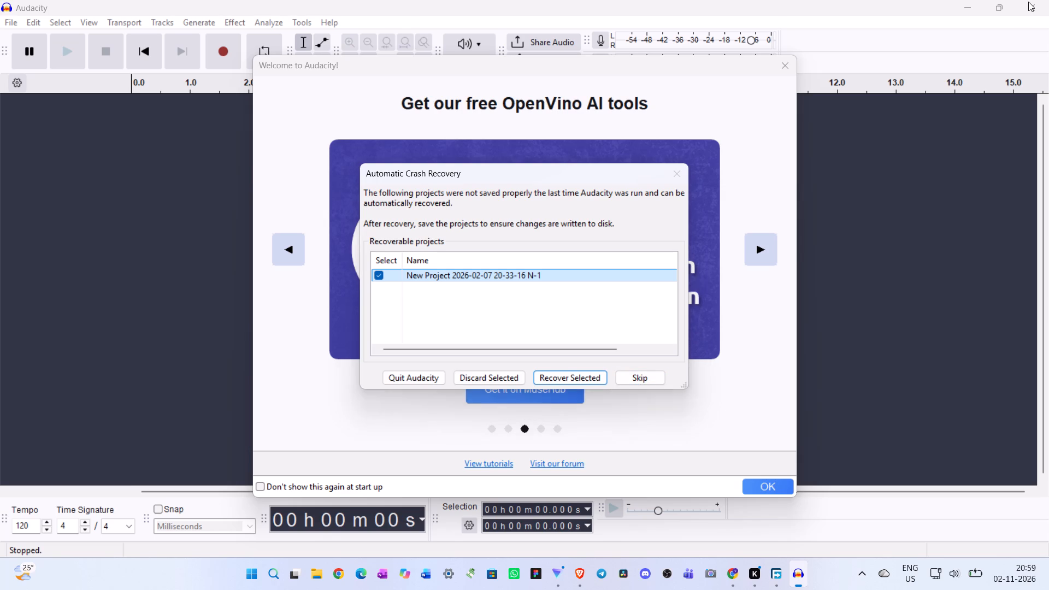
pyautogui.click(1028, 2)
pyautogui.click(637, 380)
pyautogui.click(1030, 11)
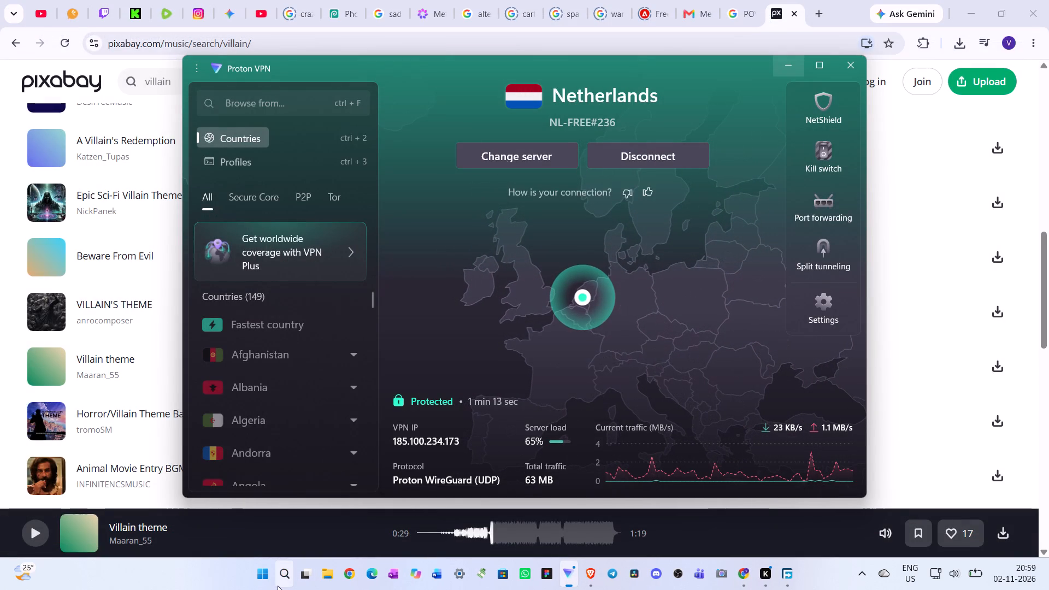
# Launch CapCut again from Windows search.
pyautogui.click(286, 576)
pyautogui.click(380, 223)
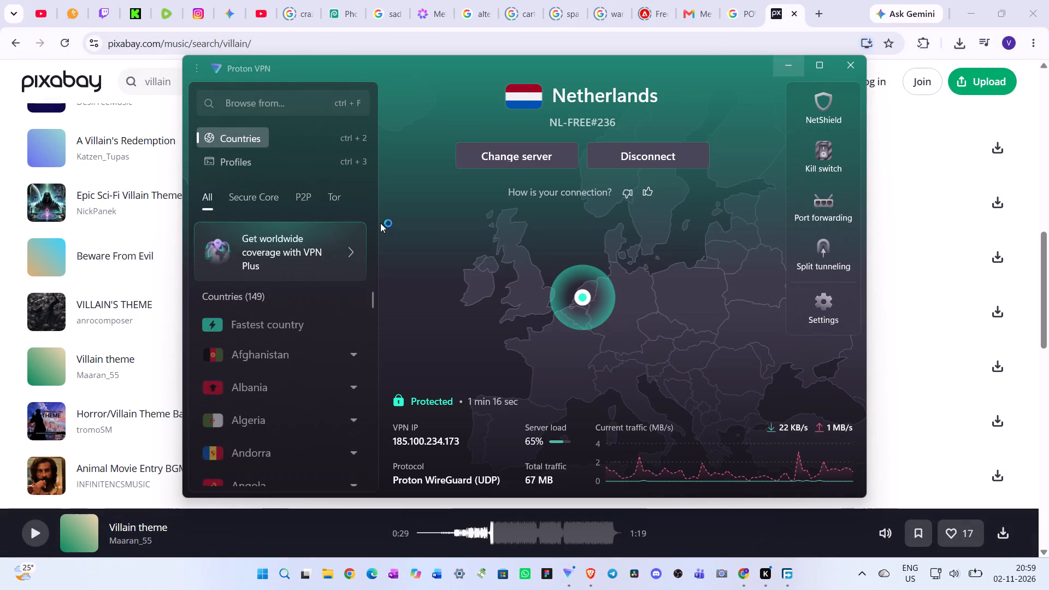
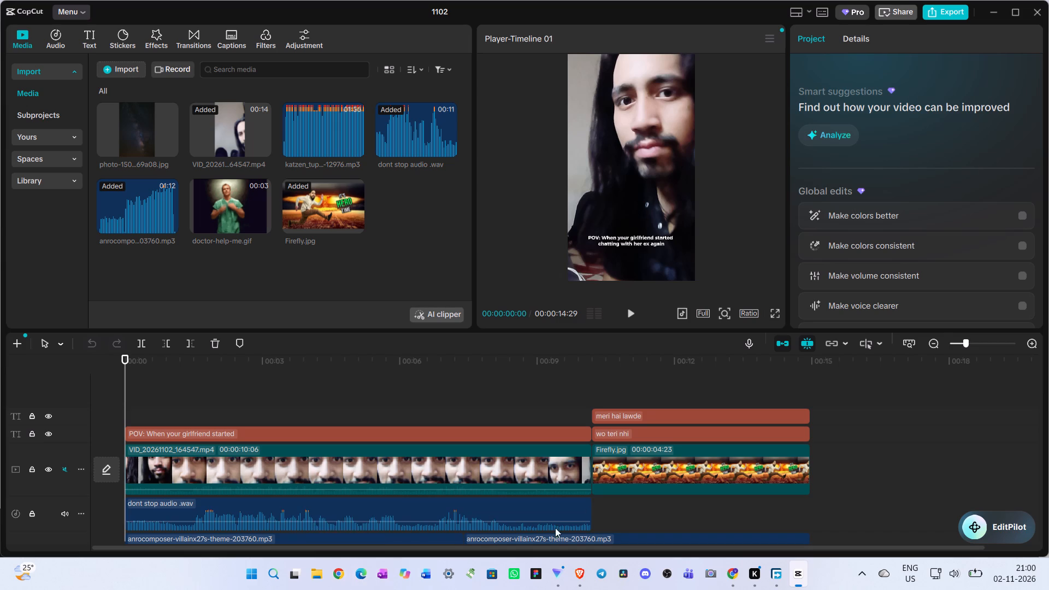
# Play the timeline from about 00:00:04:13 into the Firefly.jpg ending to review the cut.
pyautogui.click(562, 403)
pyautogui.moveTo(562, 403); pyautogui.dragTo(327, 360)
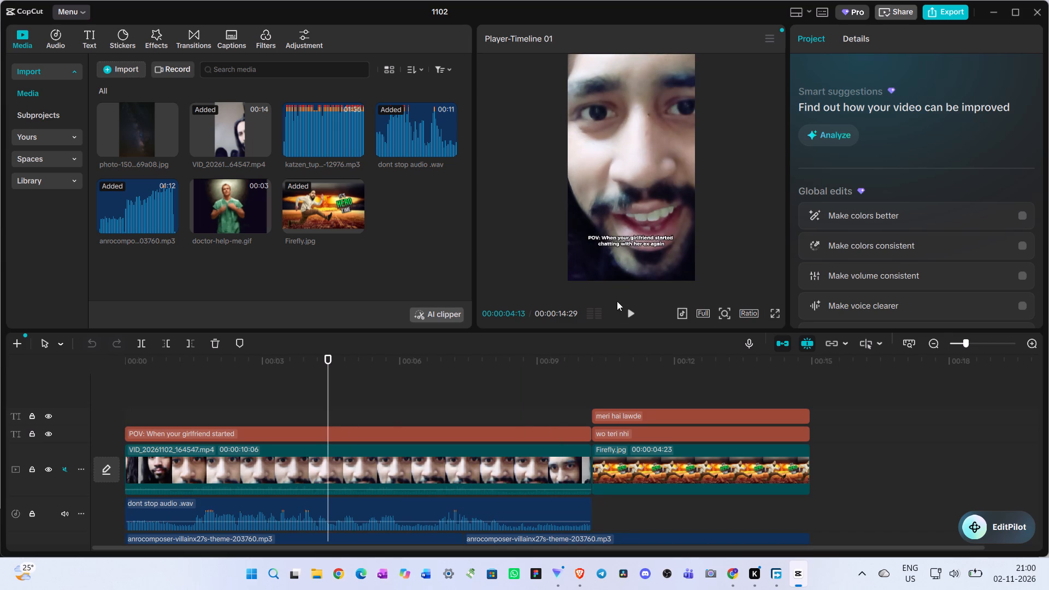
pyautogui.click(630, 316)
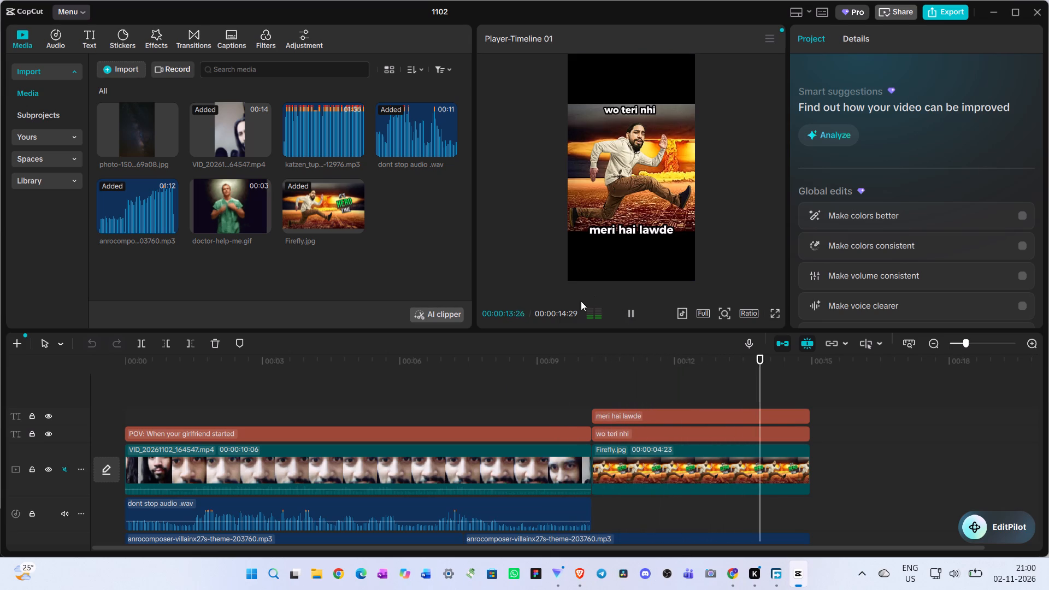
# Find the moment near the end of the selfie video where the face pulls back, and split the clip at 00:00:09:10.
pyautogui.click(460, 391)
pyautogui.press('space')
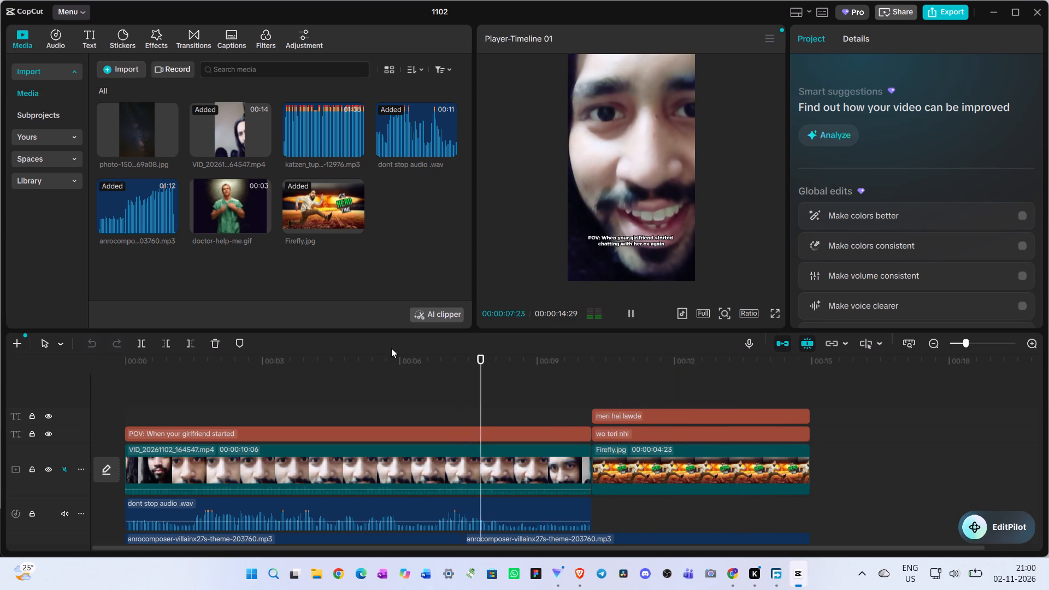
pyautogui.press('space')
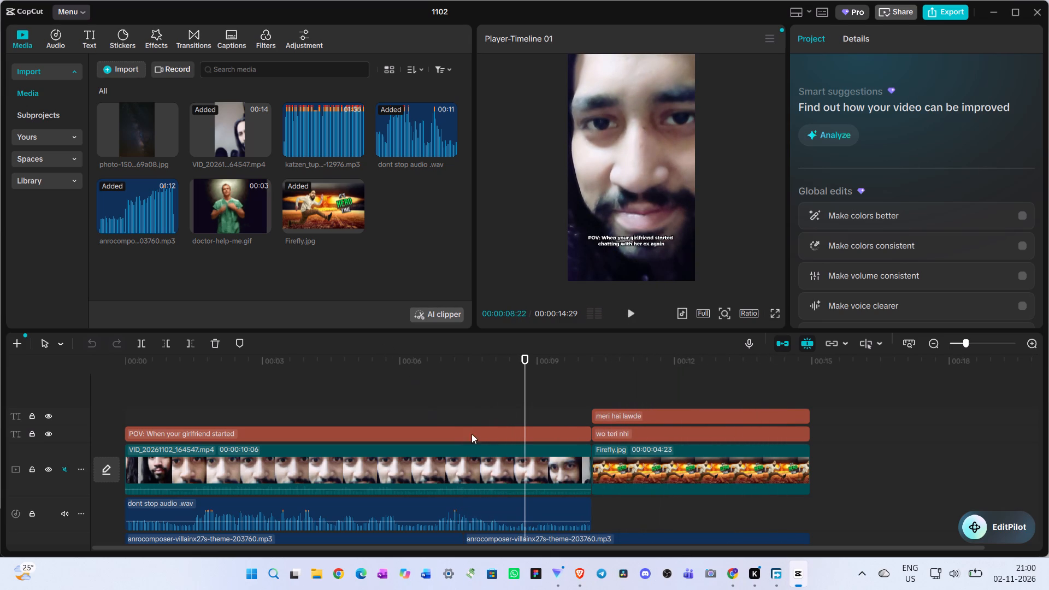
pyautogui.press('space')
pyautogui.press('space')
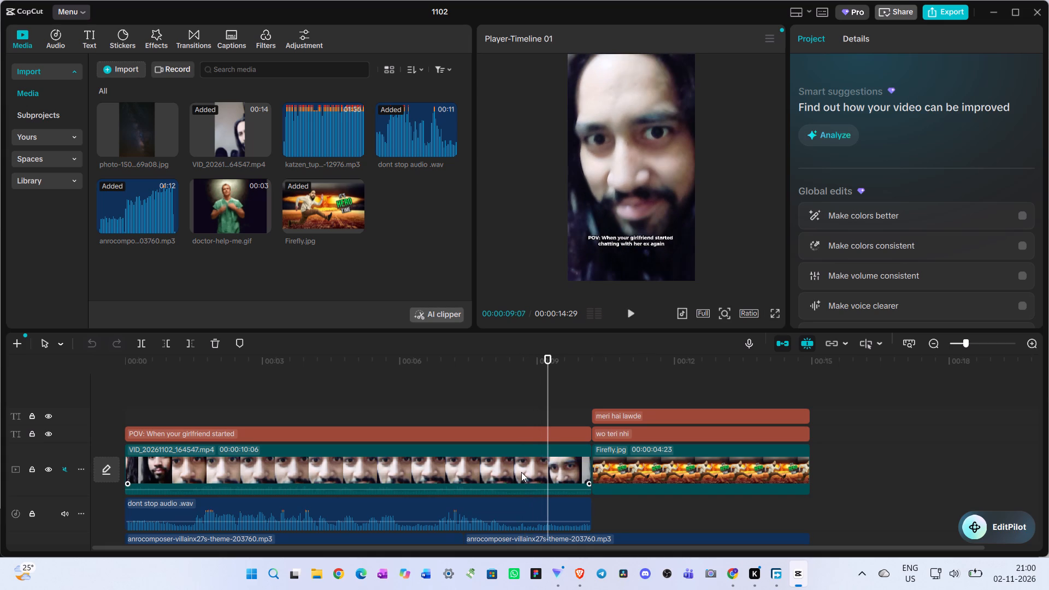
pyautogui.press('space')
pyautogui.press('space')
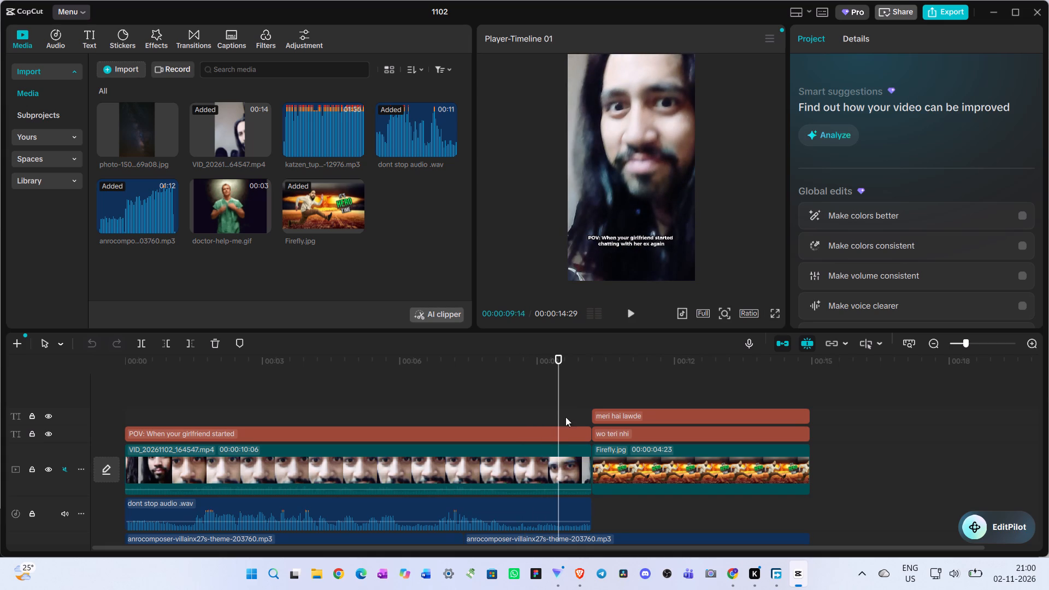
pyautogui.moveTo(559, 402); pyautogui.dragTo(526, 402)
pyautogui.press('space')
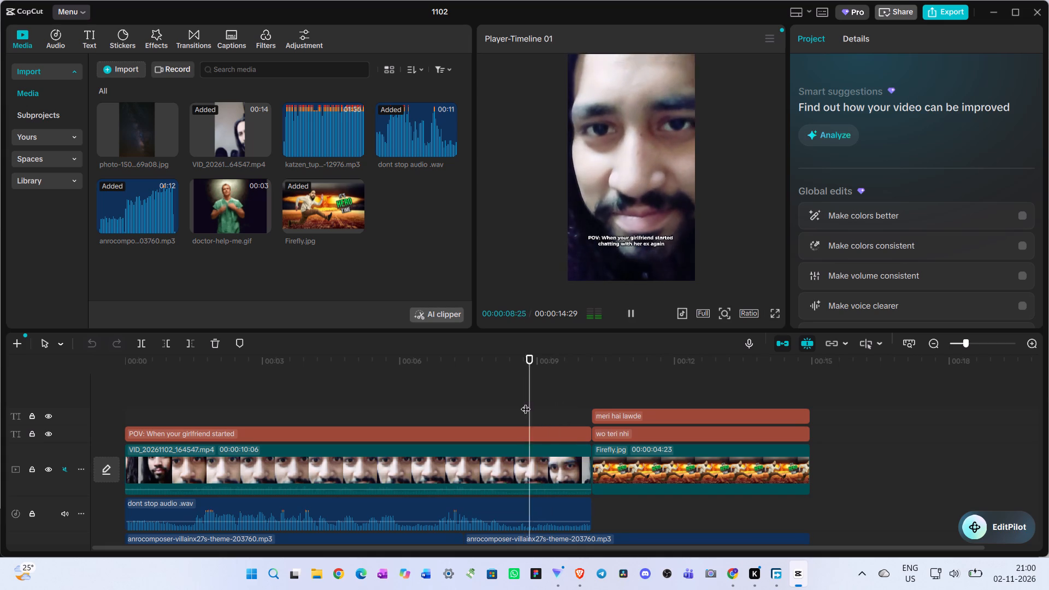
pyautogui.press('space')
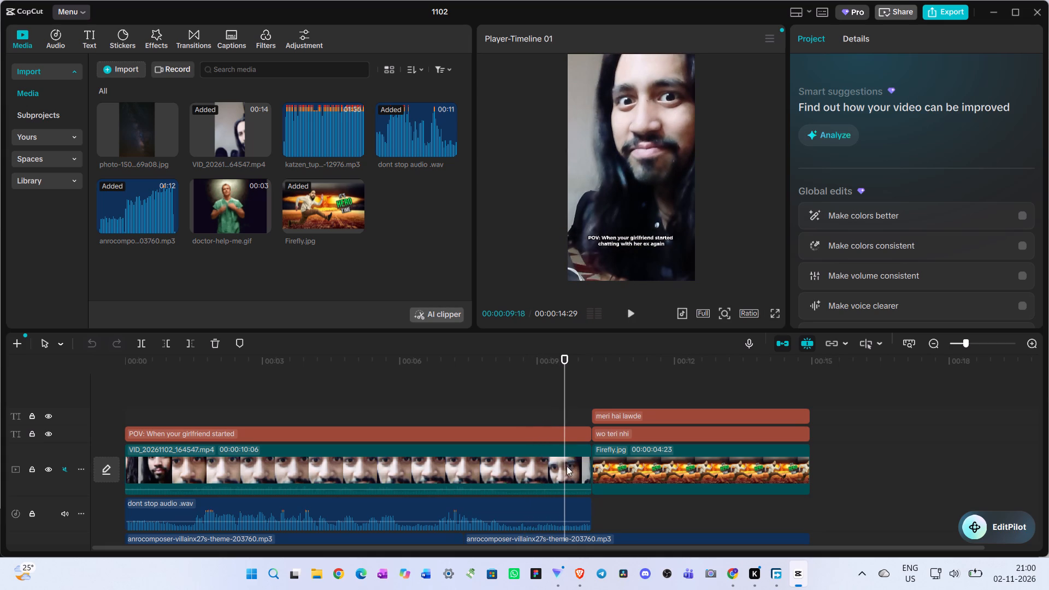
pyautogui.click(519, 398)
pyautogui.press('space')
pyautogui.press('space')
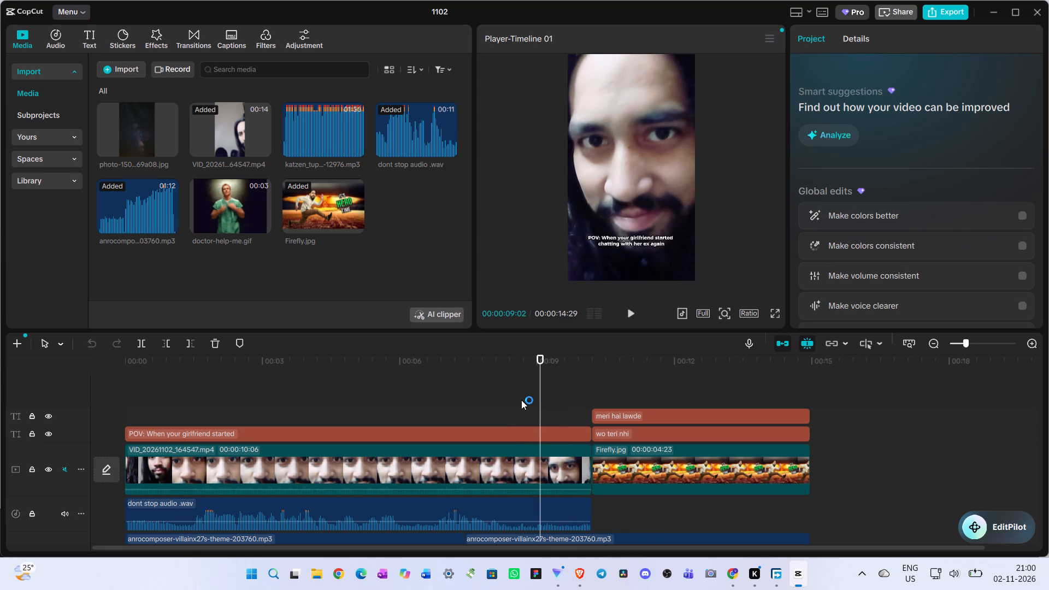
pyautogui.press('space')
pyautogui.press('space')
pyautogui.click(553, 475)
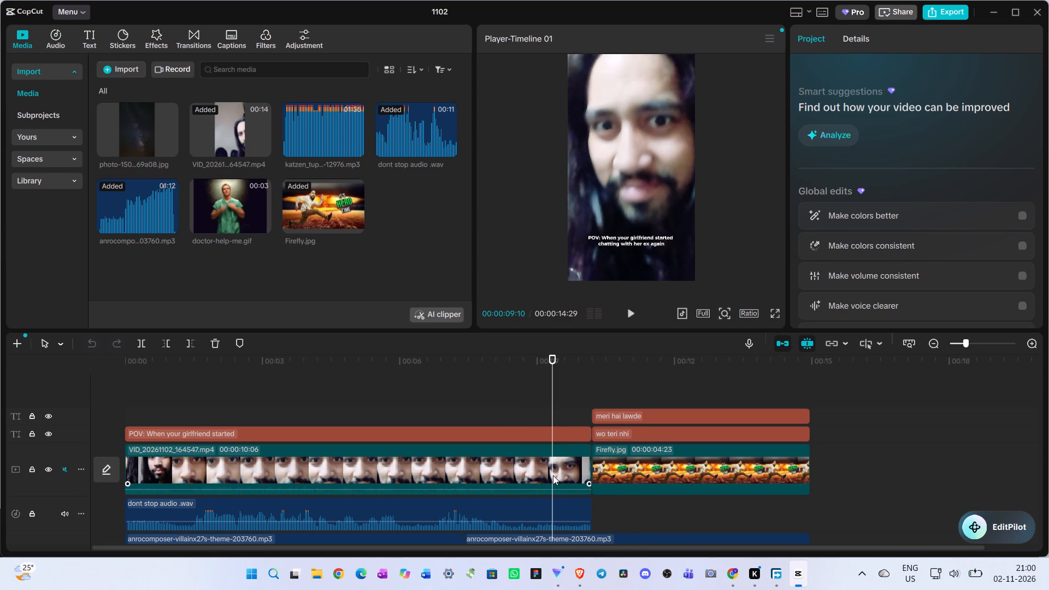
pyautogui.hotkey('ctrl', 'b')
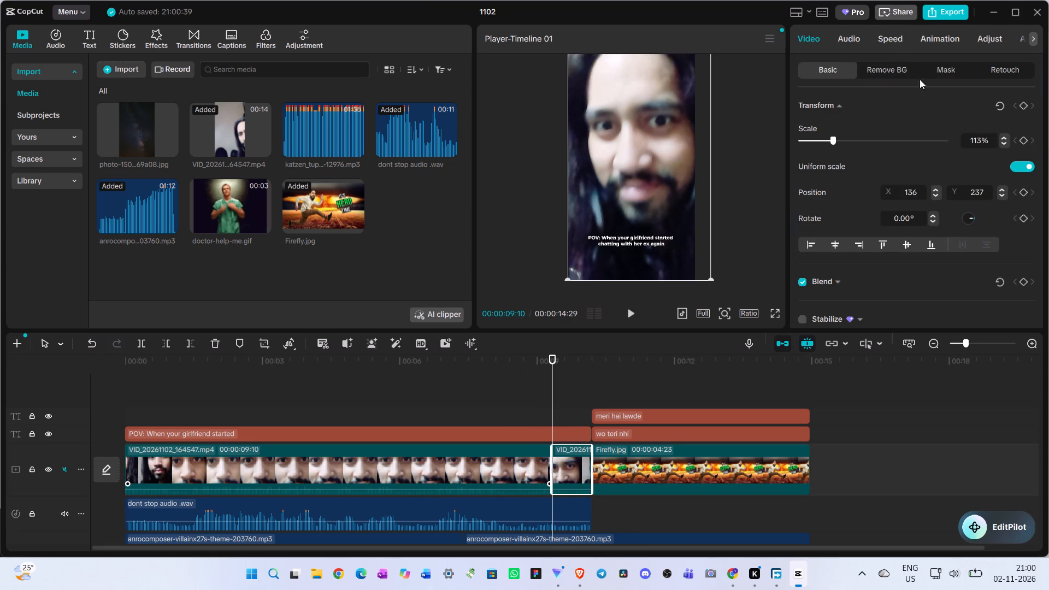
# Slow the short selfie segment after the split to 0.60x speed.
pyautogui.click(897, 36)
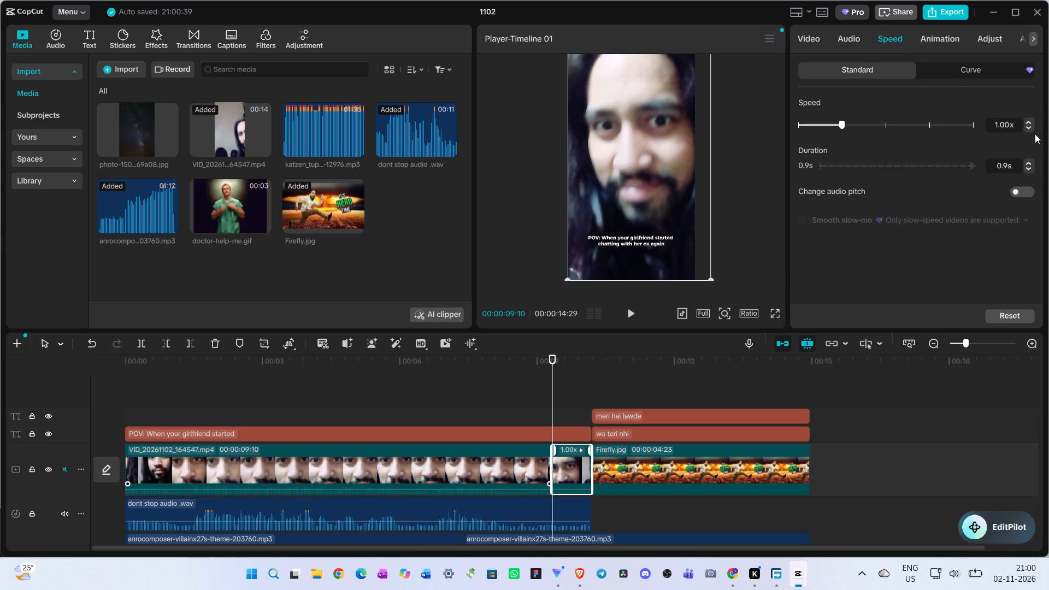
pyautogui.doubleClick(1029, 131)
pyautogui.click(1027, 127)
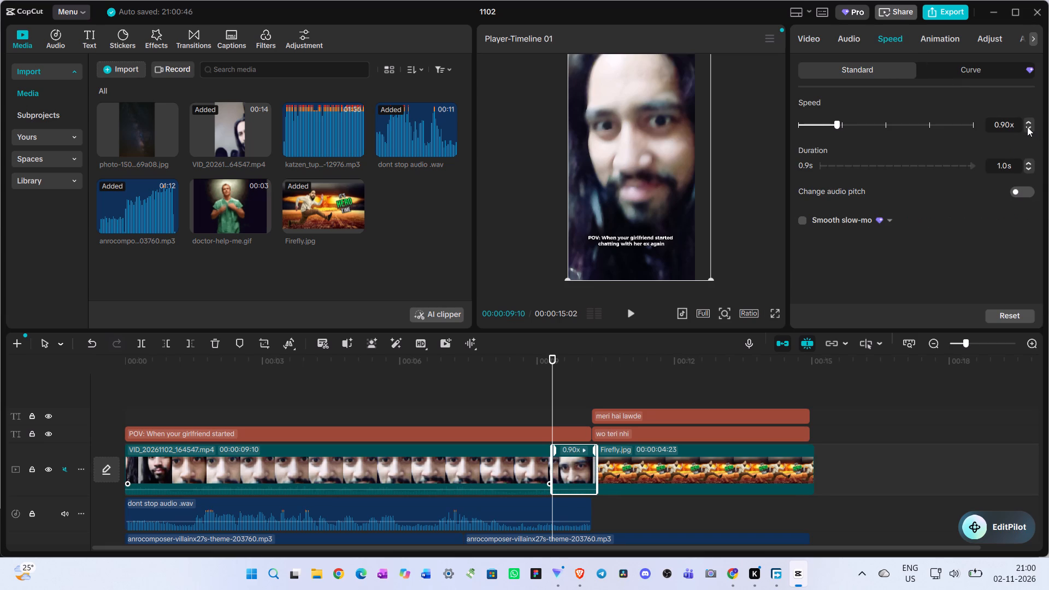
pyautogui.doubleClick(1027, 127)
pyautogui.click(1027, 127)
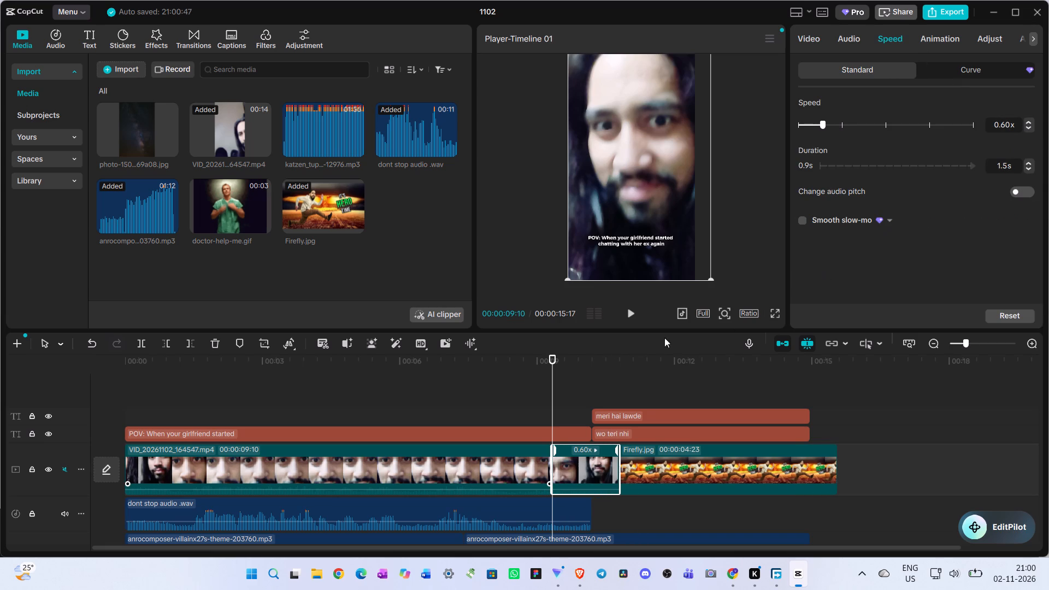
# Play the slowed segment and its cut to Firefly.jpg twice, checking the captions and audio tracks.
pyautogui.click(512, 383)
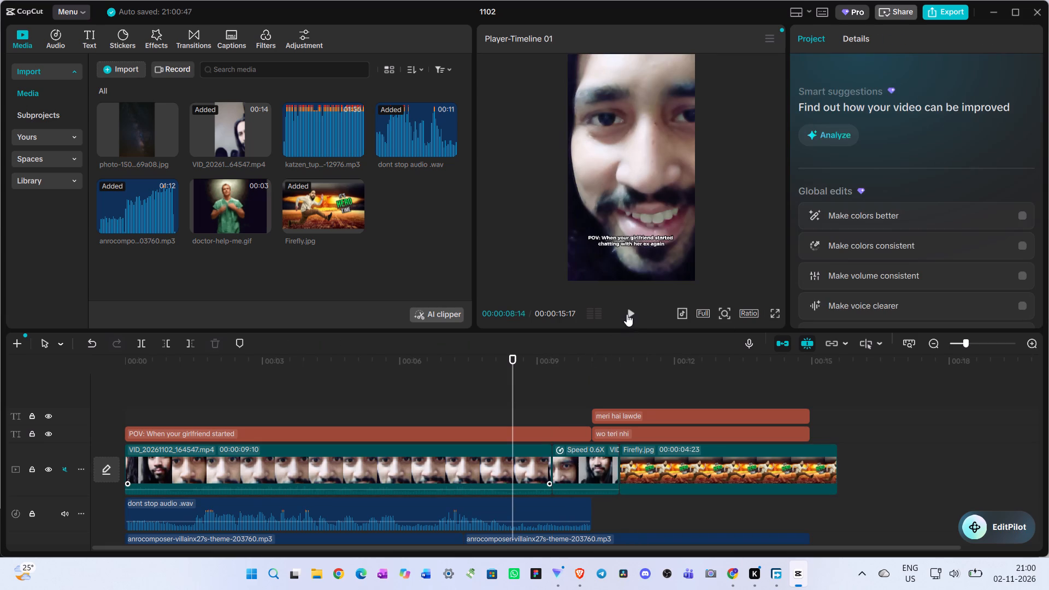
pyautogui.click(627, 314)
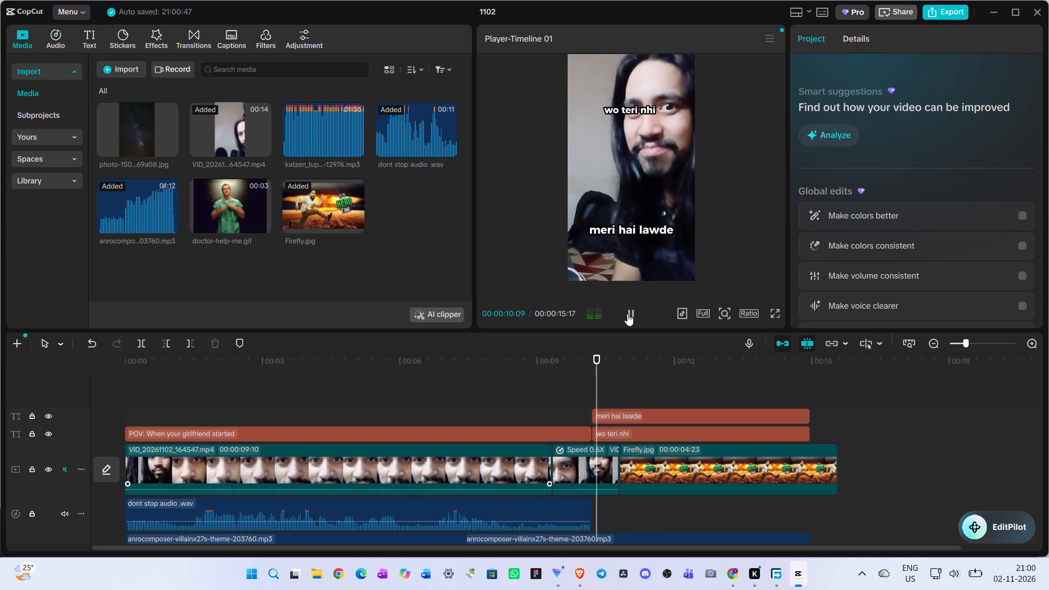
pyautogui.click(562, 397)
pyautogui.moveTo(562, 397); pyautogui.dragTo(487, 397)
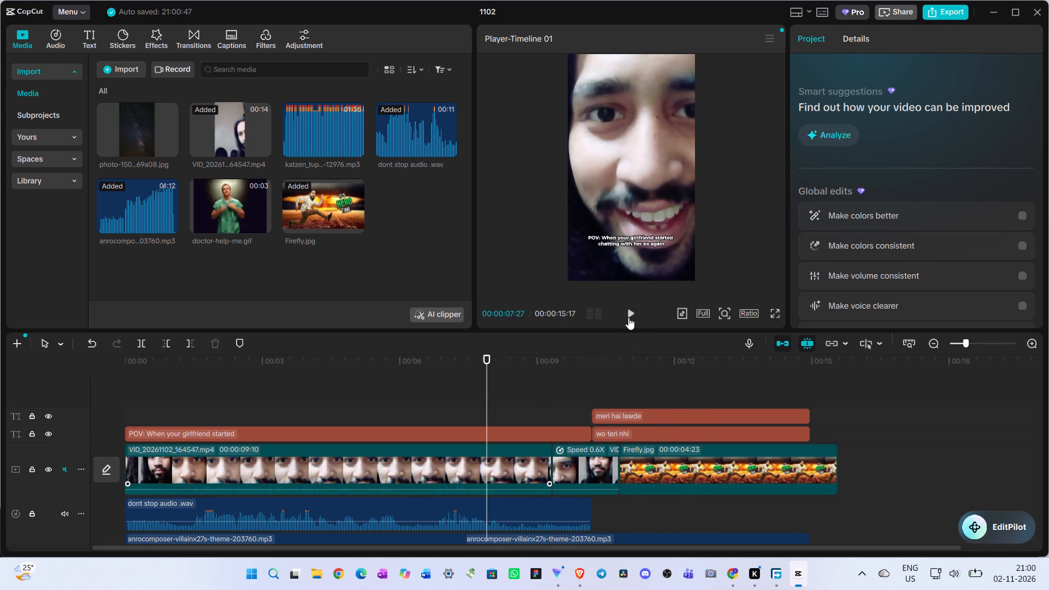
pyautogui.click(628, 312)
pyautogui.scroll(-4, 555, 403)
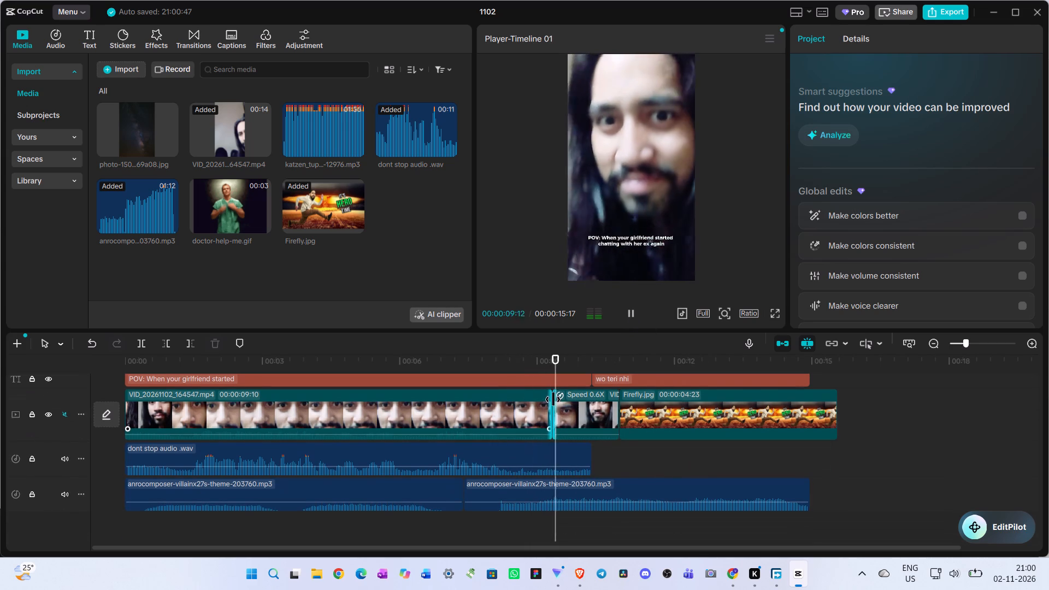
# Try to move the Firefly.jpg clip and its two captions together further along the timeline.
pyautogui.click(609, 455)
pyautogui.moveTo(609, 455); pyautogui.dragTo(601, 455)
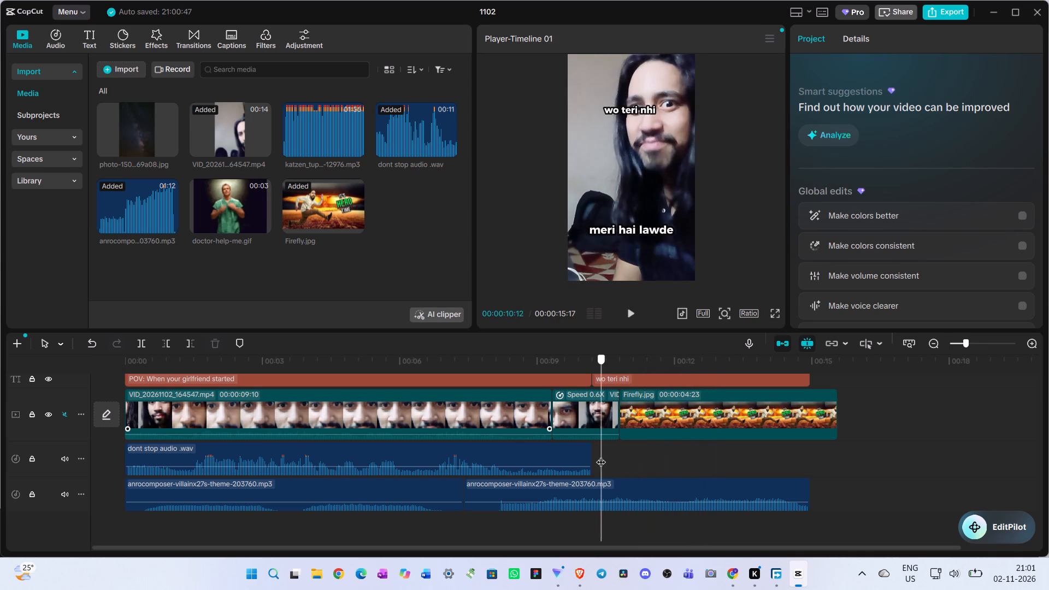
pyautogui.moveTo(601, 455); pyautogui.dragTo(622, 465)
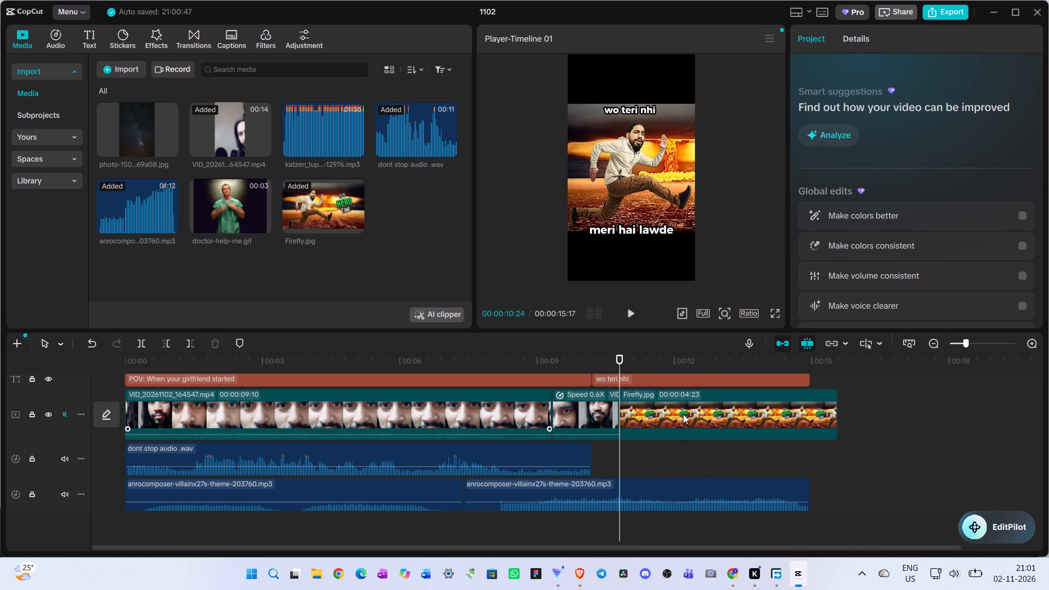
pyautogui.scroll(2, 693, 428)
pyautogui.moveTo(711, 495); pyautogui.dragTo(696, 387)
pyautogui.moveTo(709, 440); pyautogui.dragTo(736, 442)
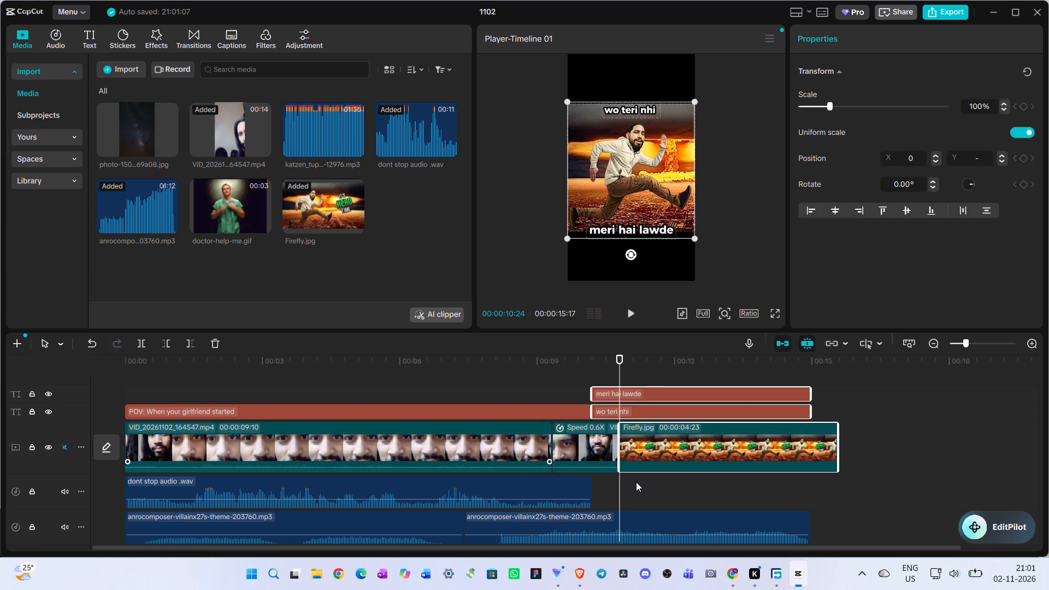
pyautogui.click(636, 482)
# Trim the starts of the "wo teri nhi" and "meri hai lawde" captions to the start of Firefly.jpg at 00:00:10:24.
pyautogui.click(603, 369)
pyautogui.moveTo(603, 369); pyautogui.dragTo(618, 371)
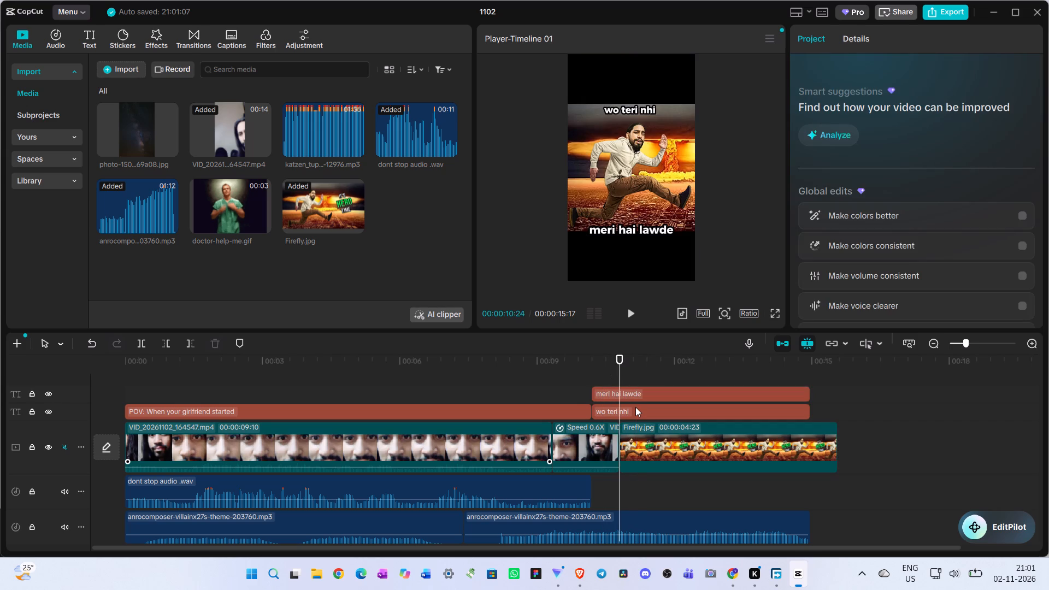
pyautogui.click(635, 407)
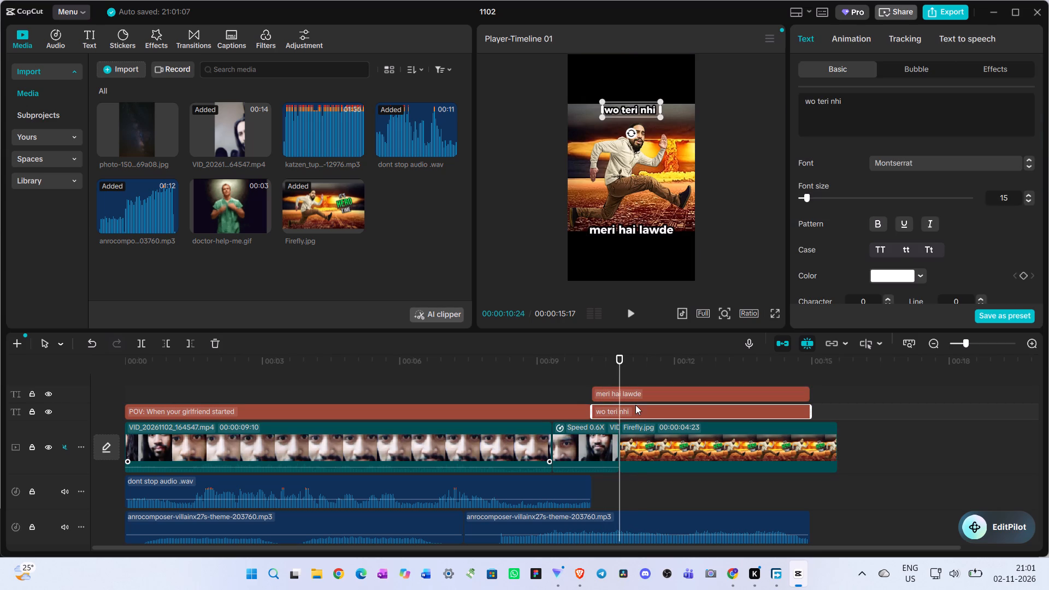
pyautogui.press('q')
pyautogui.click(643, 392)
pyautogui.press('q')
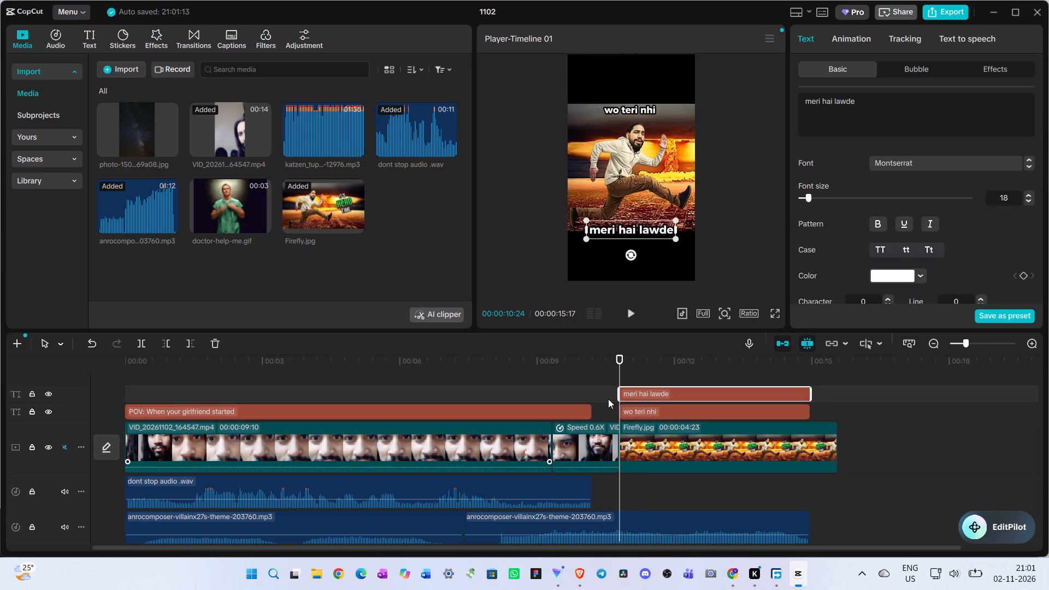
# Extend the "POV: When your girlfriend started" caption to end where the "wo teri nhi" caption starts.
pyautogui.click(607, 399)
pyautogui.moveTo(607, 399); pyautogui.dragTo(578, 399)
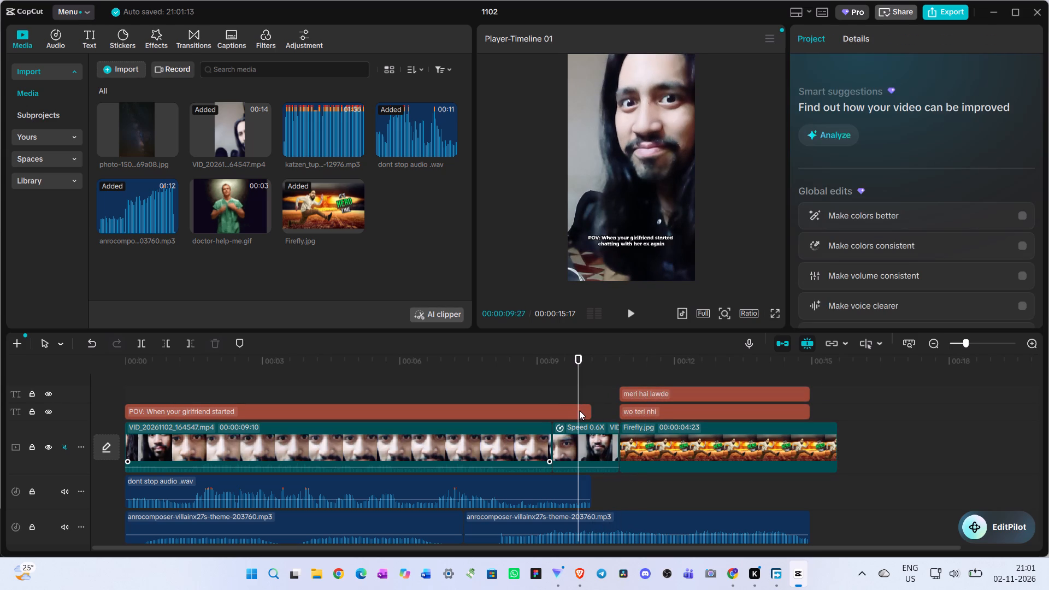
pyautogui.click(579, 410)
pyautogui.moveTo(593, 414); pyautogui.dragTo(626, 417)
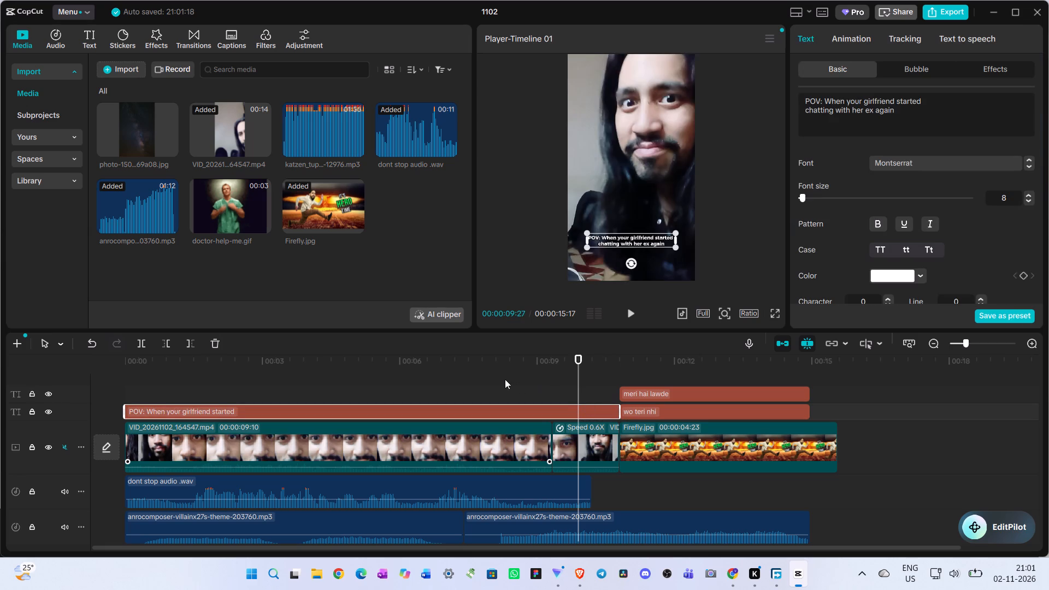
# Play from the last part of the selfie clip through the Firefly.jpg ending to check caption timing and where the music stops.
pyautogui.click(505, 379)
pyautogui.press('space')
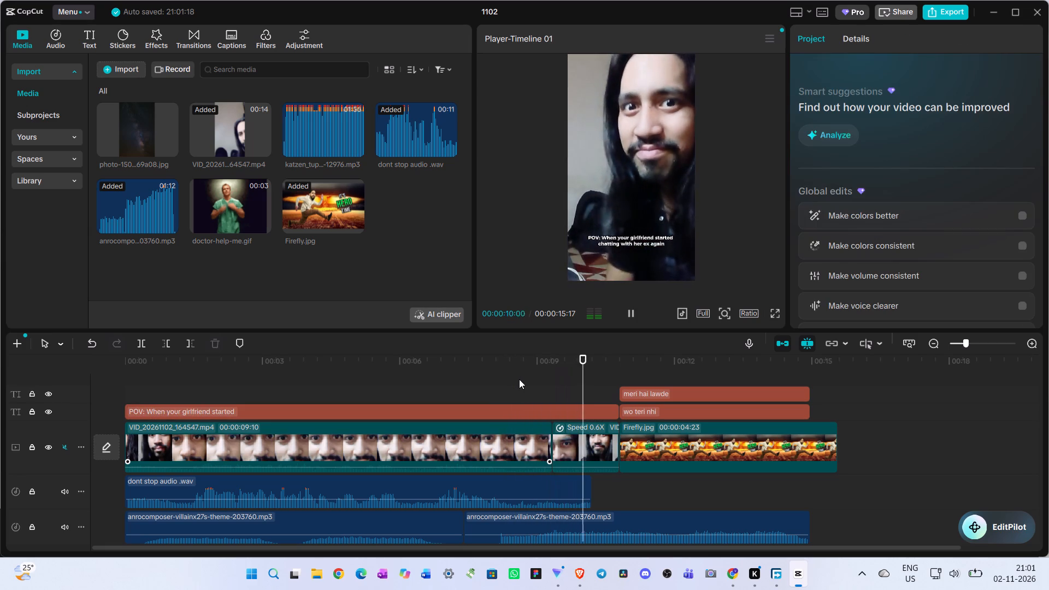
pyautogui.click(484, 382)
pyautogui.press('space')
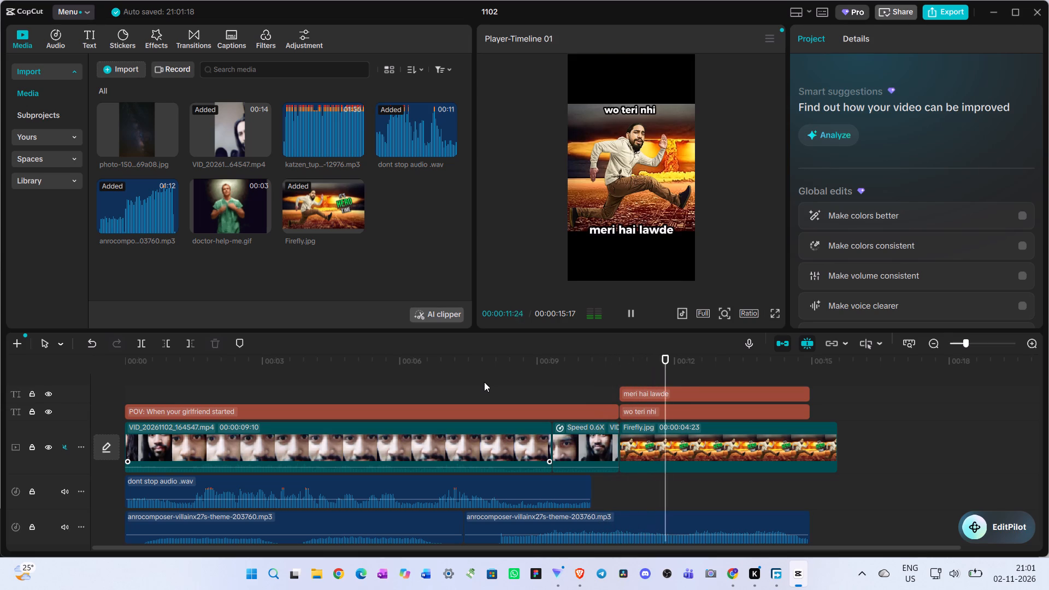
pyautogui.press('space')
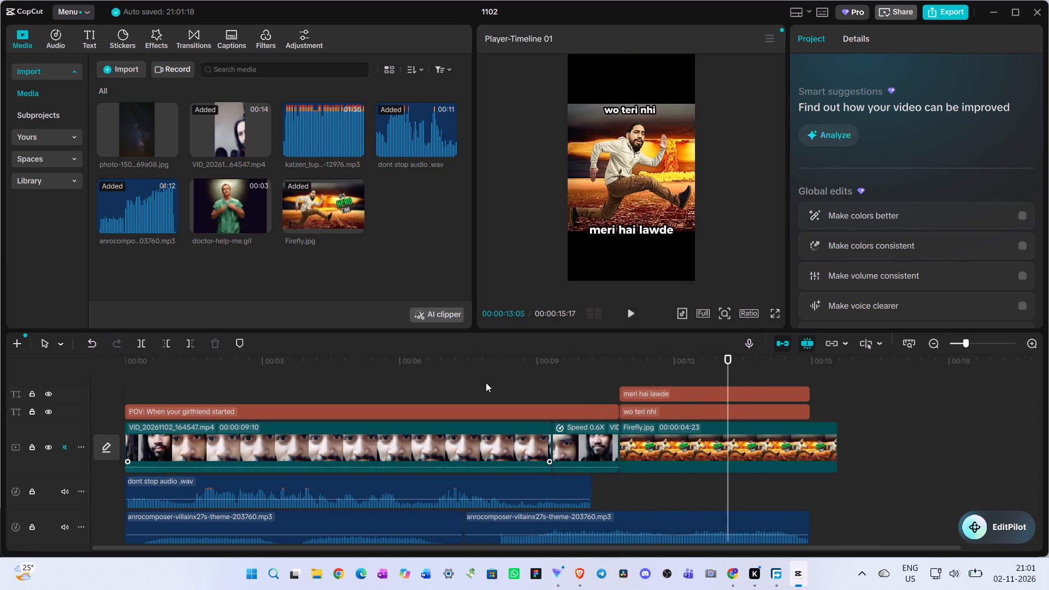
pyautogui.press('space')
pyautogui.press('space')
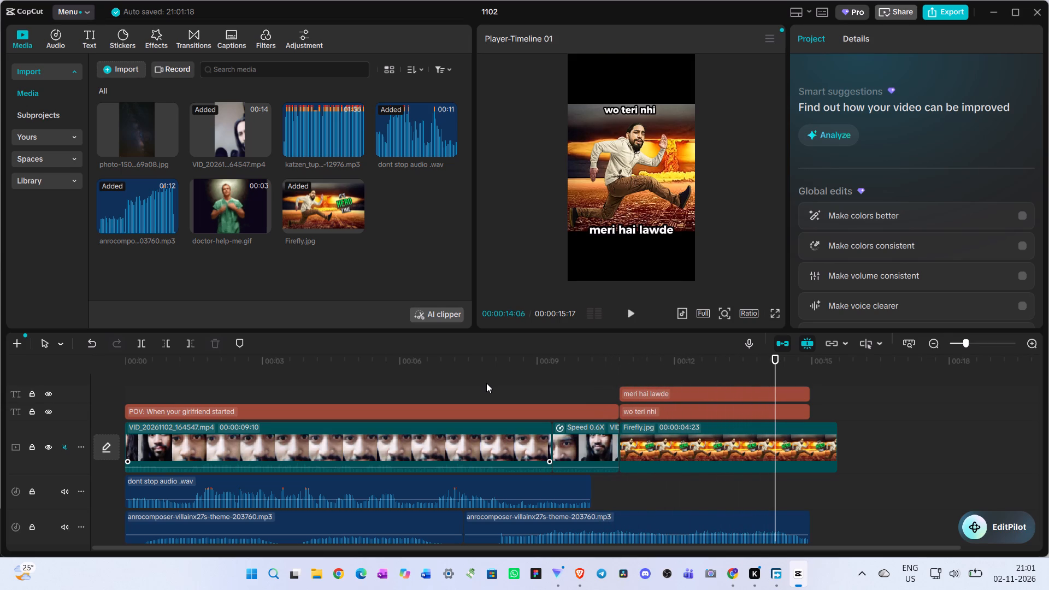
pyautogui.press('space')
pyautogui.press('space')
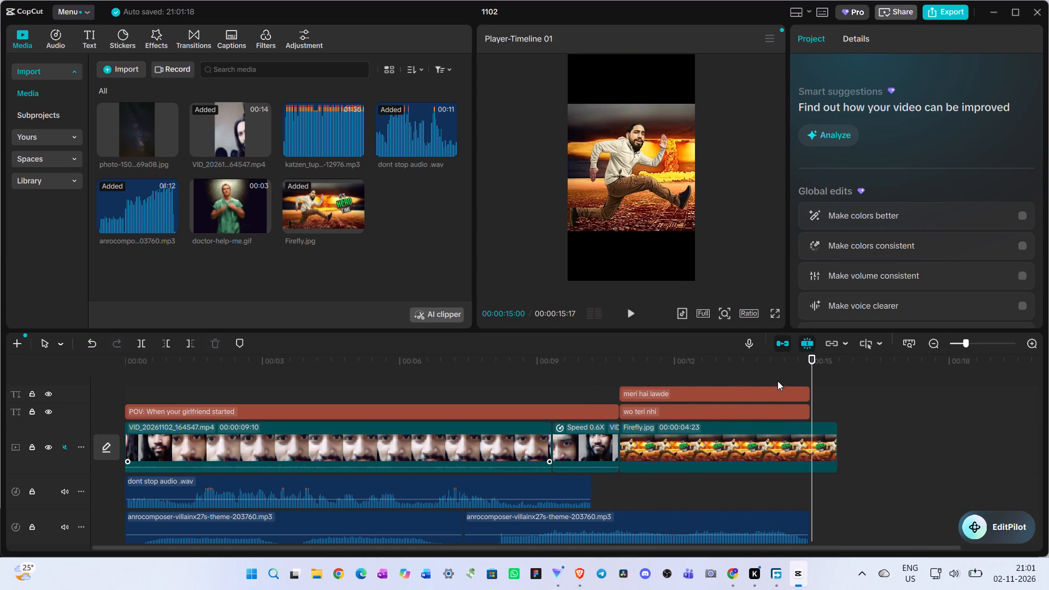
# Trim the end of the Firefly.jpg clip to 00:00:14:29, level with the ends of the captions and music.
pyautogui.click(791, 376)
pyautogui.moveTo(791, 376); pyautogui.dragTo(781, 377)
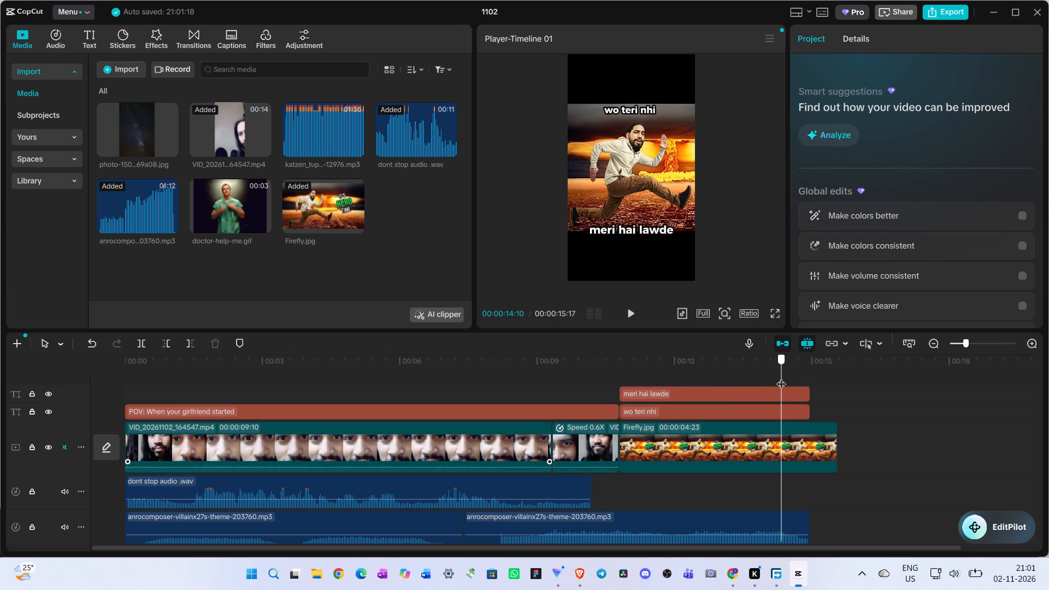
pyautogui.moveTo(781, 377); pyautogui.dragTo(809, 383)
pyautogui.click(826, 439)
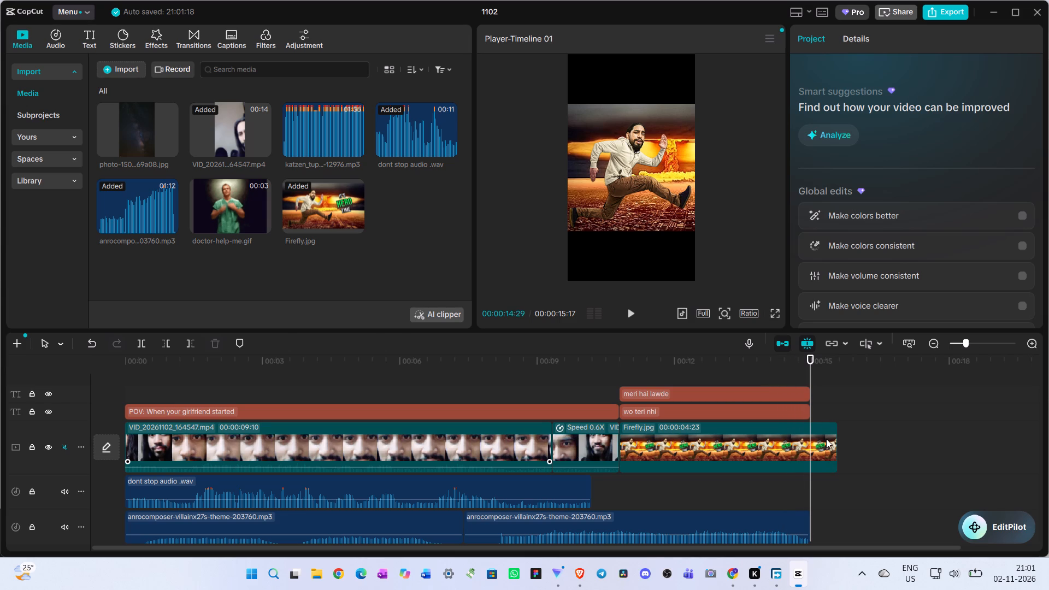
pyautogui.press('w')
pyautogui.doubleClick(845, 432)
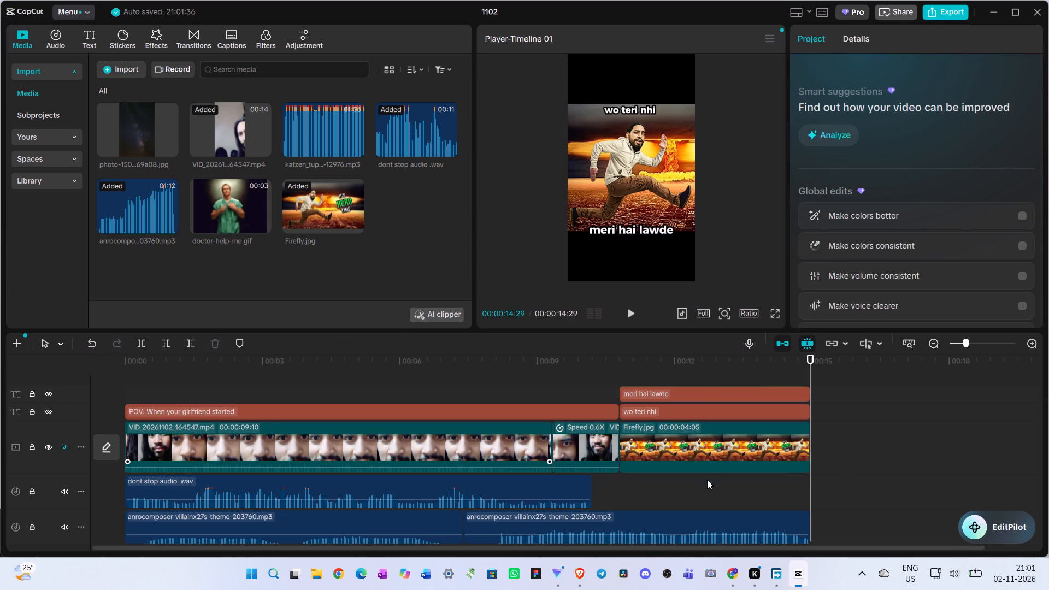
# Play the video from the start through the Firefly.jpg ending, replaying the section from about 00:00:08 to check the audio.
pyautogui.click(707, 480)
pyautogui.moveTo(707, 480); pyautogui.dragTo(0, 447)
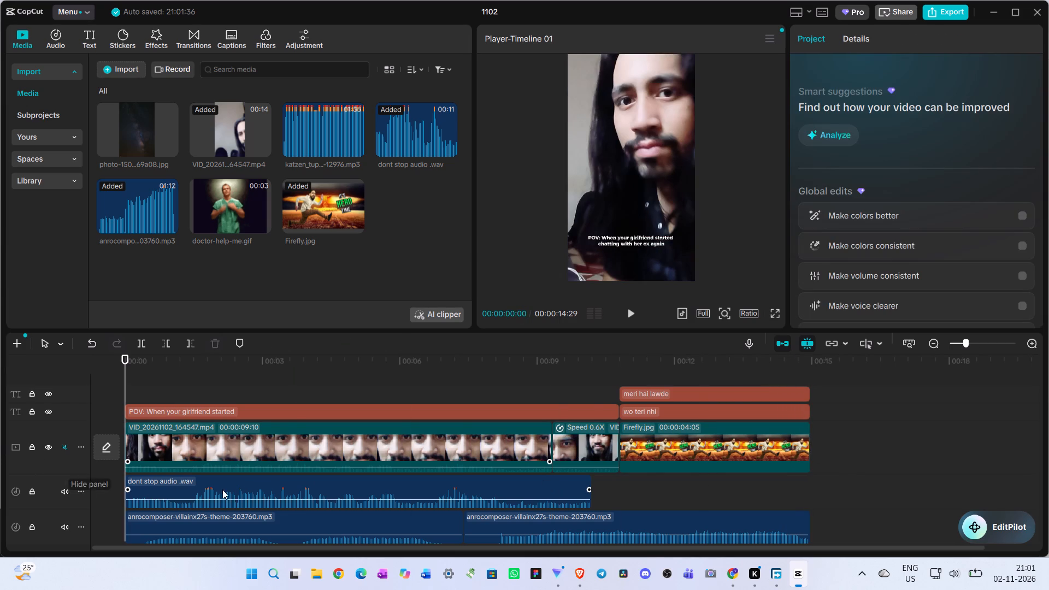
pyautogui.press('space')
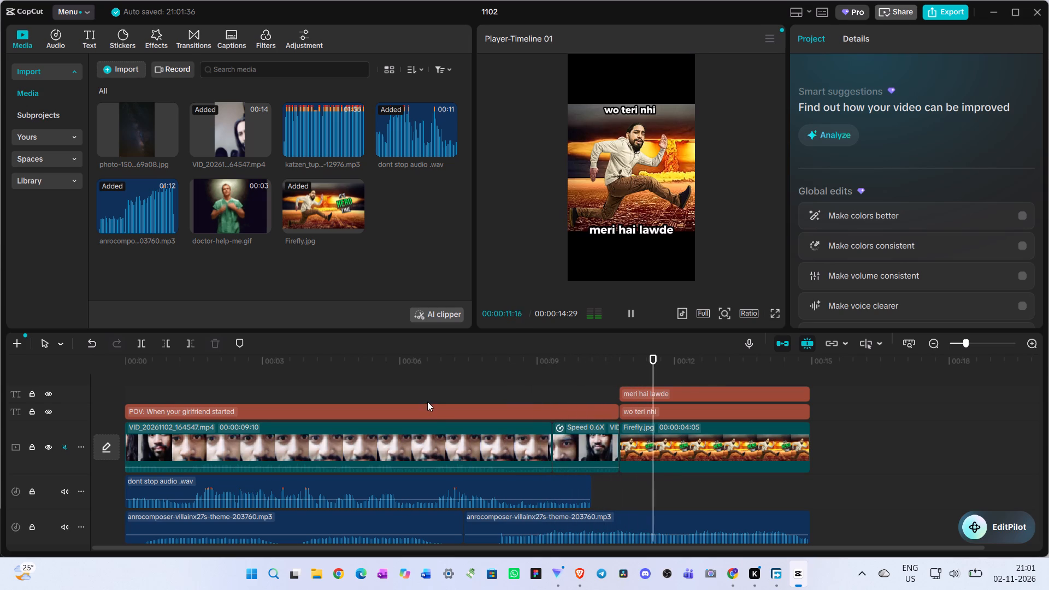
pyautogui.click(434, 383)
pyautogui.press('space')
pyautogui.press('space')
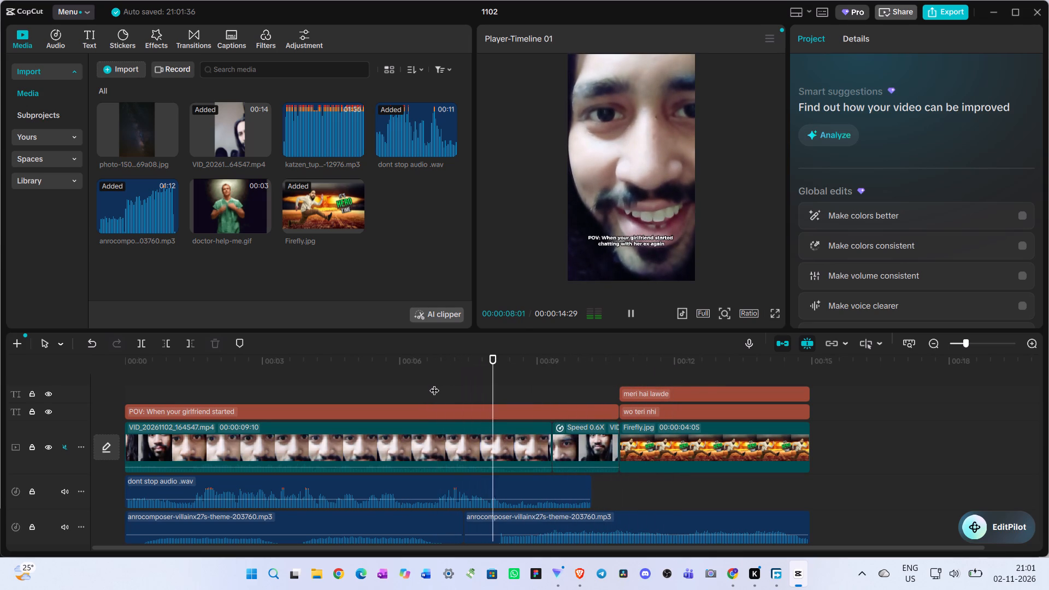
pyautogui.press('space')
pyautogui.press('space')
pyautogui.click(635, 481)
pyautogui.moveTo(633, 481); pyautogui.dragTo(632, 481)
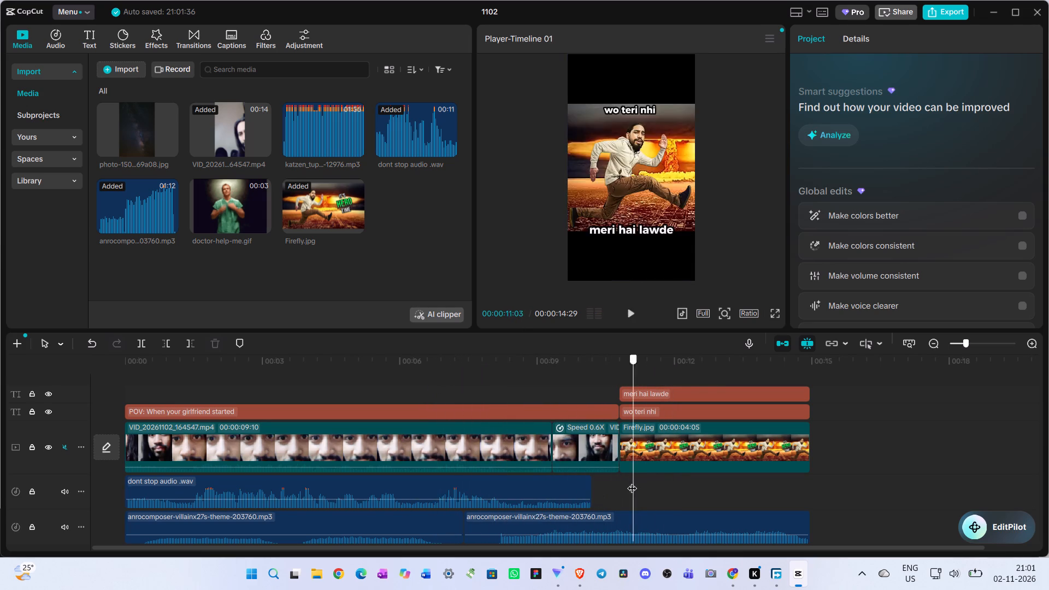
pyautogui.moveTo(632, 481); pyautogui.dragTo(498, 487)
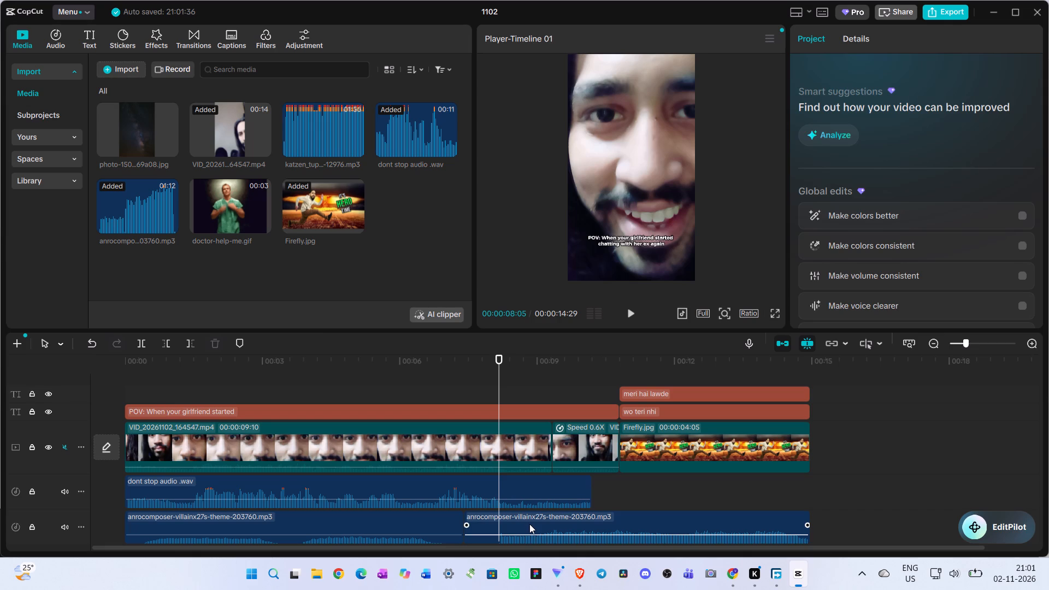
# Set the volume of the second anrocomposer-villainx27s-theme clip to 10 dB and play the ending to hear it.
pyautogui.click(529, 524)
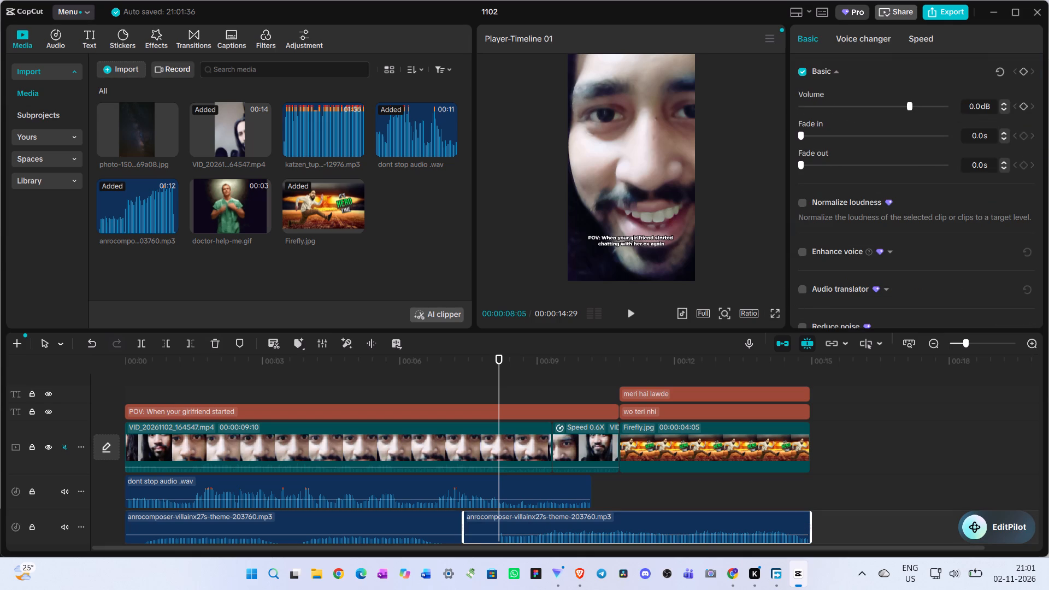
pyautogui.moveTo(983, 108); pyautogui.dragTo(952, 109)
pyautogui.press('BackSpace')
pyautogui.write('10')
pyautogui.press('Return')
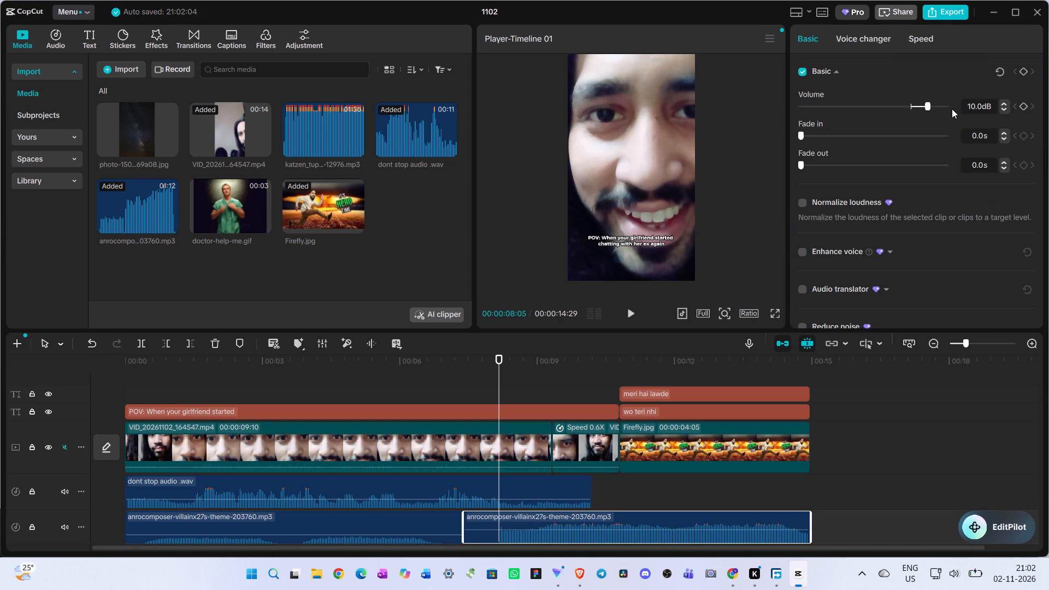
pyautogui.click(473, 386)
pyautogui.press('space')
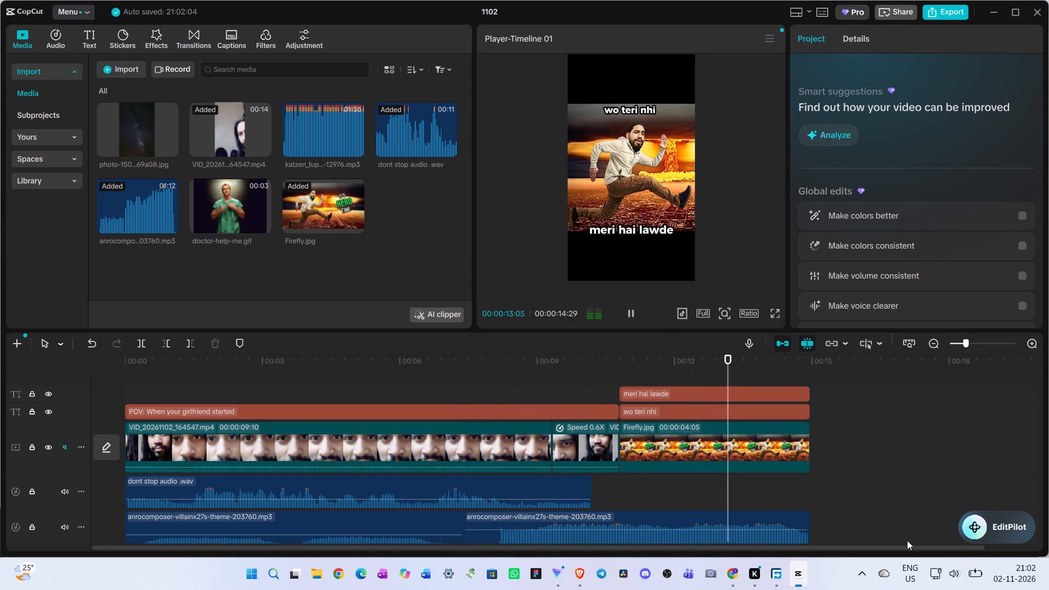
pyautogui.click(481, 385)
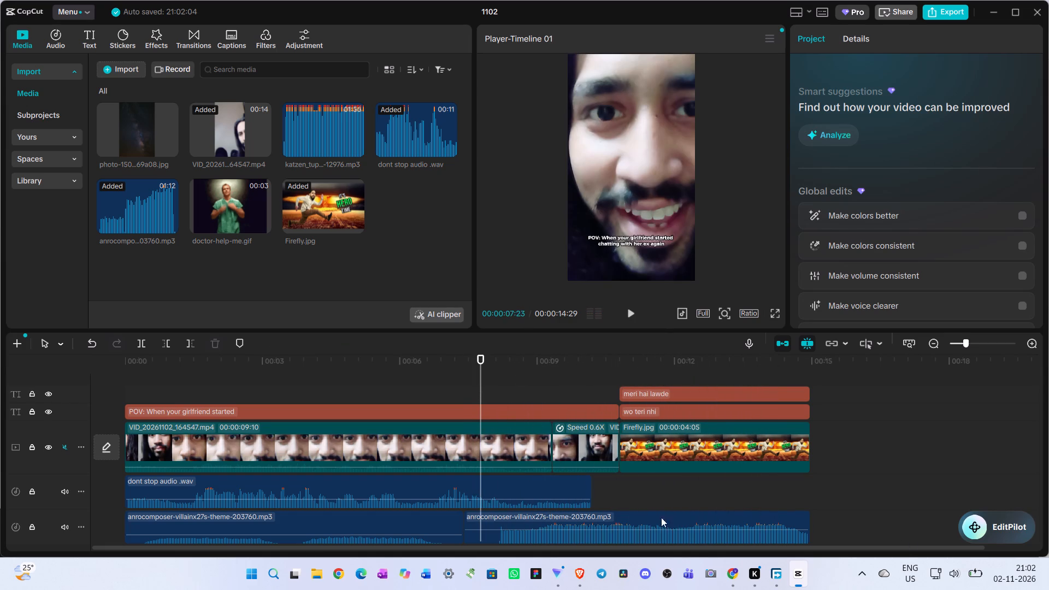
# Set the volume of the second anrocomposer-villainx27s-theme clip to 5 dB and play through to the Firefly.jpg ending to check the level.
pyautogui.click(589, 528)
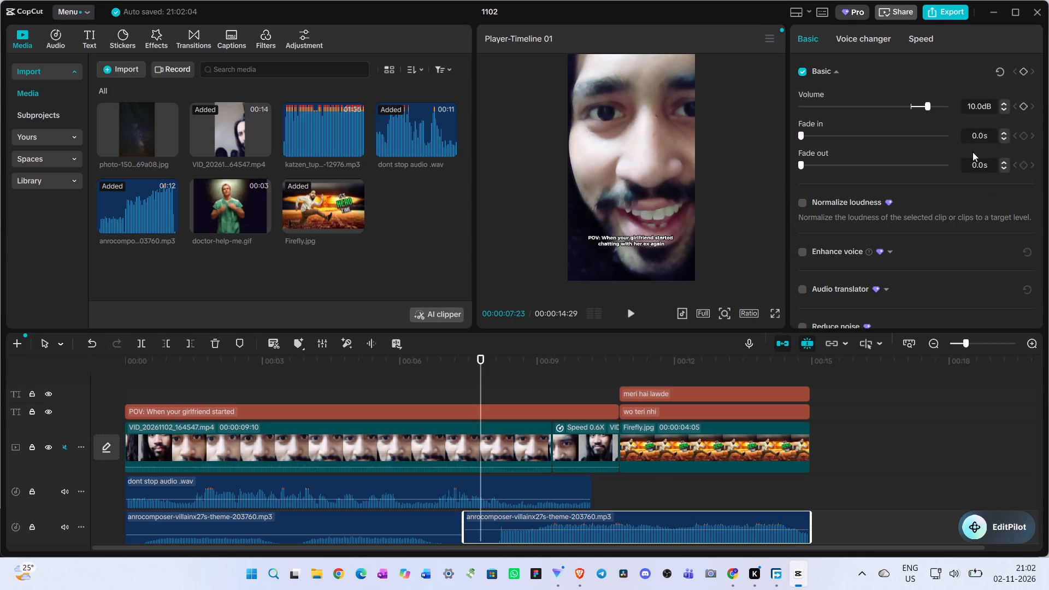
pyautogui.moveTo(983, 104); pyautogui.dragTo(928, 104)
pyautogui.press('BackSpace')
pyautogui.press('5')
pyautogui.press('Return')
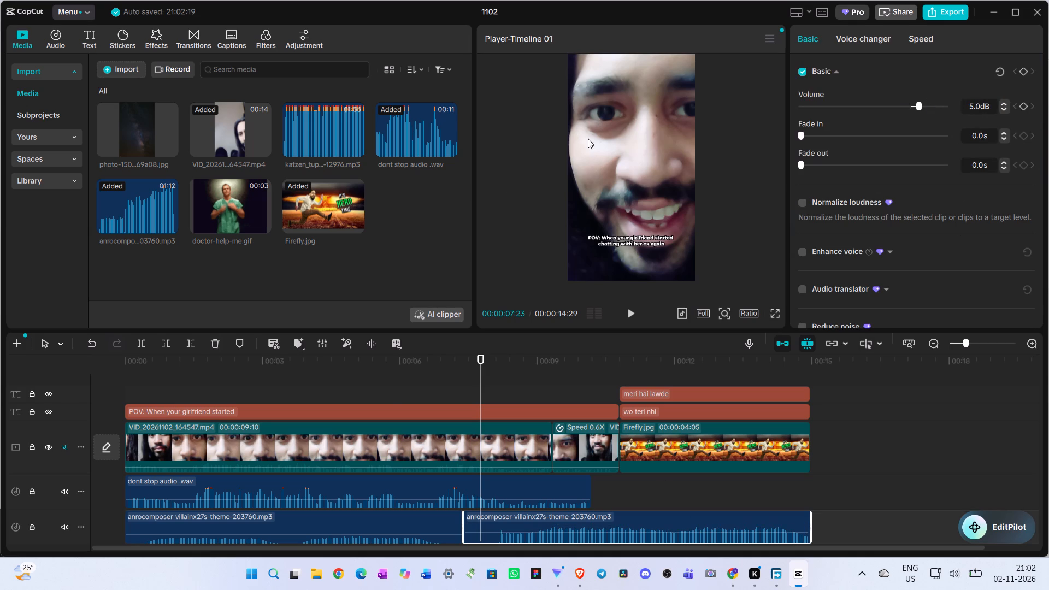
pyautogui.click(381, 391)
pyautogui.press('space')
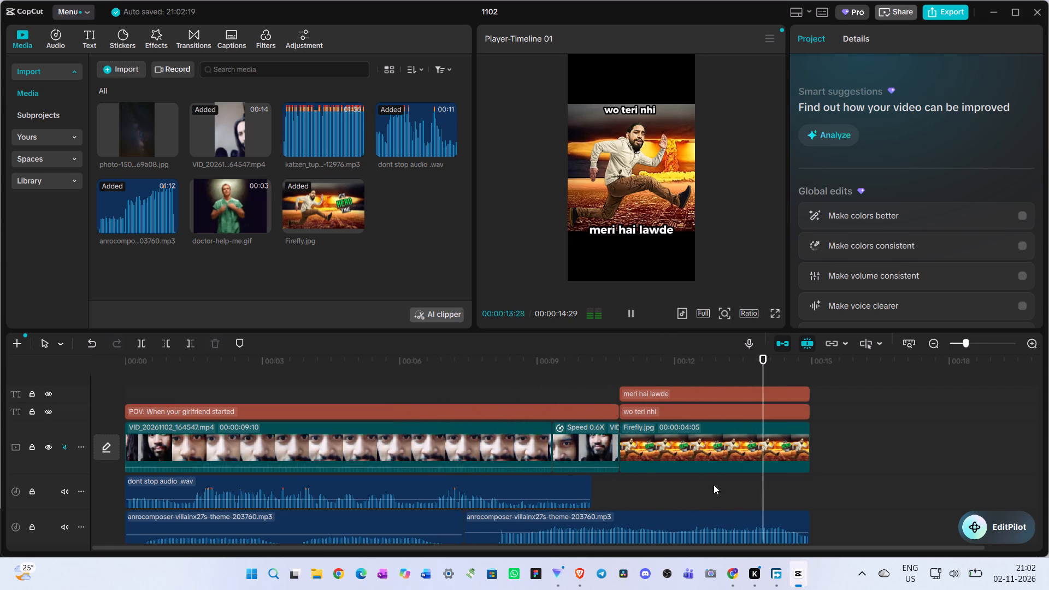
pyautogui.click(759, 482)
pyautogui.moveTo(759, 482); pyautogui.dragTo(579, 510)
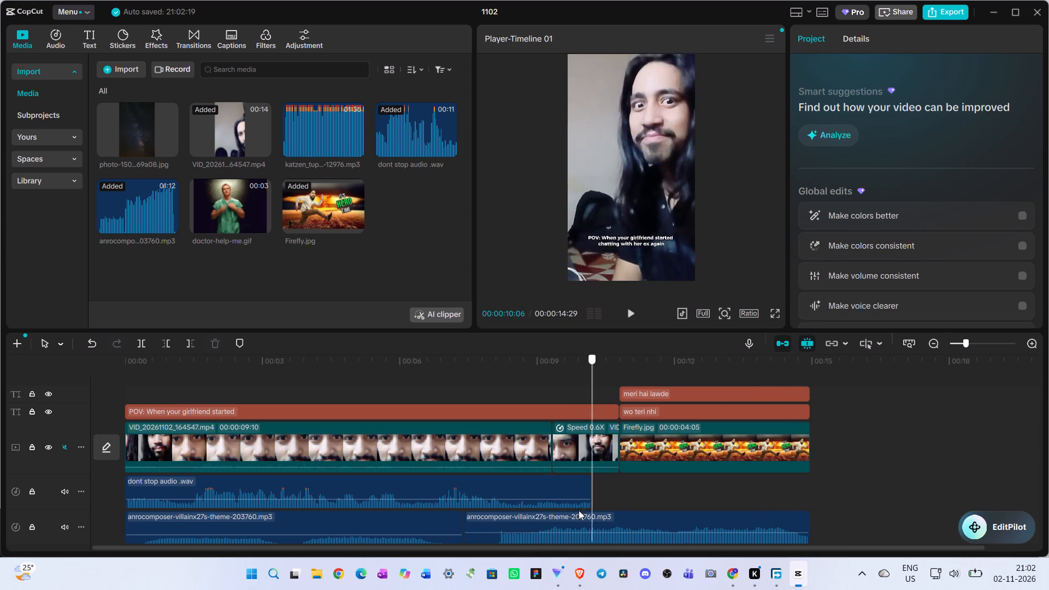
pyautogui.moveTo(579, 510); pyautogui.dragTo(0, 382)
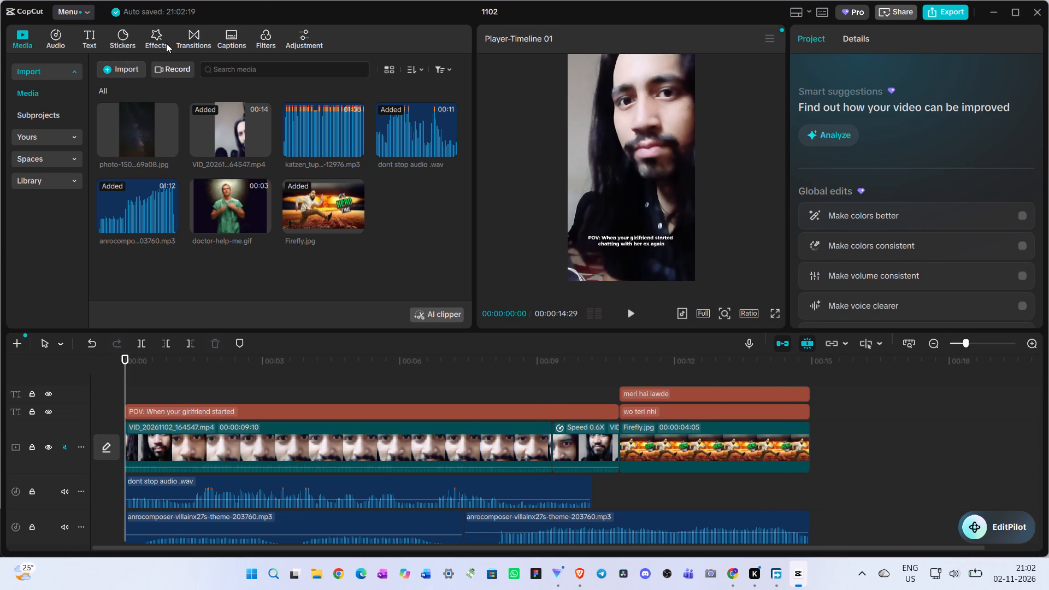
# Add the Luminous Flash transition from the Light category at the cut into Firefly.jpg at 00:00:10:24, accepting duplicate frames.
pyautogui.click(193, 32)
pyautogui.scroll(5, 174, 156)
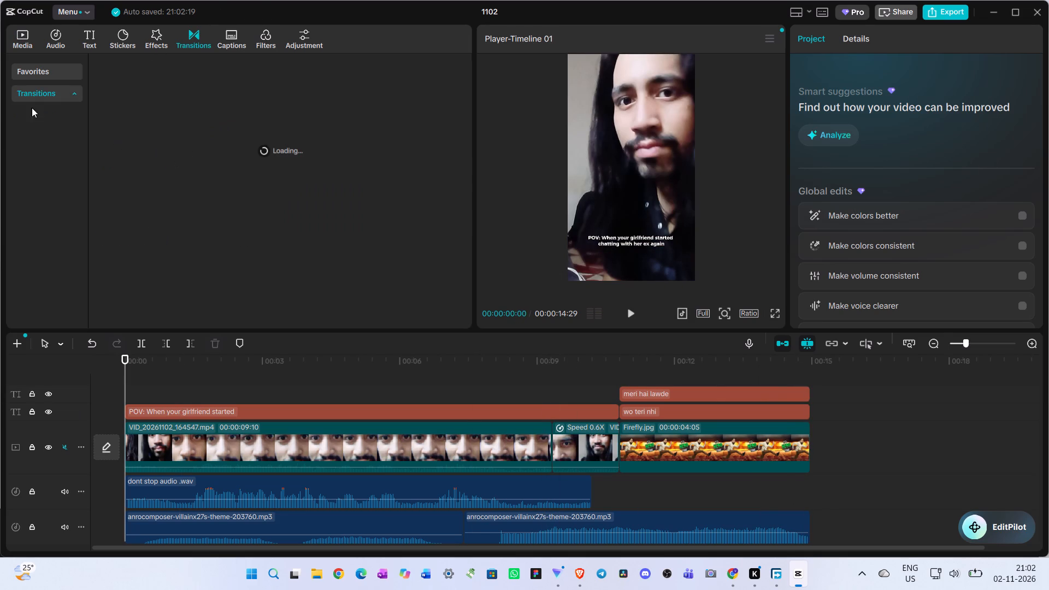
pyautogui.click(613, 372)
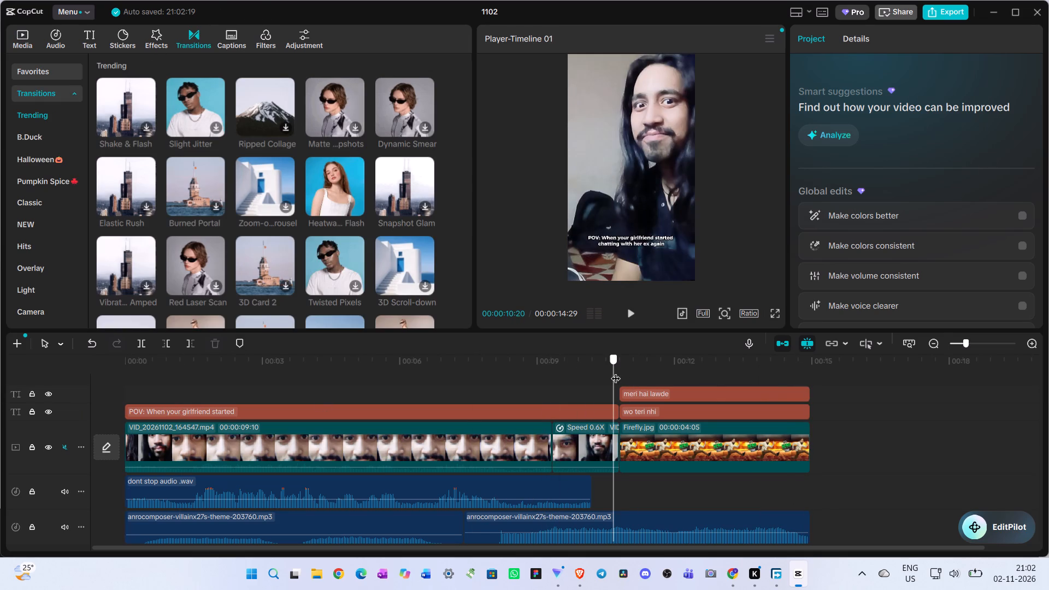
pyautogui.scroll(9, 196, 208)
pyautogui.scroll(-5, 197, 197)
pyautogui.scroll(4, 197, 197)
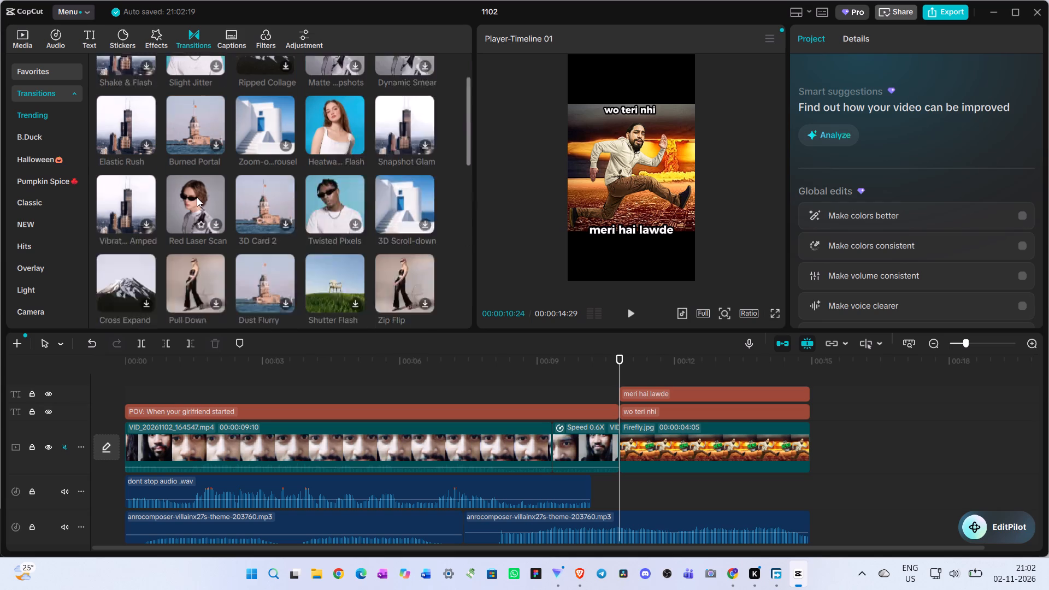
pyautogui.scroll(5, 197, 197)
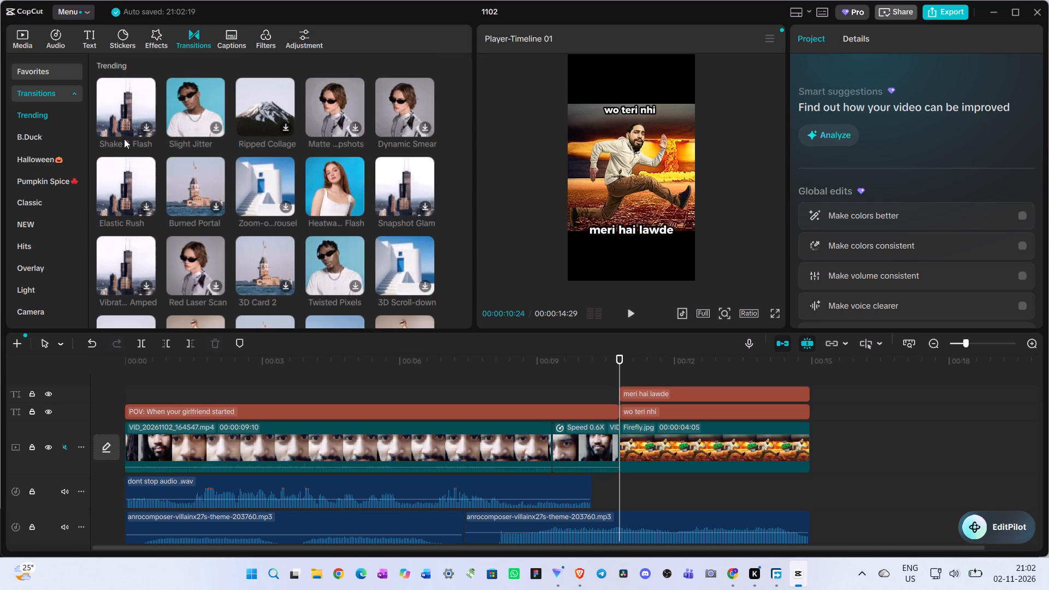
pyautogui.click(52, 117)
pyautogui.click(73, 96)
pyautogui.click(73, 96)
pyautogui.click(43, 288)
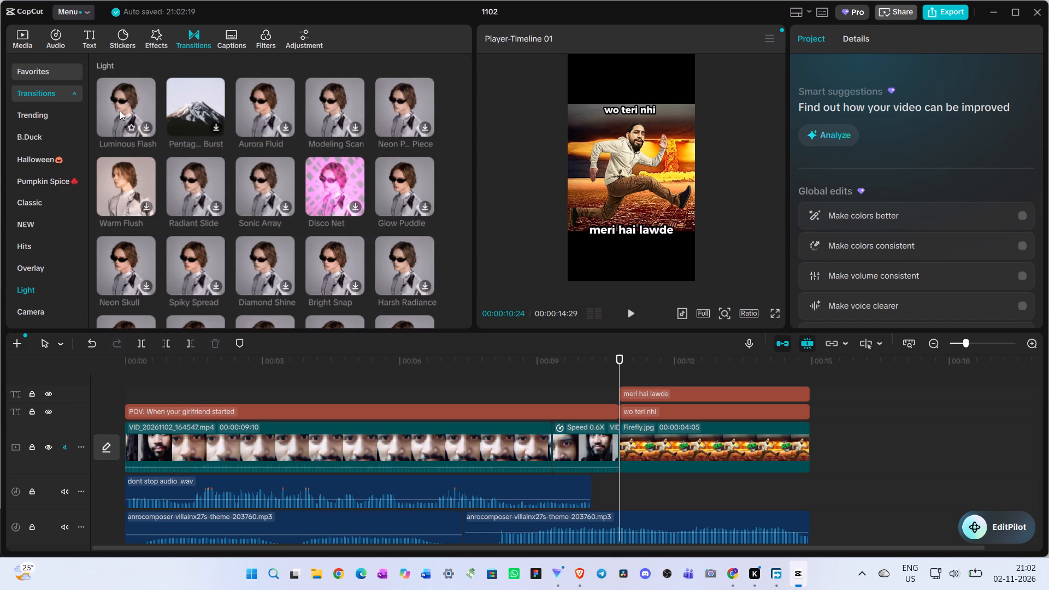
pyautogui.click(120, 110)
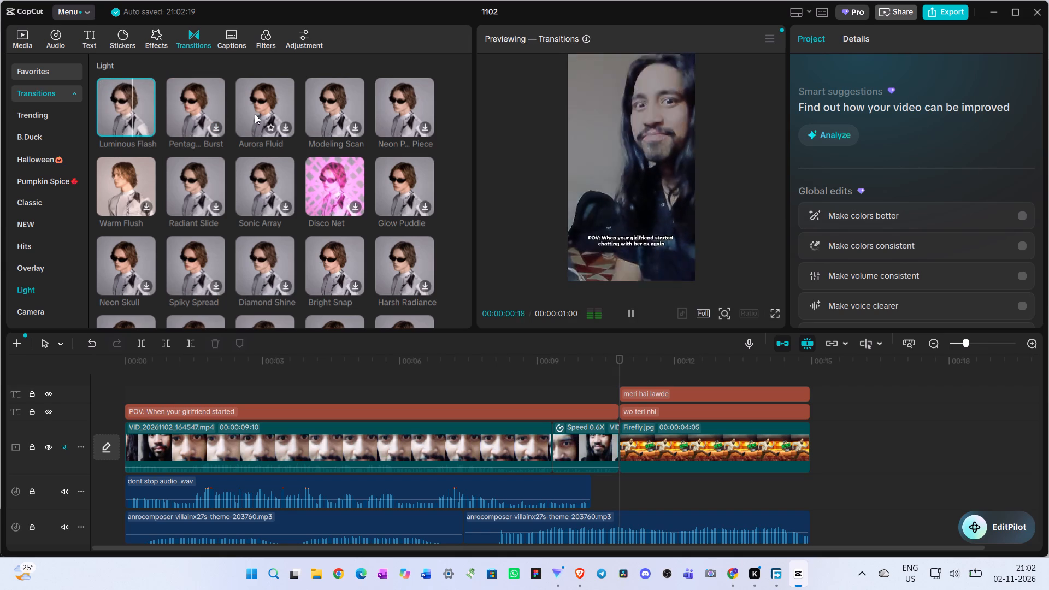
pyautogui.click(145, 127)
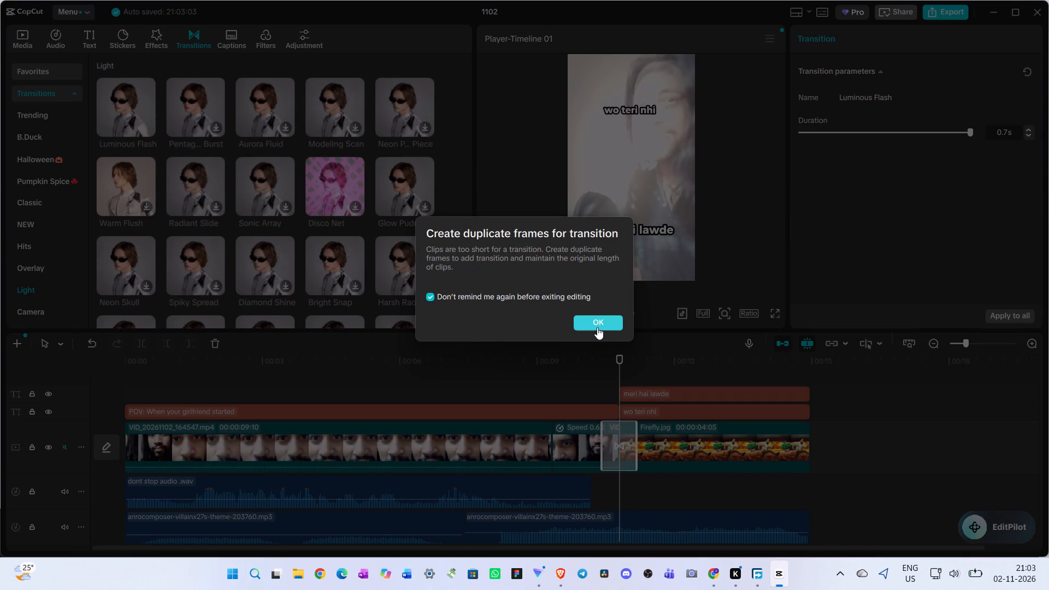
pyautogui.click(597, 327)
# Play across the cut from the slowed selfie clip into Firefly.jpg several times to judge the Luminous Flash transition.
pyautogui.click(556, 374)
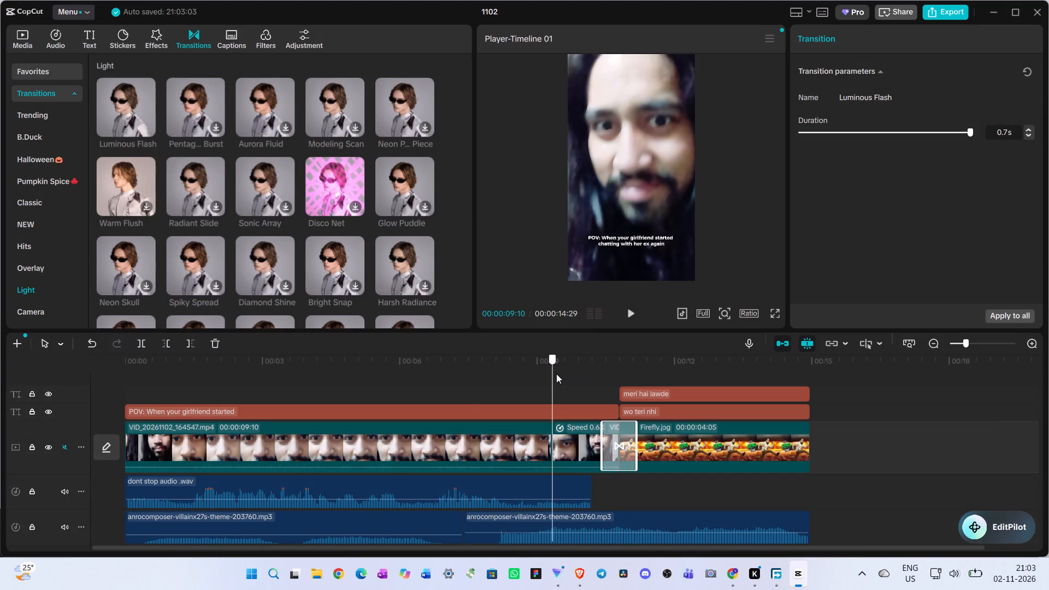
pyautogui.press('space')
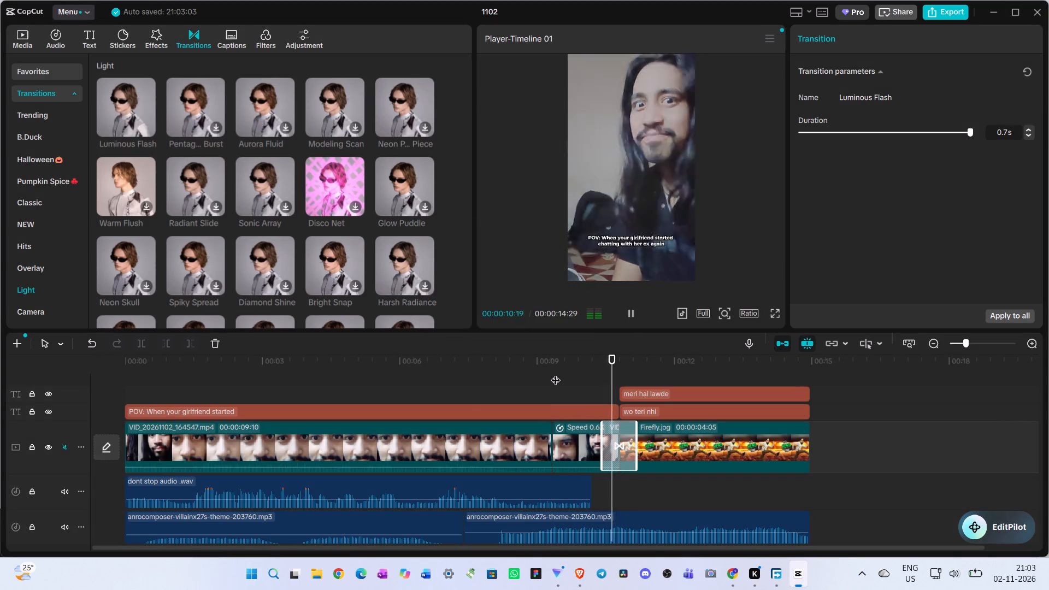
pyautogui.click(592, 383)
pyautogui.press('space')
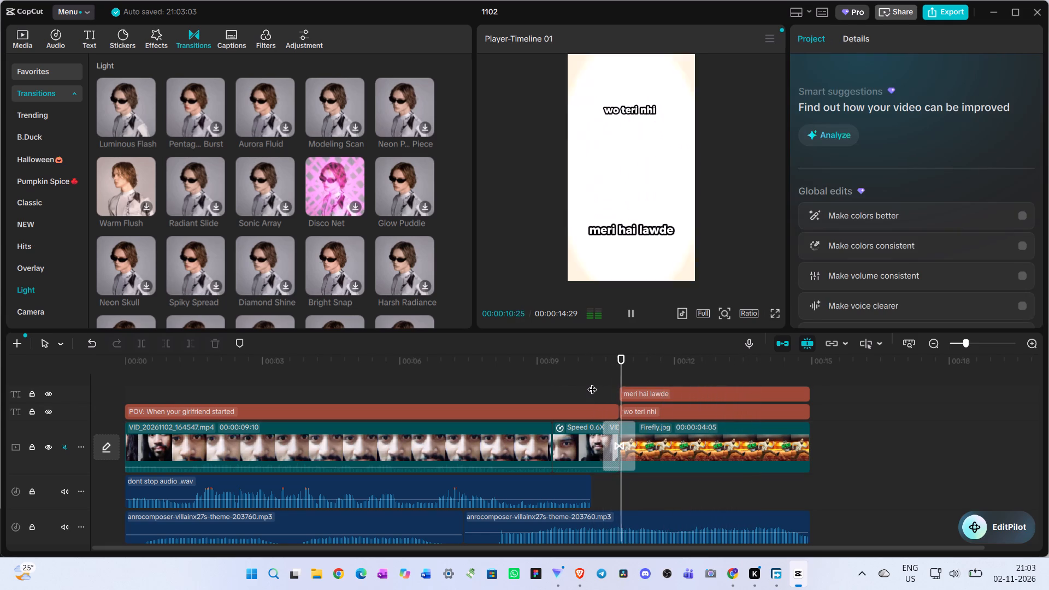
pyautogui.press('space')
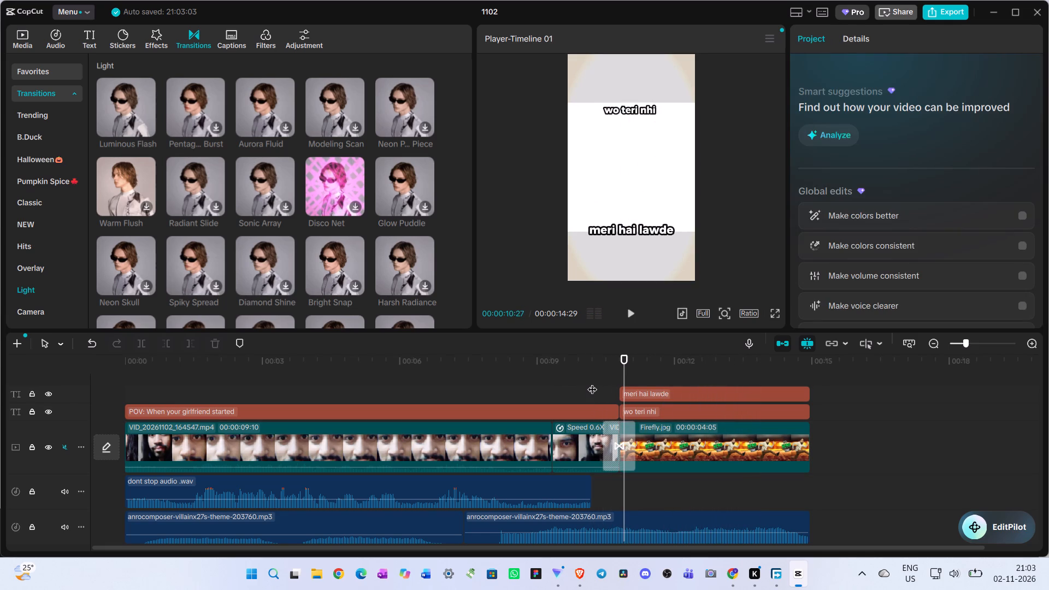
pyautogui.press('space')
pyautogui.click(588, 383)
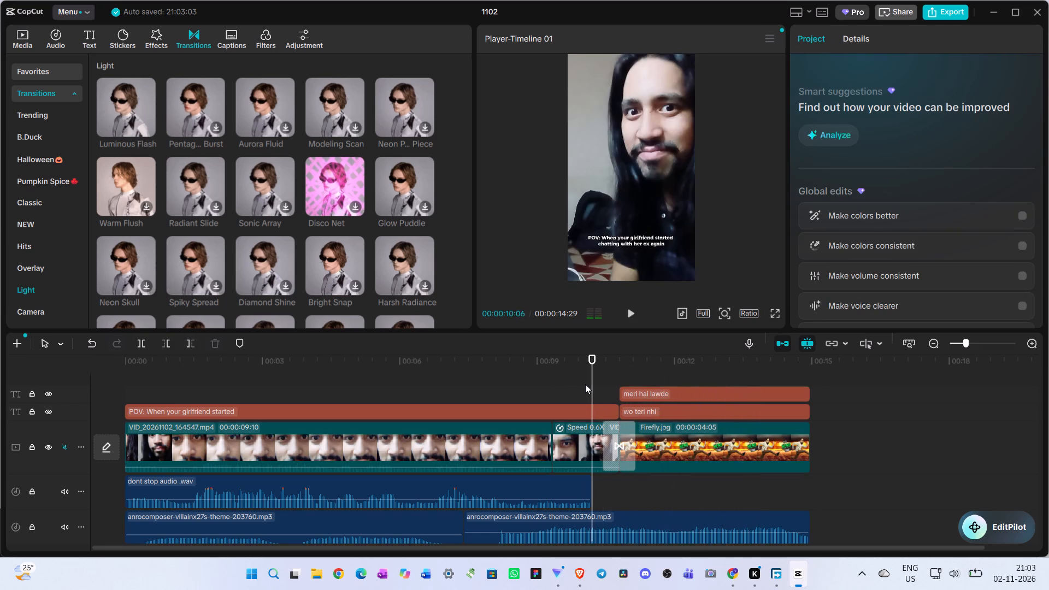
pyautogui.press('space')
pyautogui.press('space')
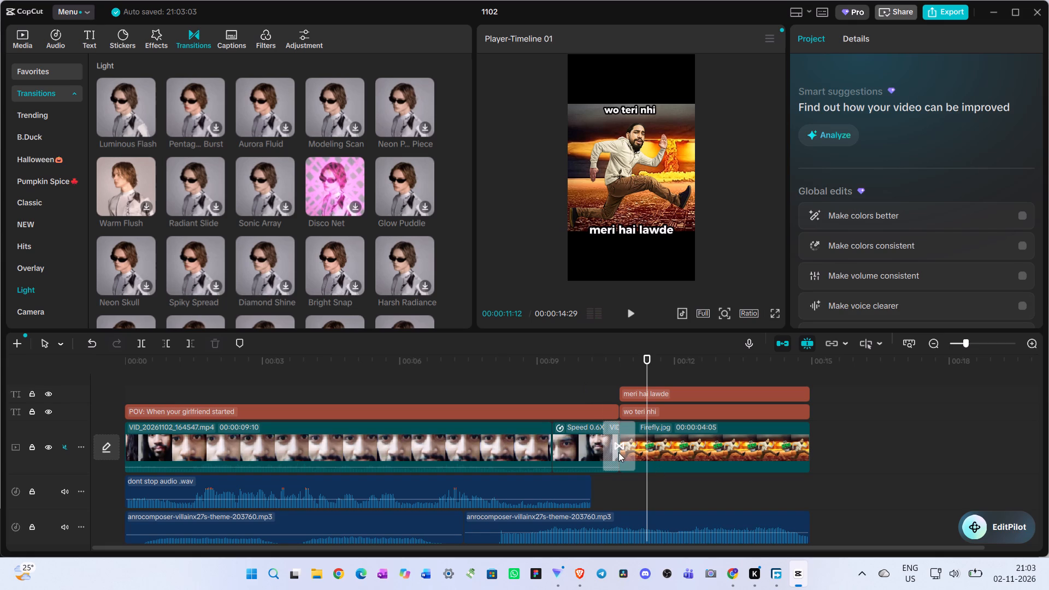
# Preview Light transitions for the cut into Firefly.jpg, from Aurora Fluid and Modeling Scan through Warm Flush, Radiant Slide, Bright Snap, Glow Puddle and Harsh Radiance.
pyautogui.click(618, 452)
pyautogui.click(252, 100)
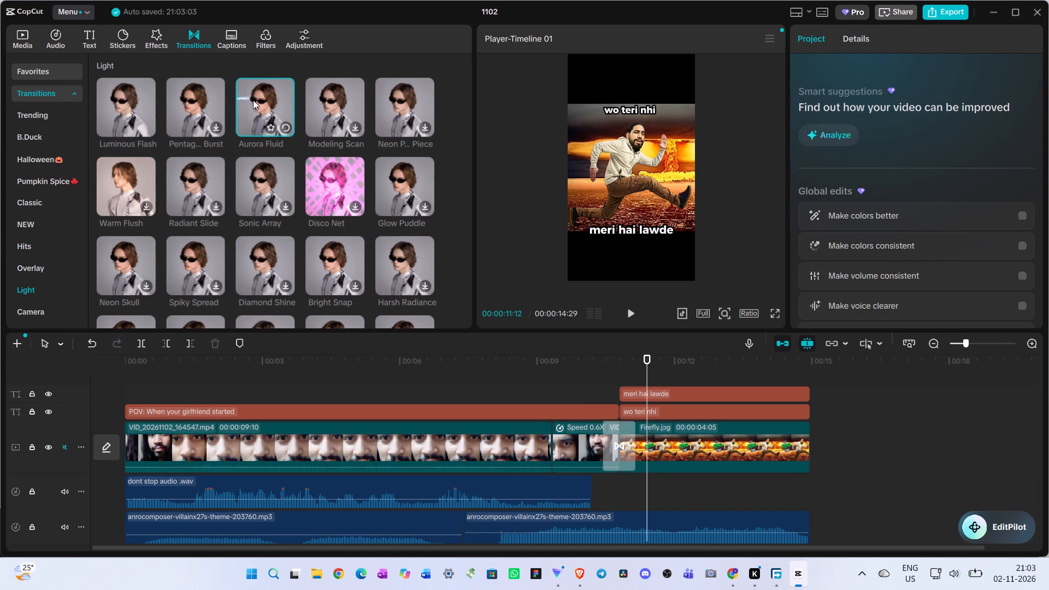
pyautogui.click(320, 98)
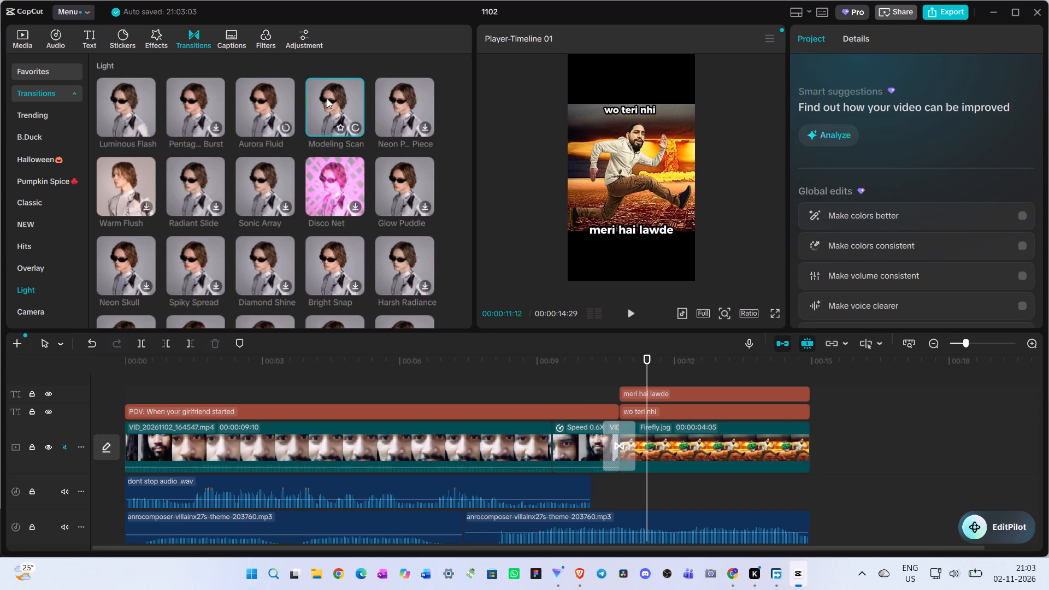
pyautogui.click(408, 118)
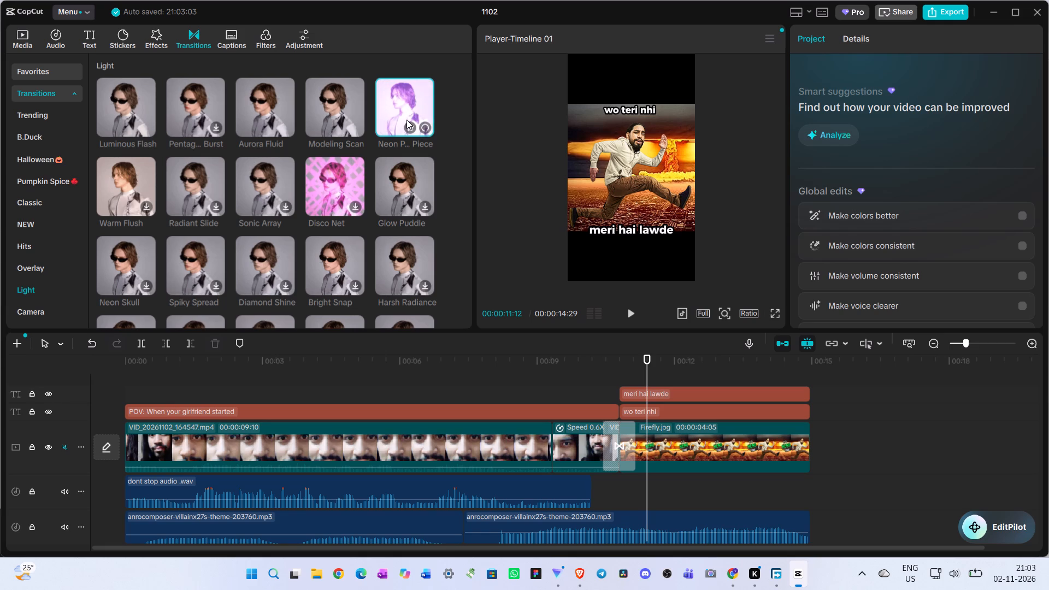
pyautogui.click(123, 187)
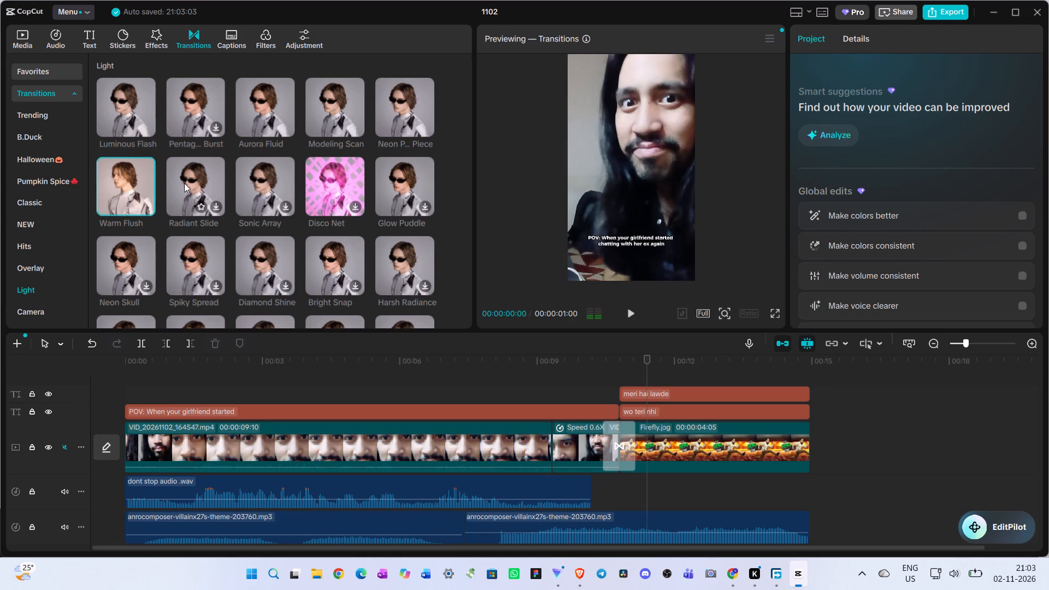
pyautogui.click(184, 183)
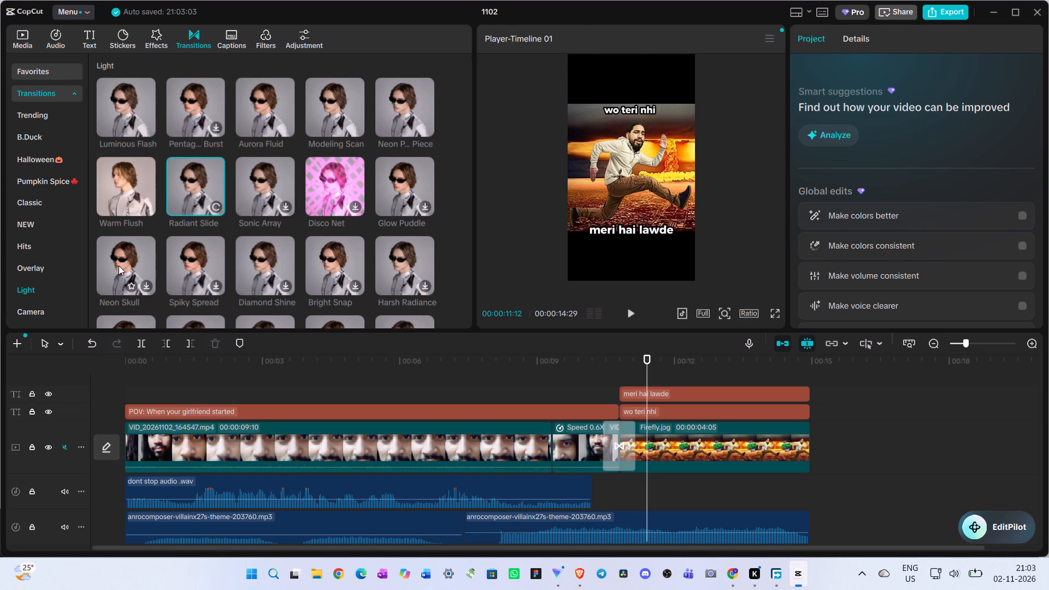
pyautogui.click(322, 263)
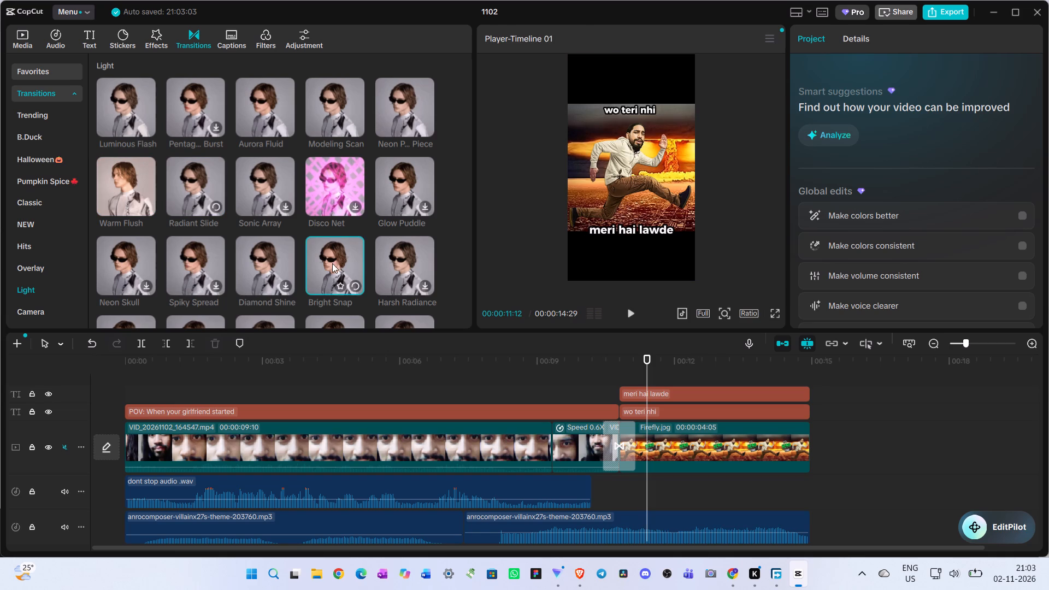
pyautogui.click(397, 190)
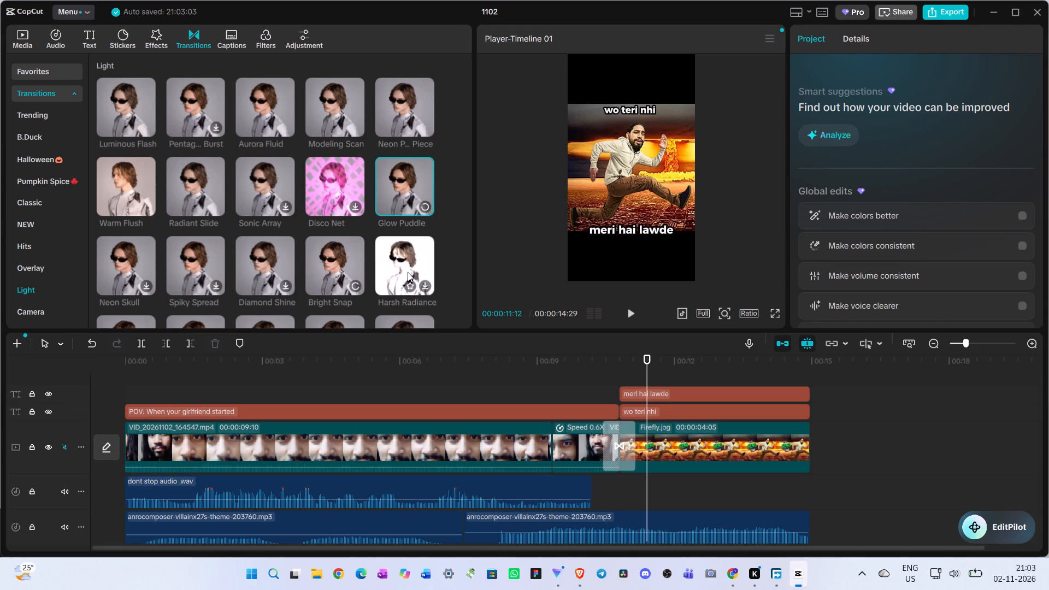
pyautogui.click(404, 251)
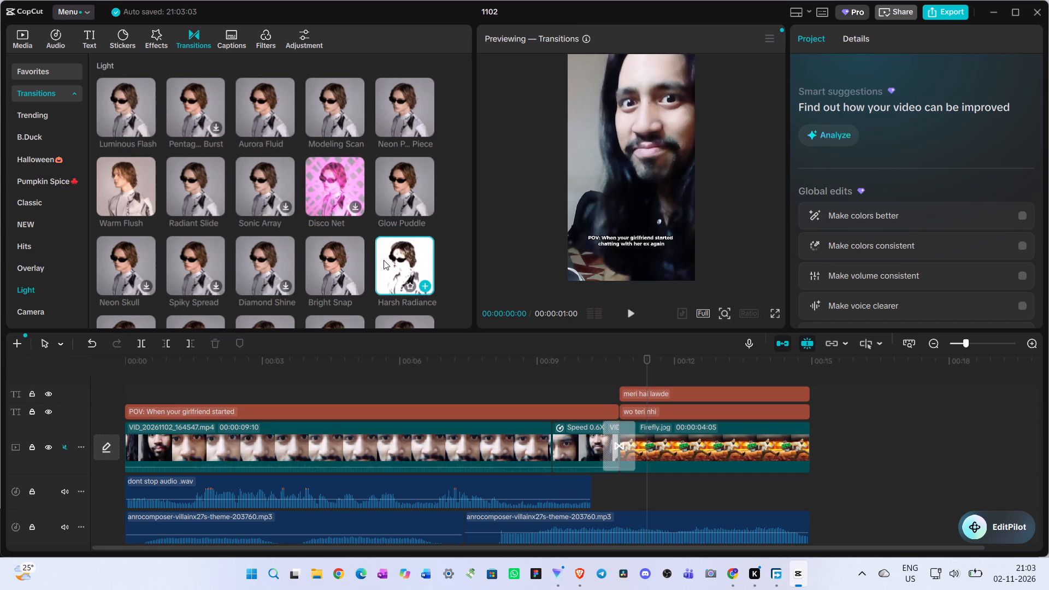
# Preview further Light transitions: Spread Wipe, Neon Chaos, Ember Grain, Golden Net, Pastel Smog and, several times, Flash Blur.
pyautogui.scroll(-3, 228, 206)
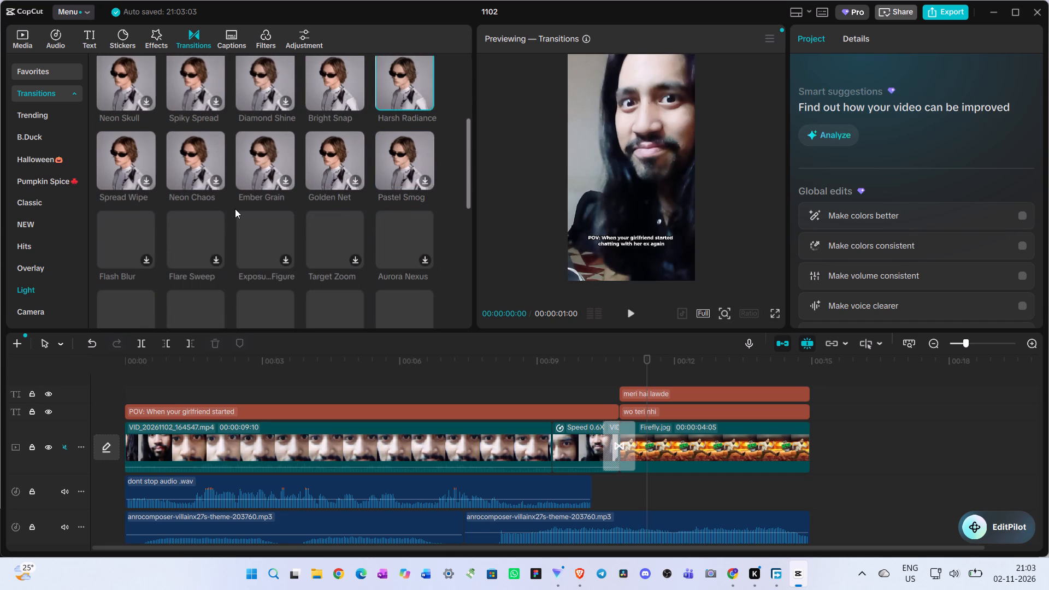
pyautogui.click(116, 158)
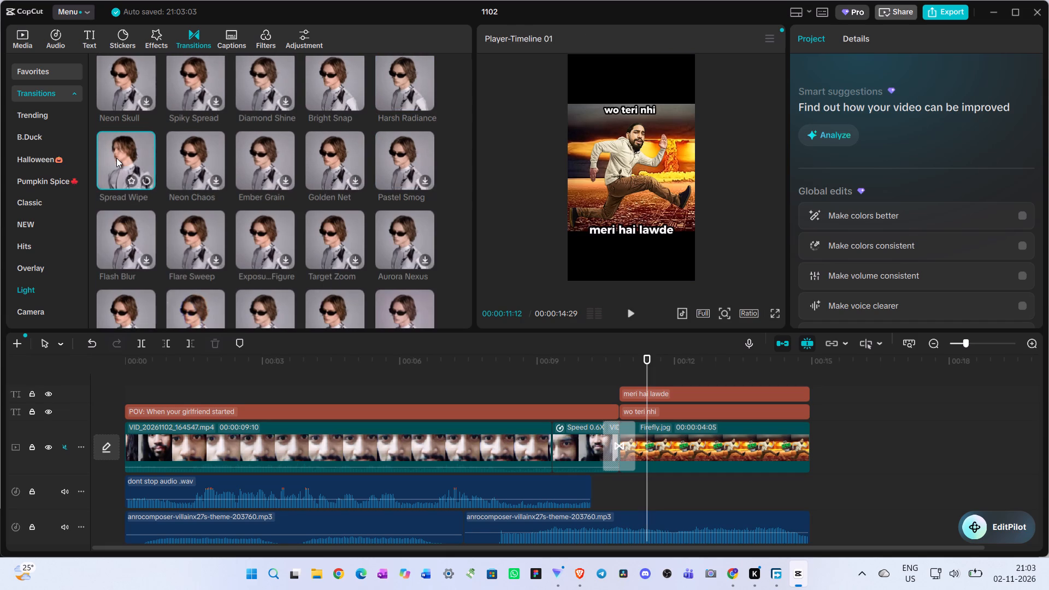
pyautogui.click(196, 152)
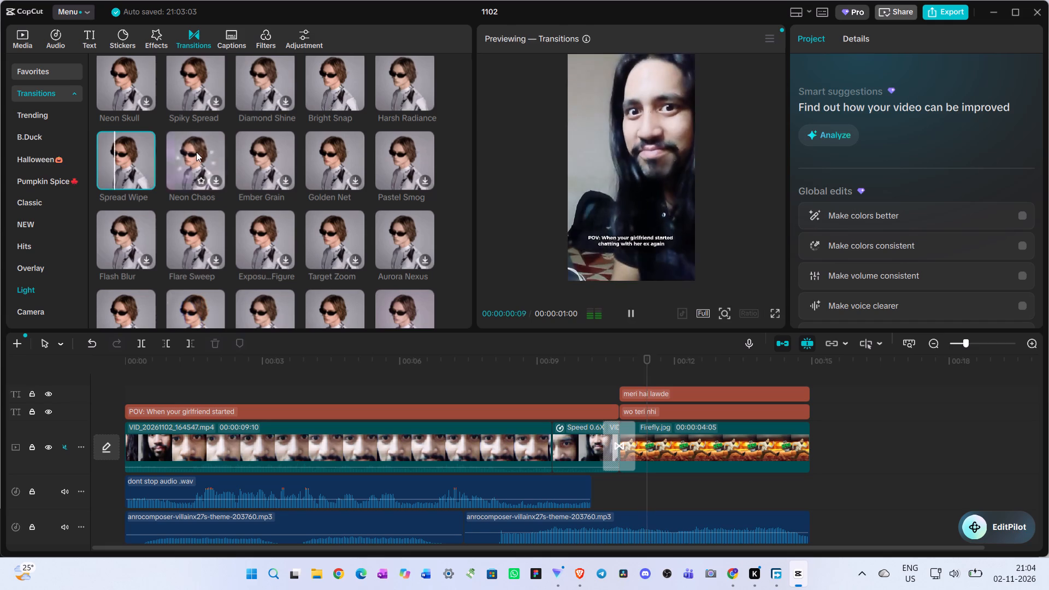
pyautogui.click(246, 158)
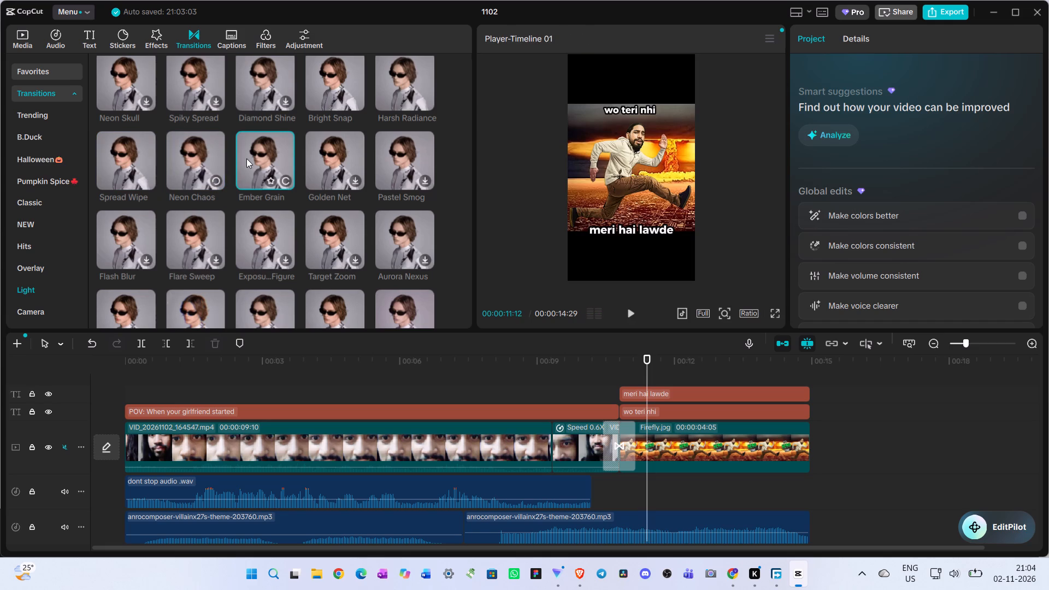
pyautogui.click(345, 157)
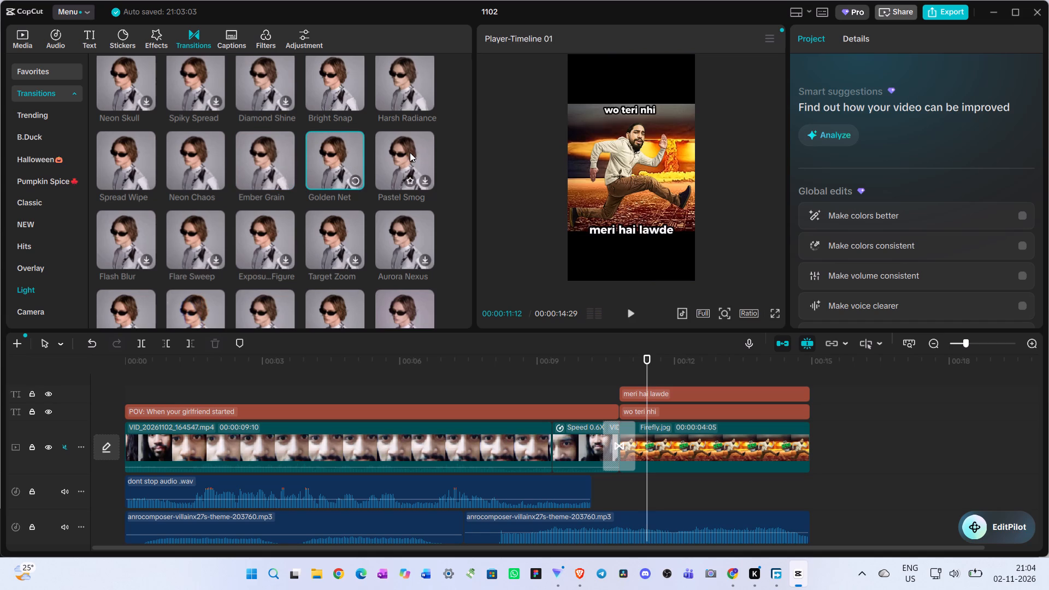
pyautogui.click(410, 152)
pyautogui.click(122, 234)
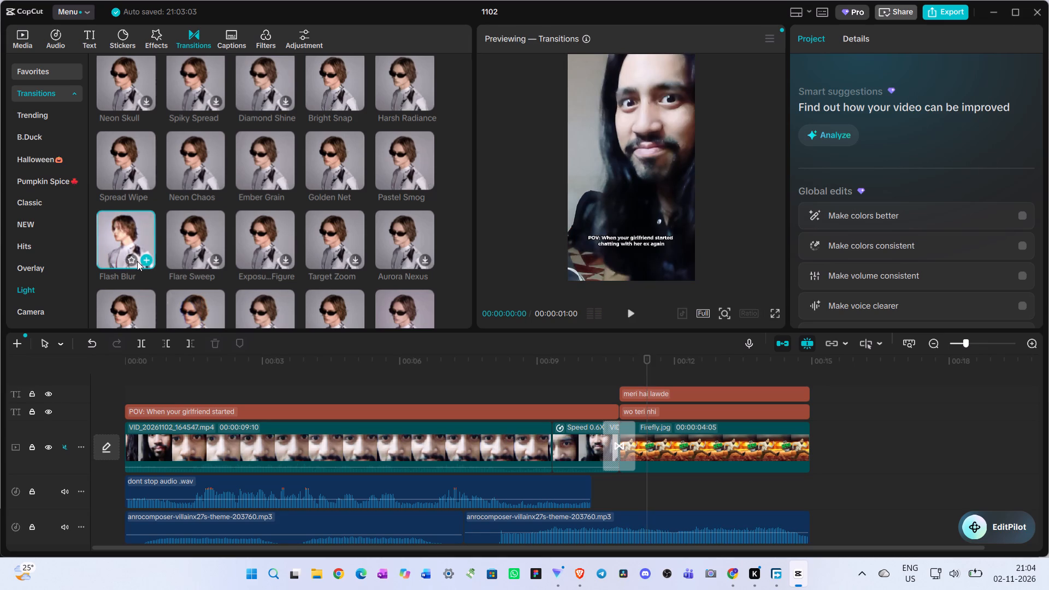
pyautogui.click(117, 228)
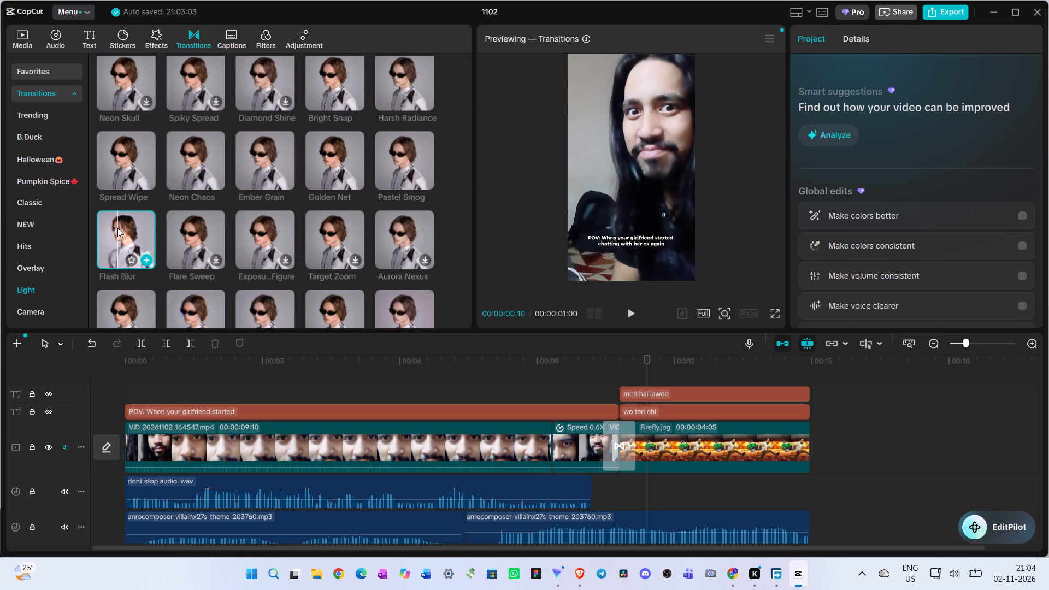
pyautogui.click(116, 227)
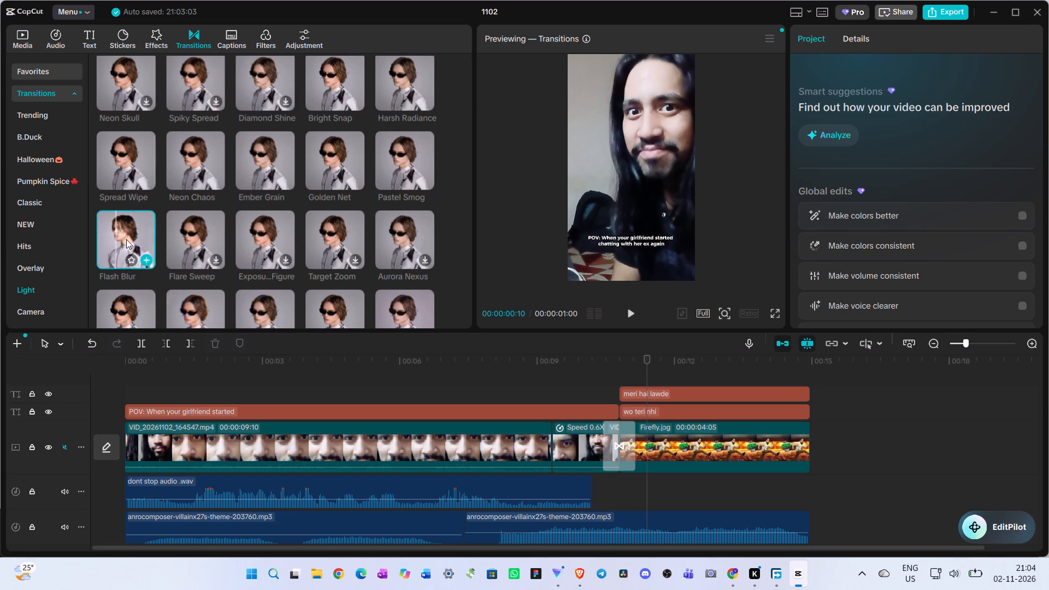
pyautogui.click(128, 234)
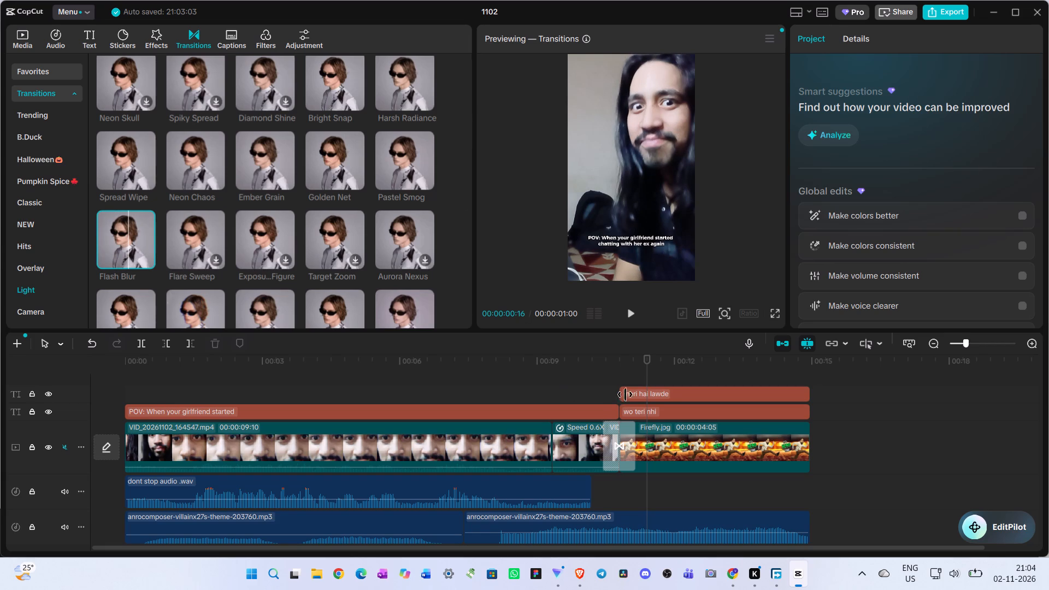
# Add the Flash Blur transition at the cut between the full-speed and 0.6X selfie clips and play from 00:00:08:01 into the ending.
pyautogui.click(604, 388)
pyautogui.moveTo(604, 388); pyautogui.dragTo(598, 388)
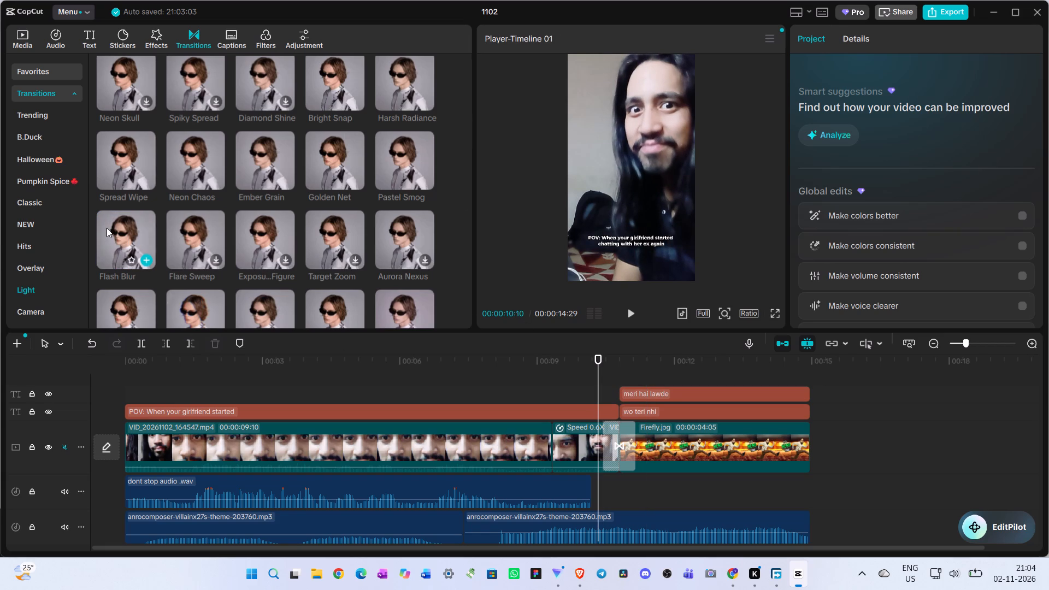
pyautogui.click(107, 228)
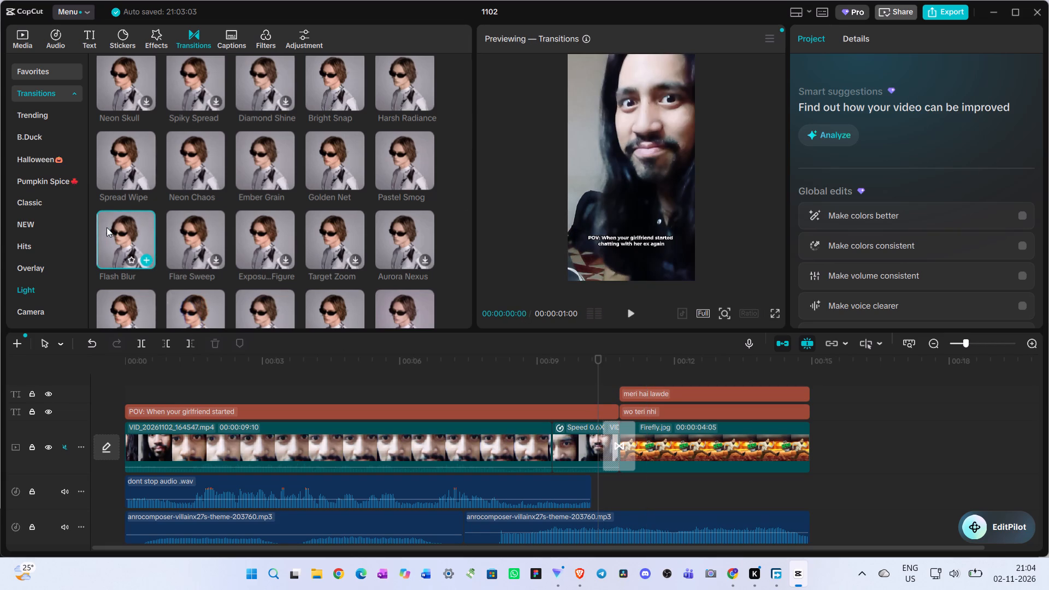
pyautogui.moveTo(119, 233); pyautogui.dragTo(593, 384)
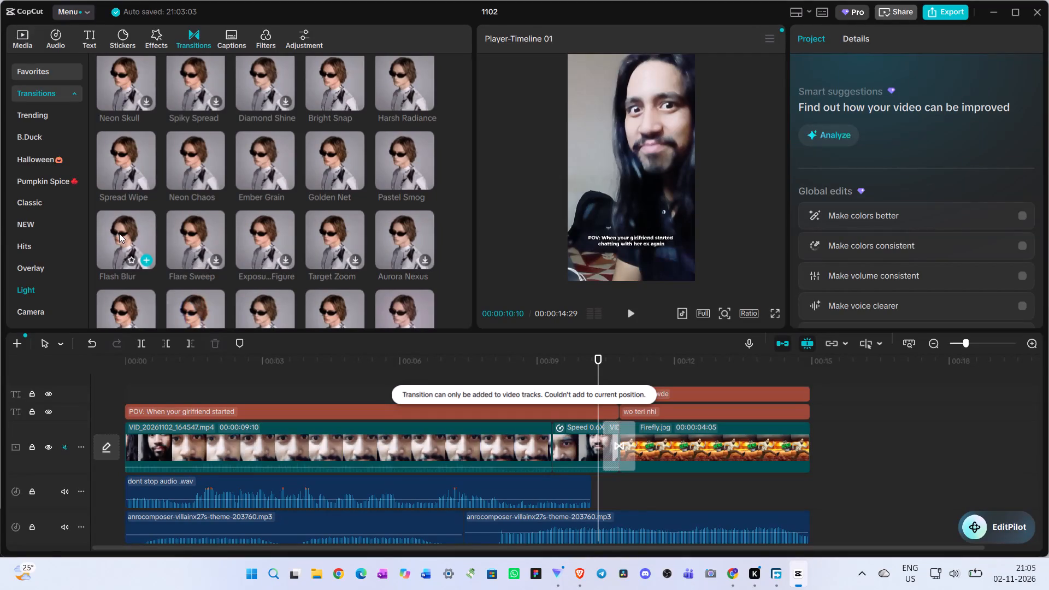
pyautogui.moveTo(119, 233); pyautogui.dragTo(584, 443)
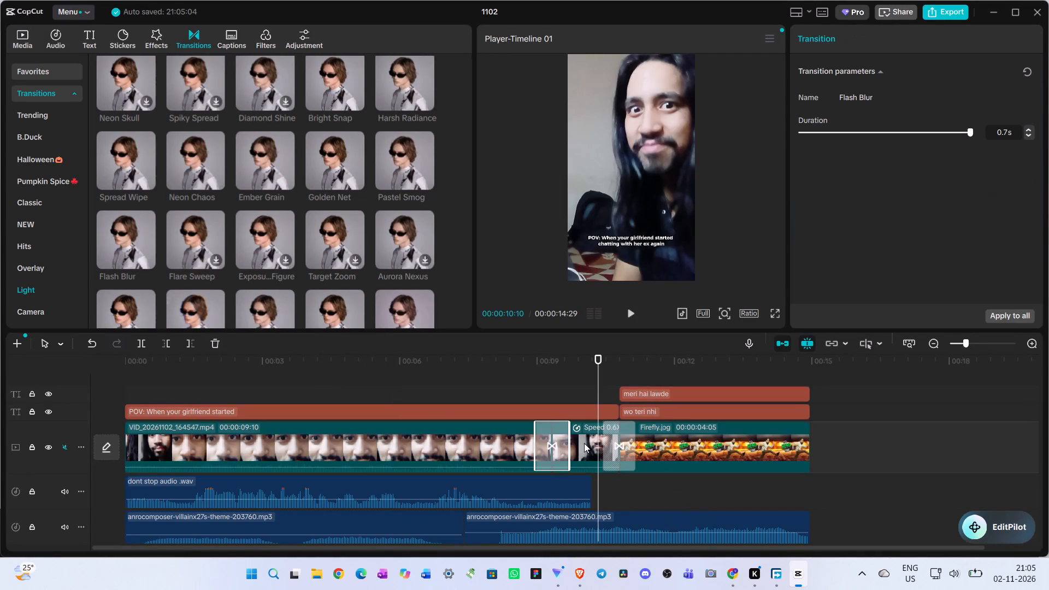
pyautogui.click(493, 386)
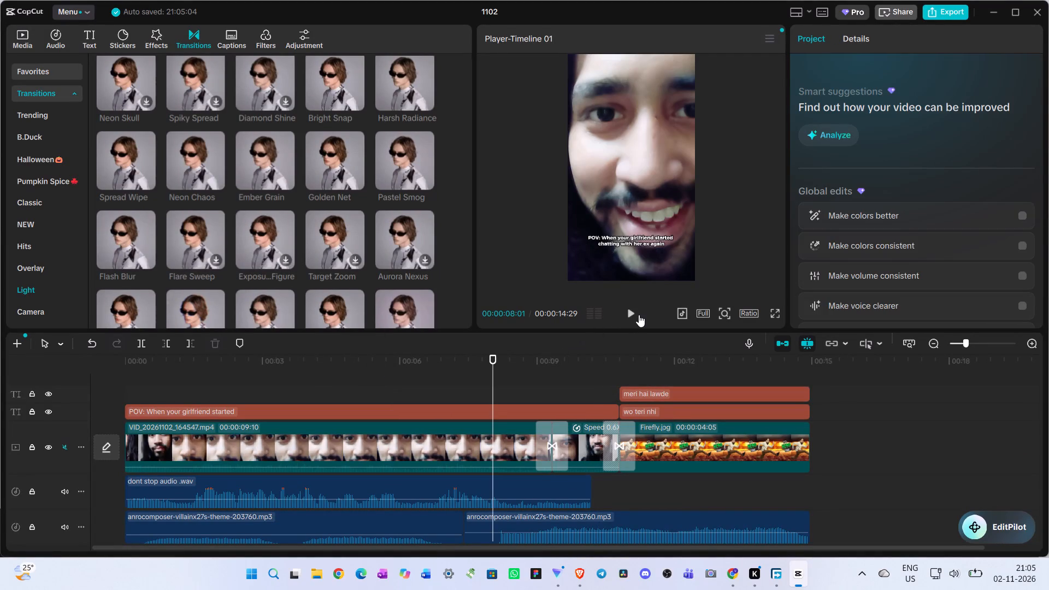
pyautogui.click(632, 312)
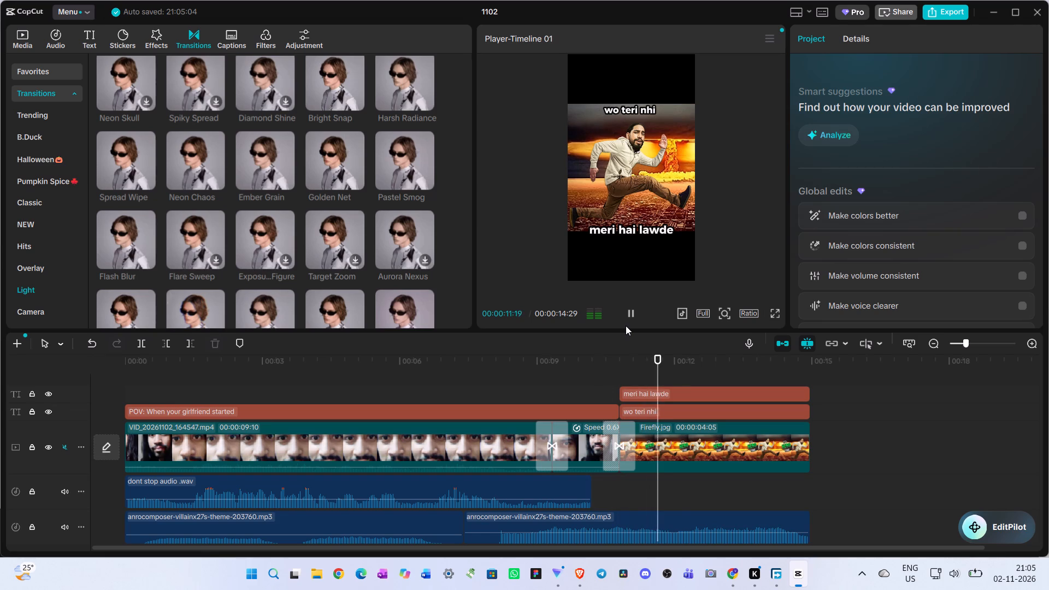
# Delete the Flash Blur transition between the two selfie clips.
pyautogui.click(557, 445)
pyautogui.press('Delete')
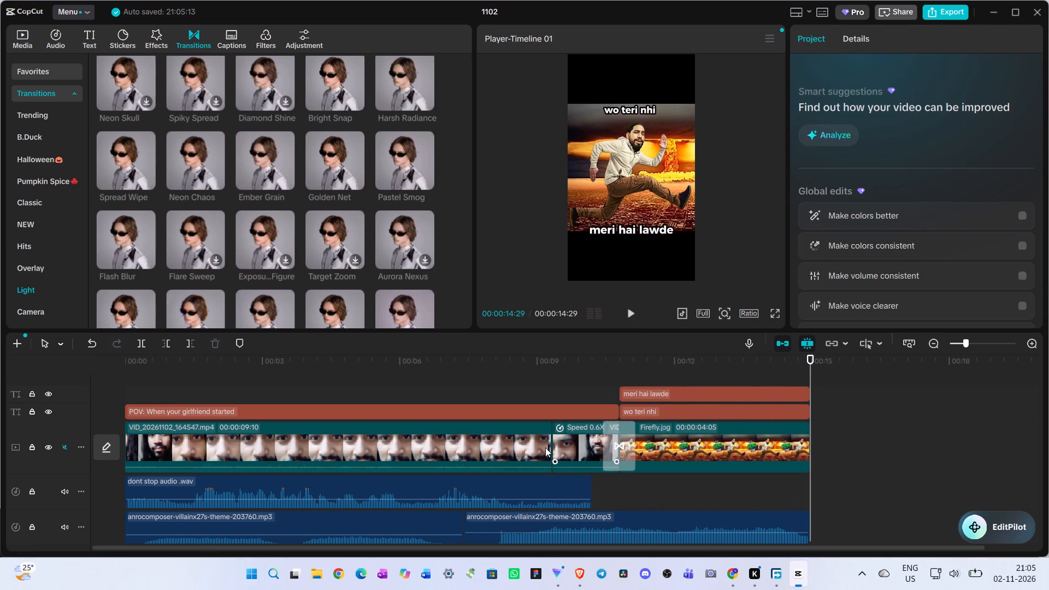
# Preview the Flare Sweep, Exposu...Figure and Target Zoom light transitions, moving the playhead to 00:00:10:13 near the Firefly.jpg cut.
pyautogui.click(192, 228)
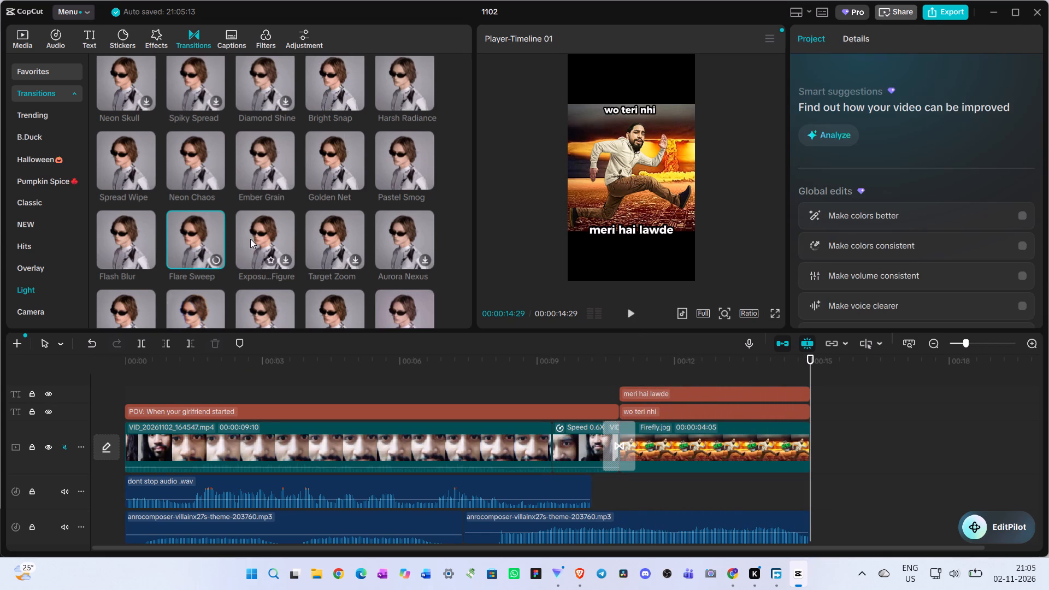
pyautogui.click(270, 240)
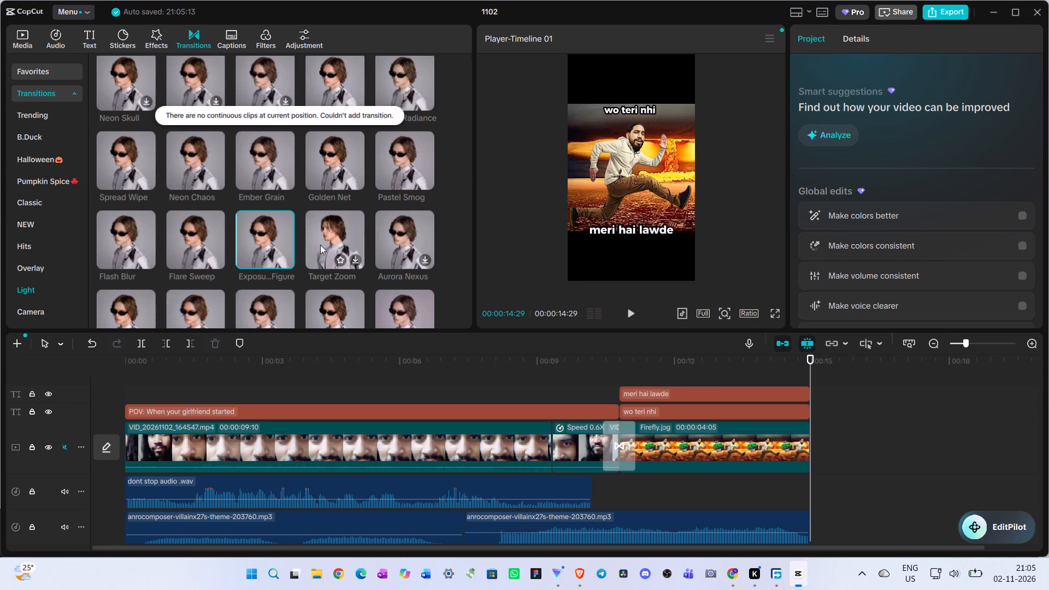
pyautogui.click(249, 240)
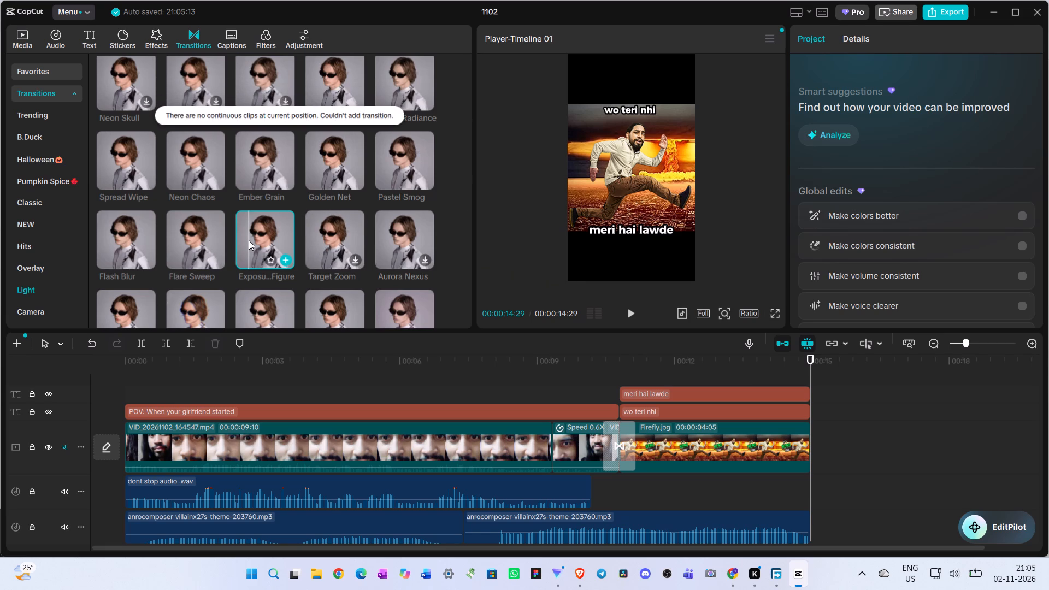
pyautogui.click(609, 364)
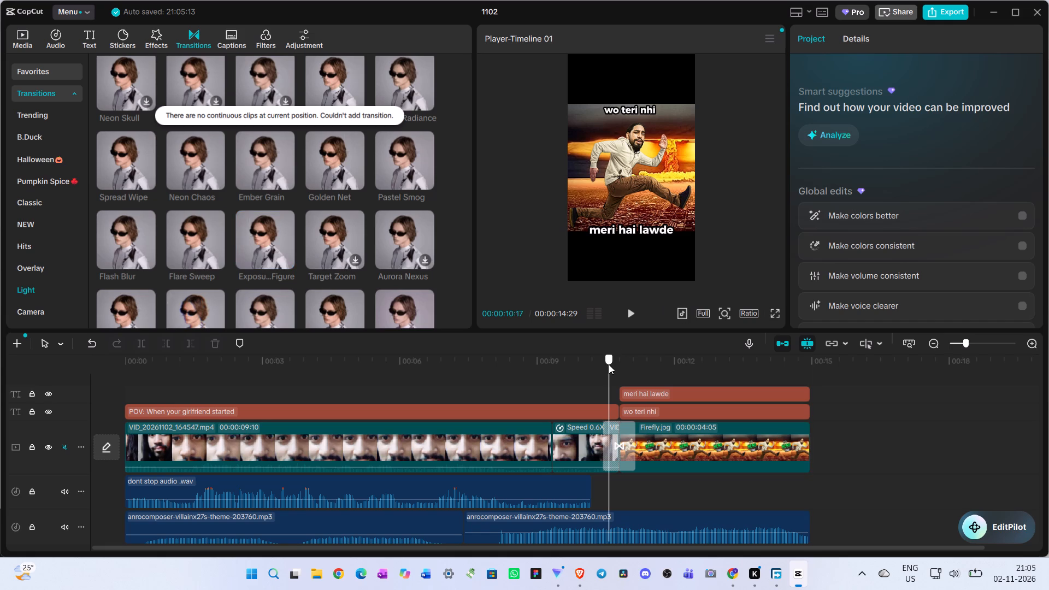
pyautogui.moveTo(609, 364); pyautogui.dragTo(602, 366)
pyautogui.click(253, 228)
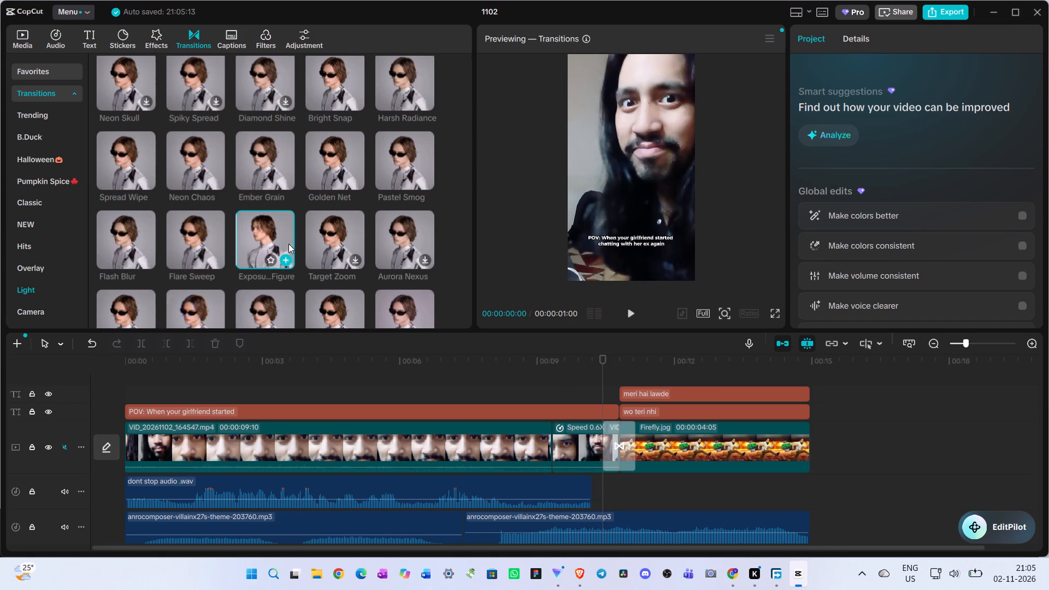
pyautogui.click(338, 234)
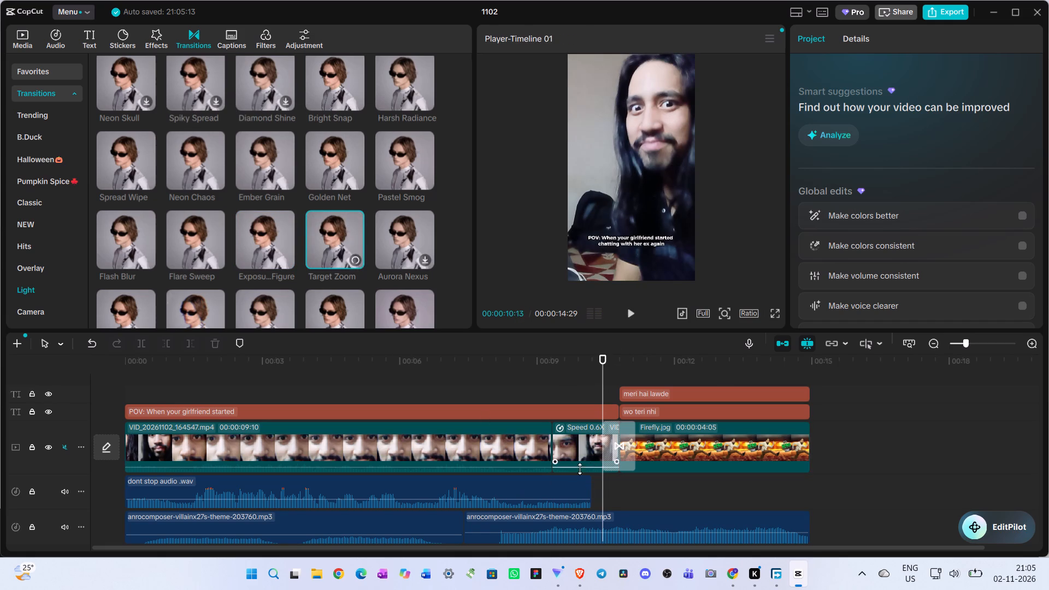
# Delete the Luminous Flash transition at the cut into Firefly.jpg.
pyautogui.click(621, 449)
pyautogui.press('Delete')
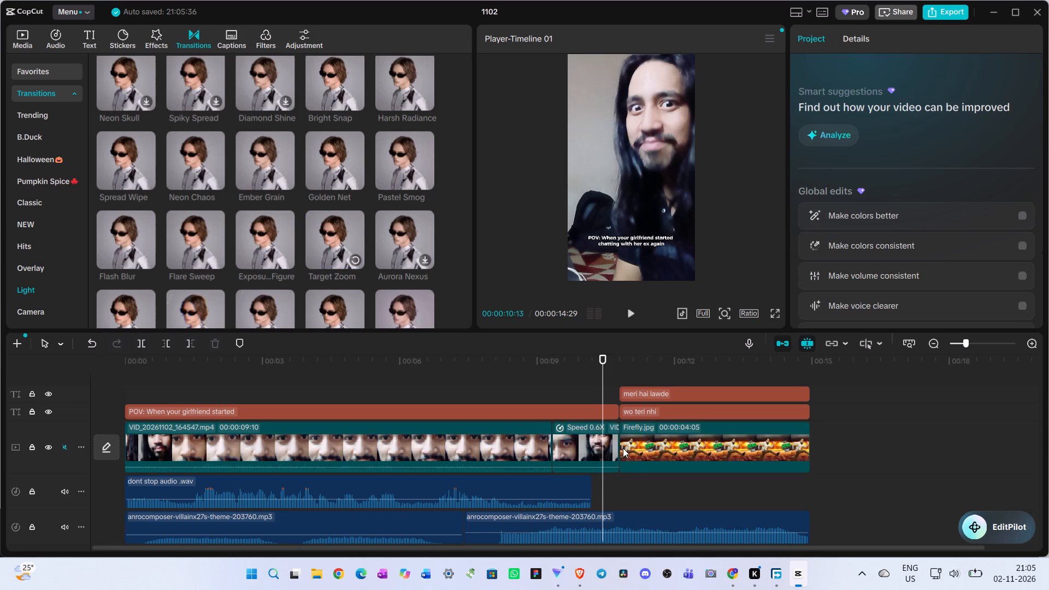
# Preview the Exposu...Figure and Target Zoom transitions and browse the Light, Overlay and Hits categories for alternatives.
pyautogui.click(267, 227)
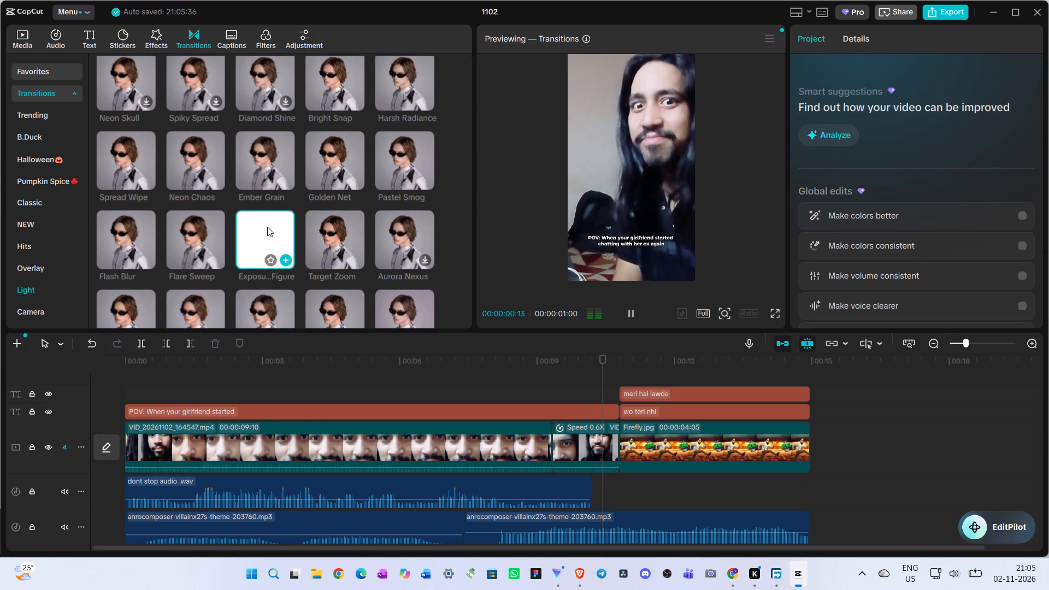
pyautogui.click(351, 238)
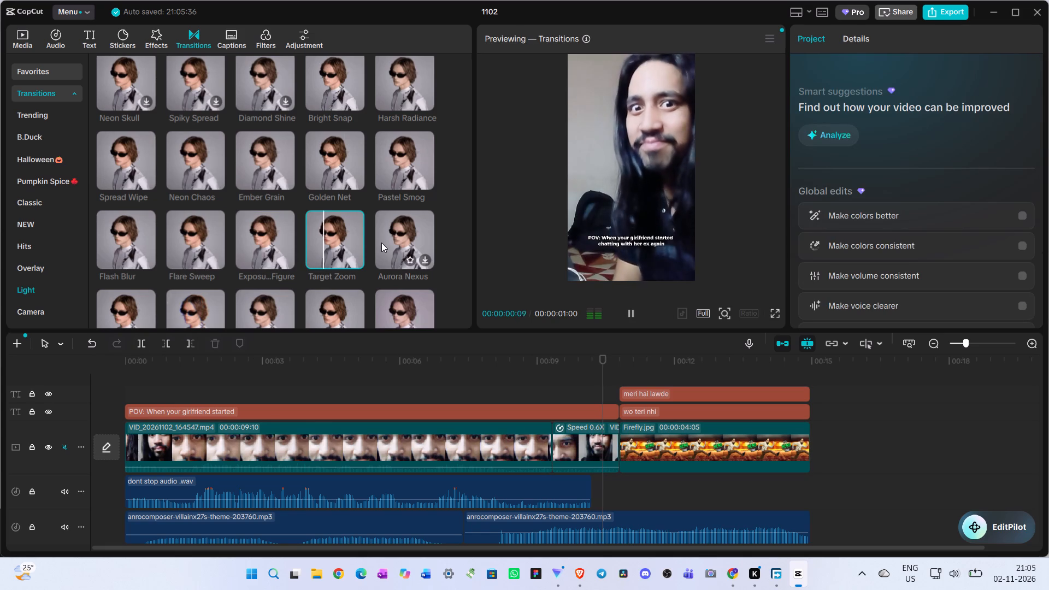
pyautogui.scroll(-4, 381, 243)
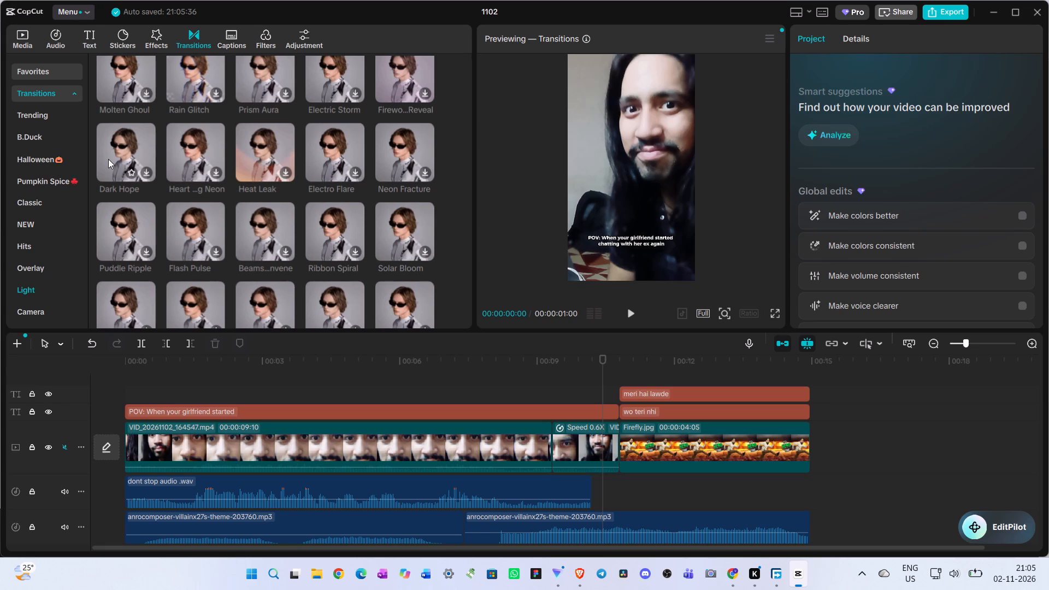
pyautogui.scroll(16, 268, 209)
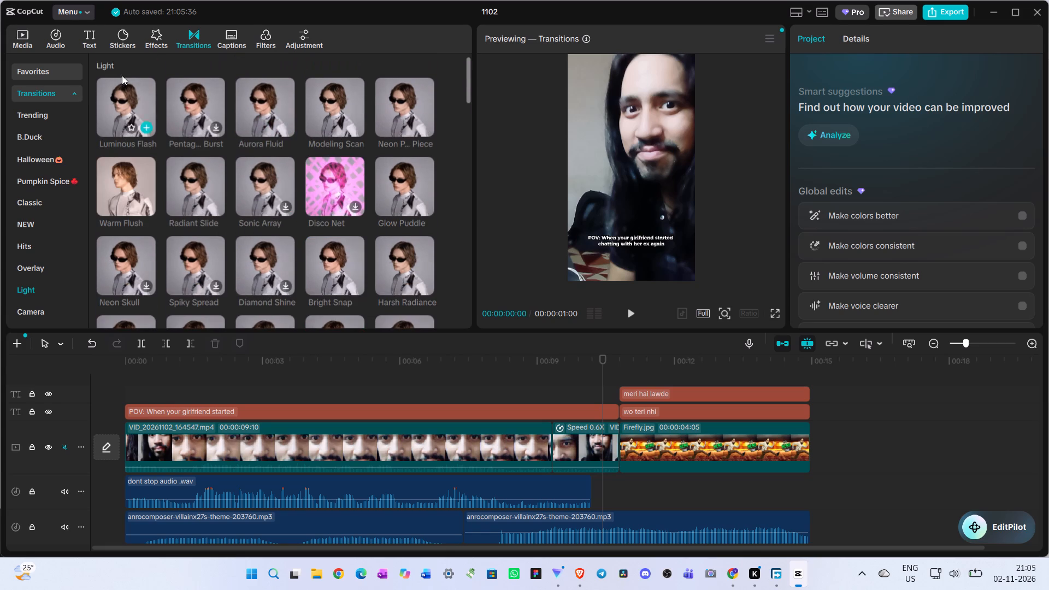
pyautogui.click(134, 143)
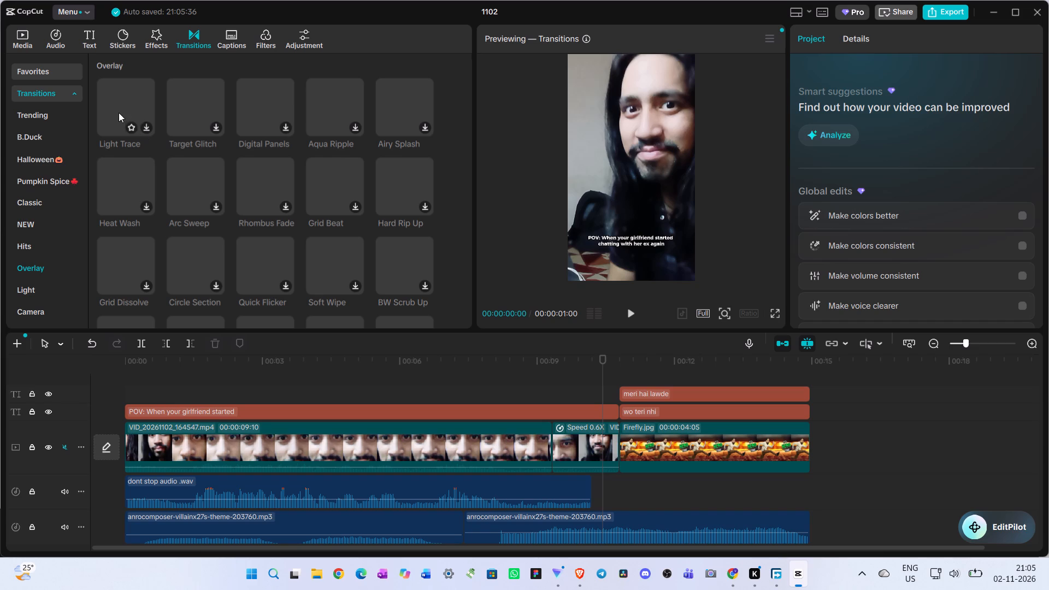
pyautogui.scroll(5, 199, 206)
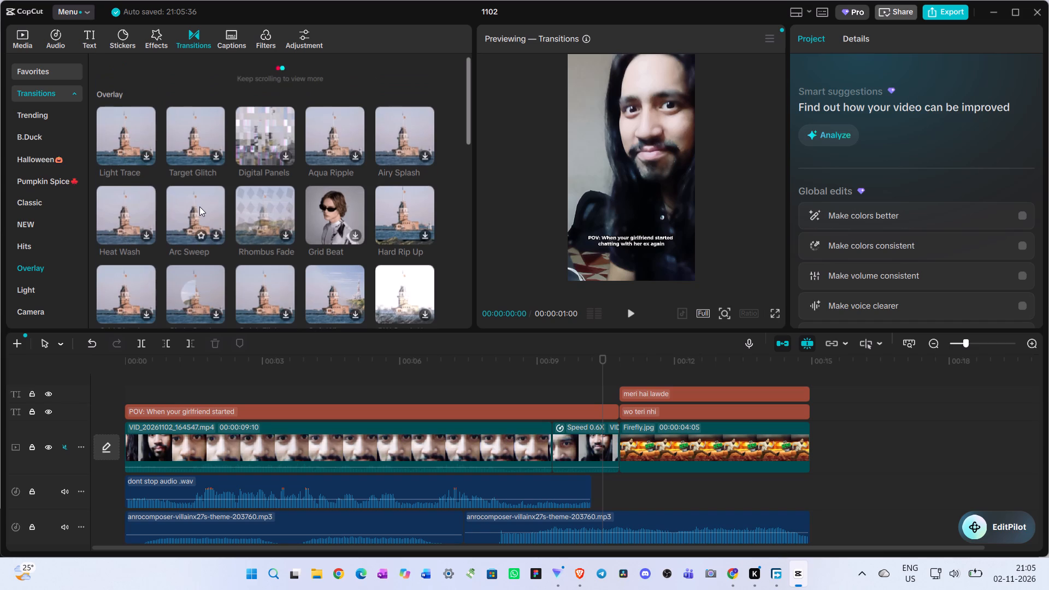
pyautogui.scroll(5, 199, 206)
pyautogui.scroll(-4, 200, 206)
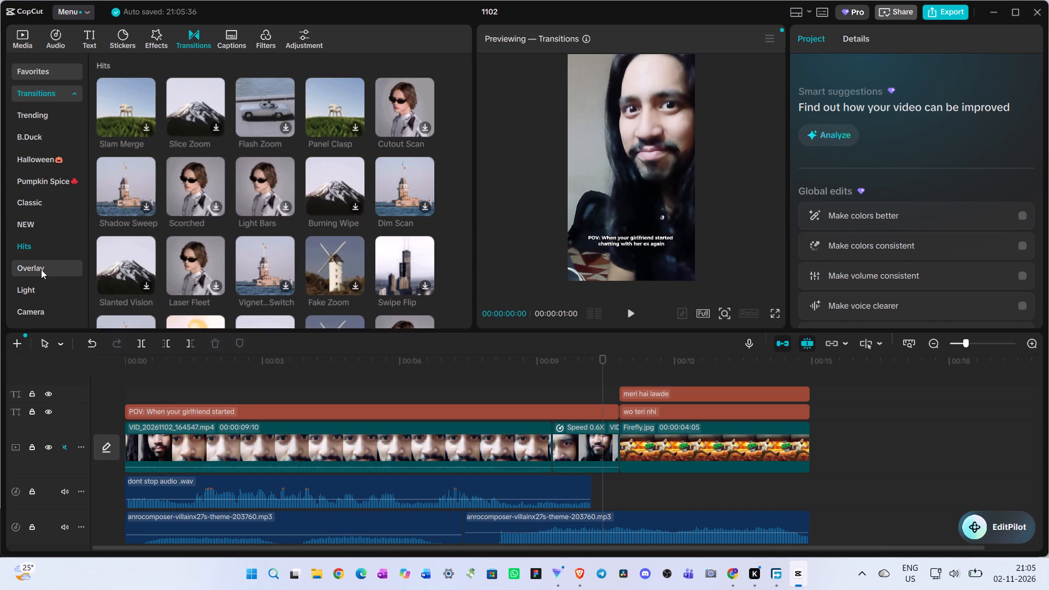
pyautogui.scroll(-1, 39, 270)
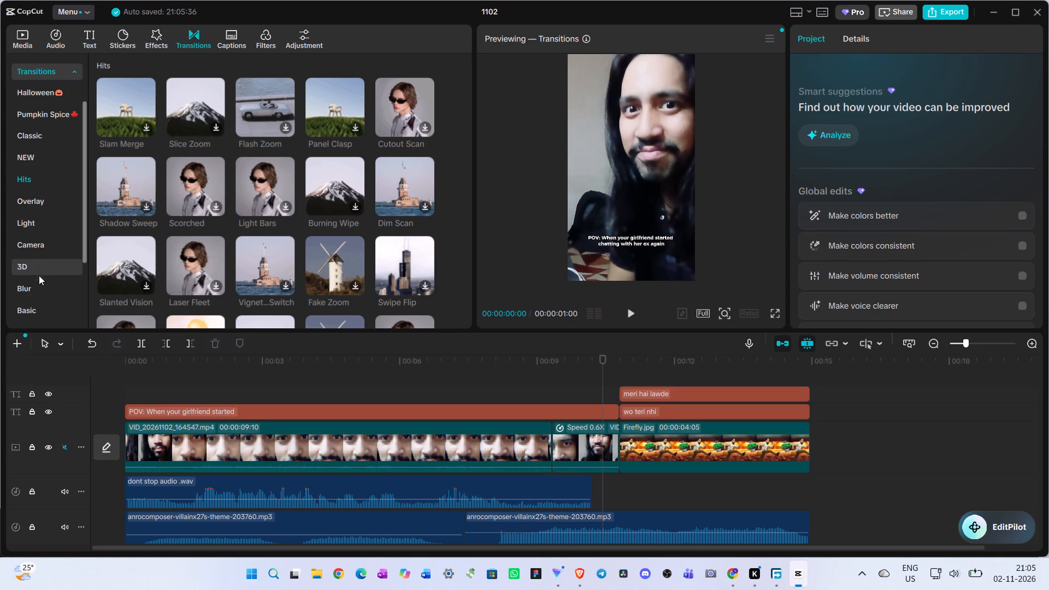
# Preview the Modeling Scan, Neon P... Piece, Pentag... Burst, Luminous Flash and Warm Flush light transitions, moving the playhead to 00:00:08:06.
pyautogui.click(32, 223)
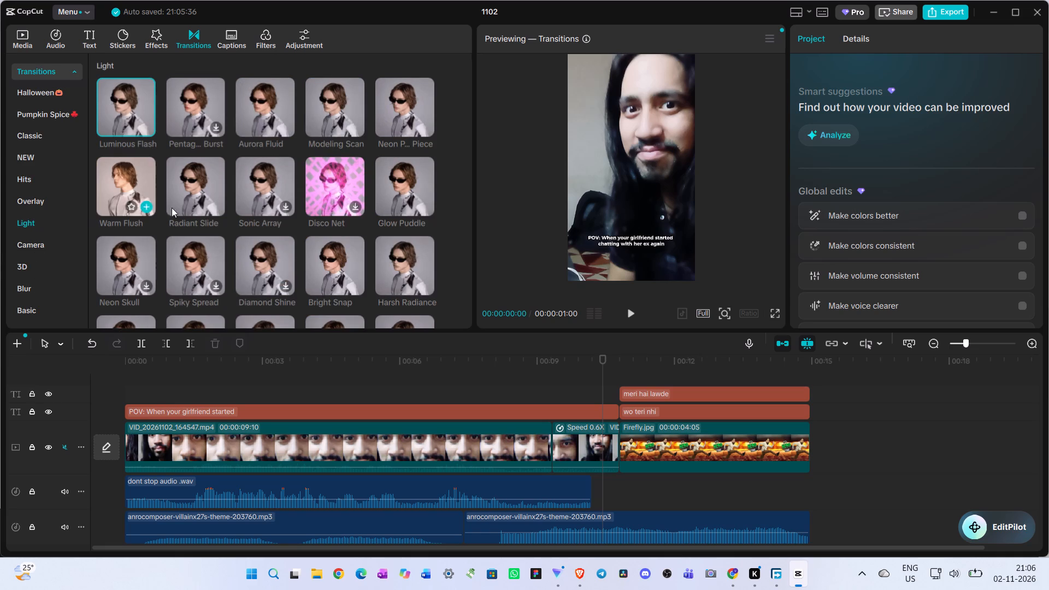
pyautogui.click(329, 107)
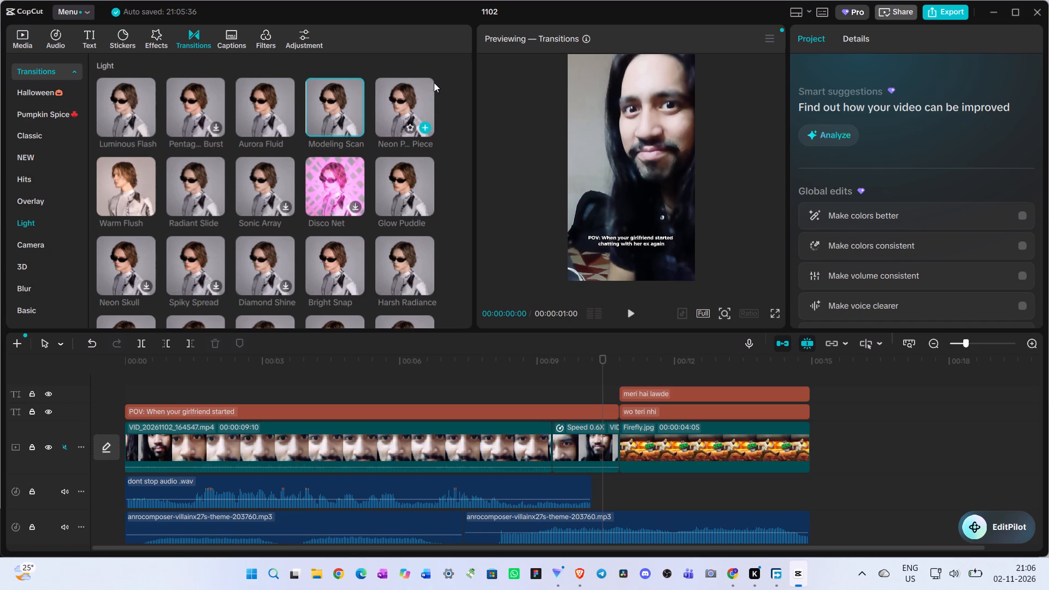
pyautogui.click(403, 96)
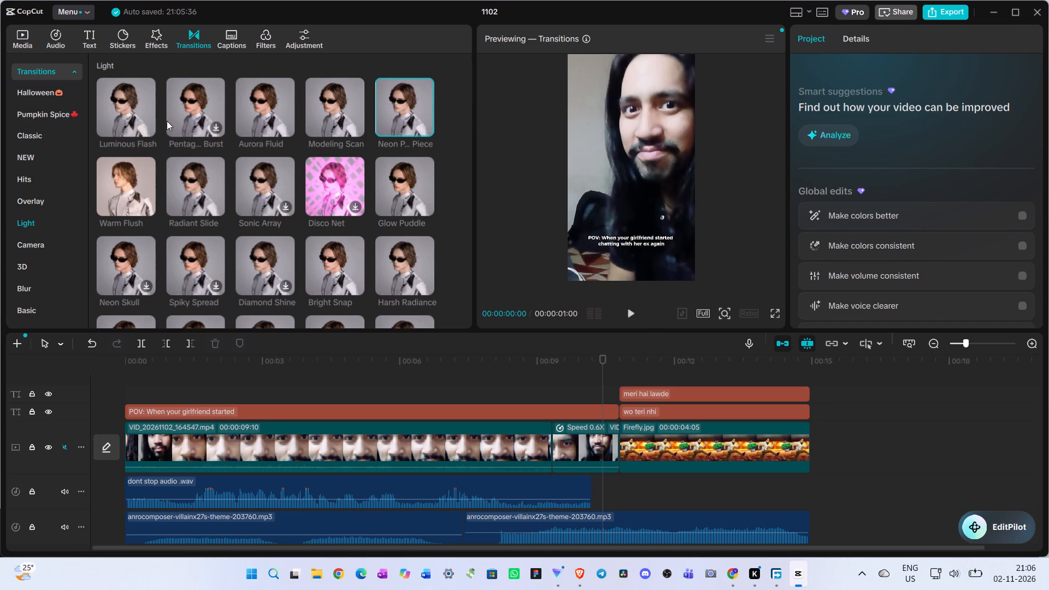
pyautogui.click(179, 104)
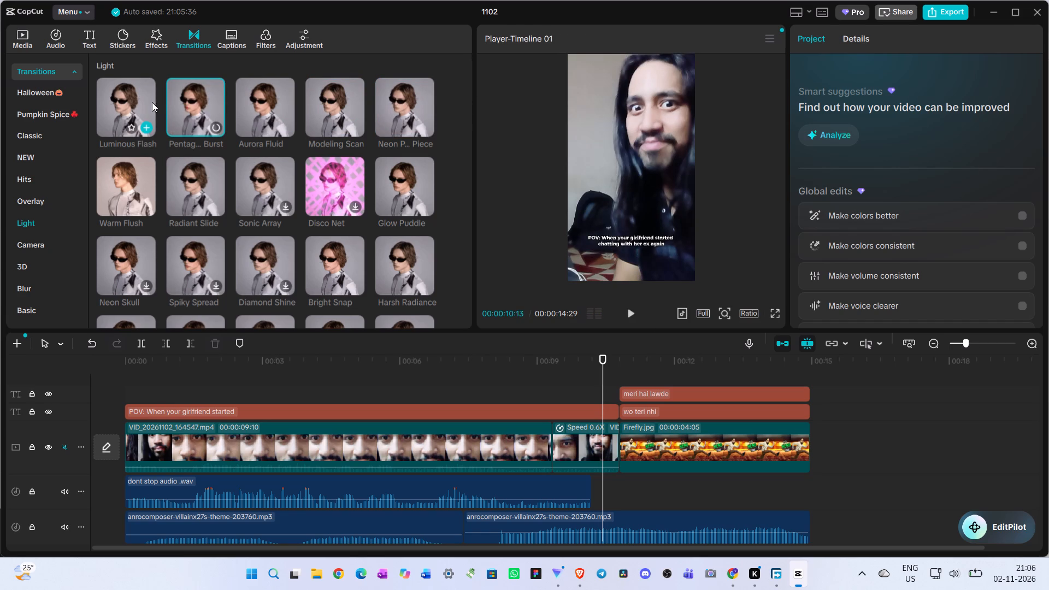
pyautogui.click(122, 91)
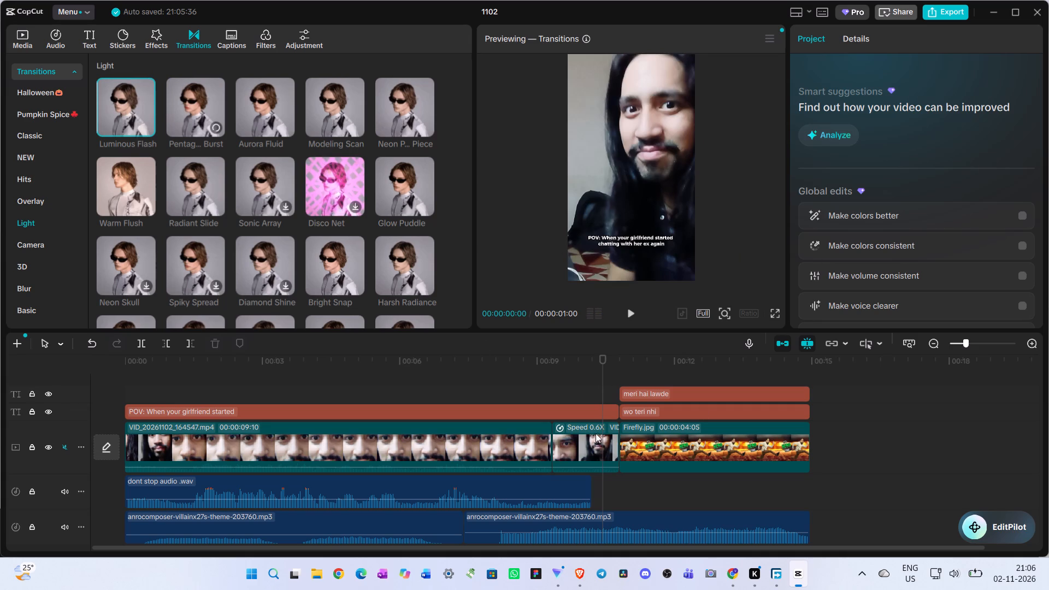
pyautogui.click(129, 110)
pyautogui.click(135, 179)
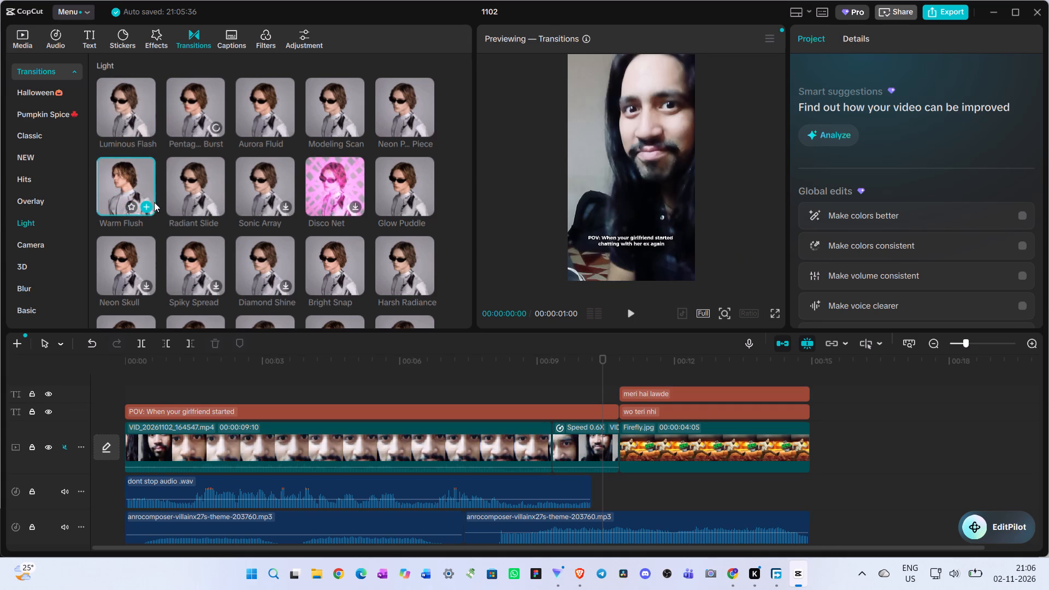
pyautogui.click(120, 174)
pyautogui.click(120, 174)
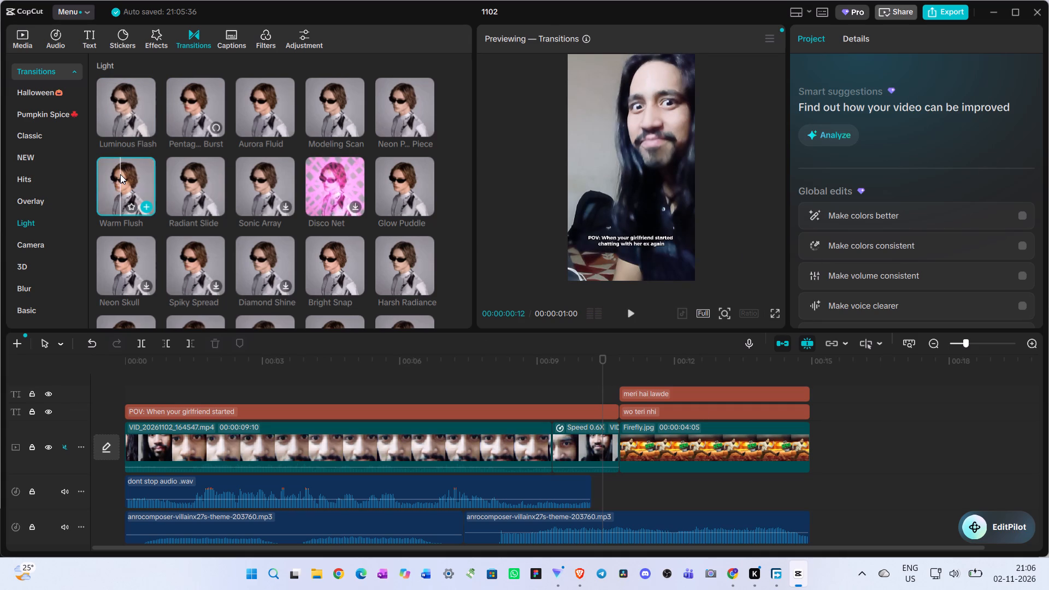
pyautogui.click(594, 382)
pyautogui.moveTo(594, 382); pyautogui.dragTo(501, 374)
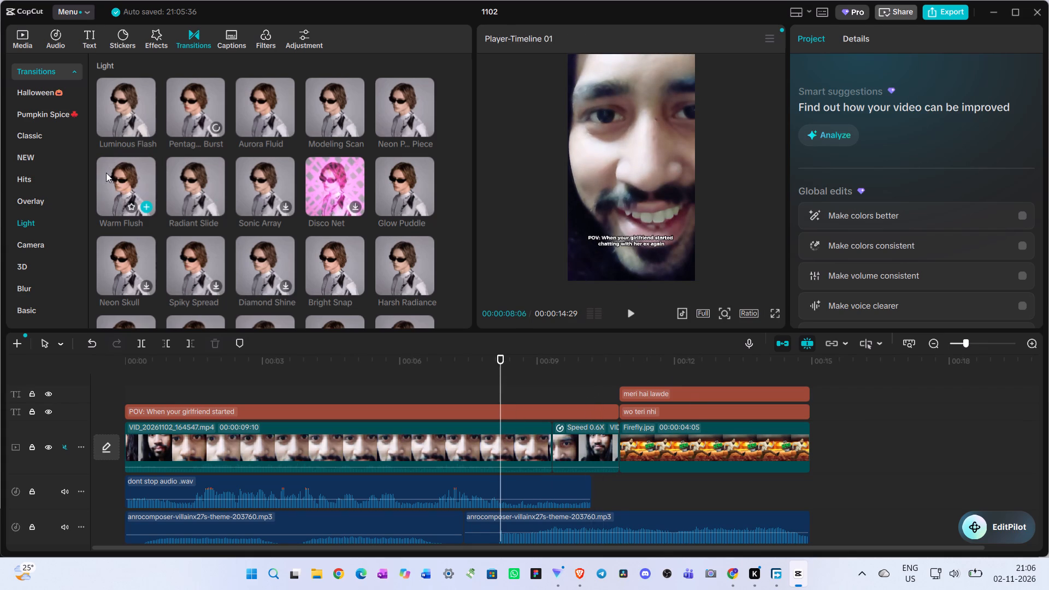
pyautogui.click(108, 173)
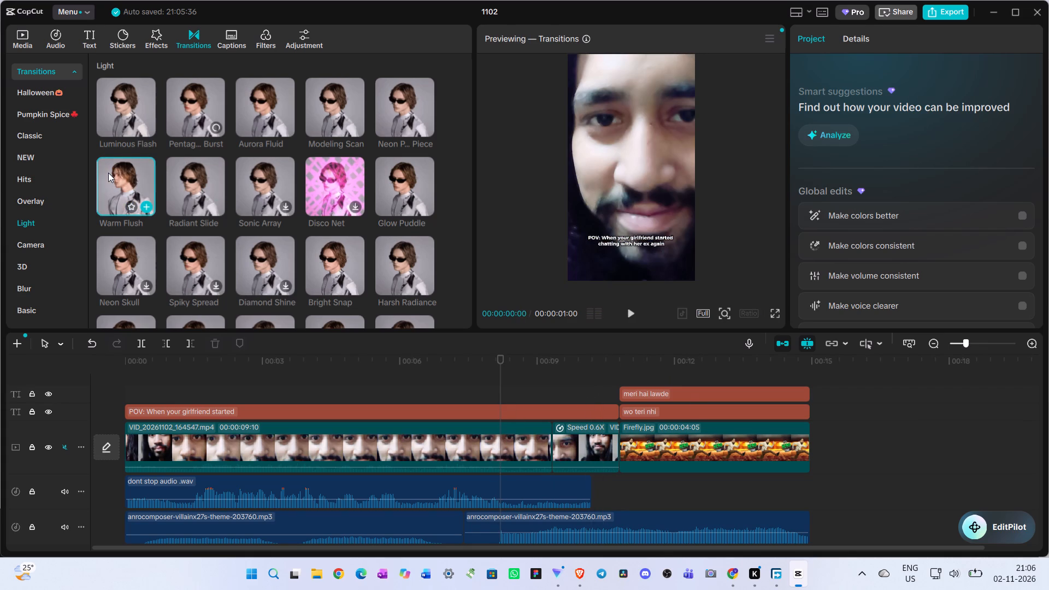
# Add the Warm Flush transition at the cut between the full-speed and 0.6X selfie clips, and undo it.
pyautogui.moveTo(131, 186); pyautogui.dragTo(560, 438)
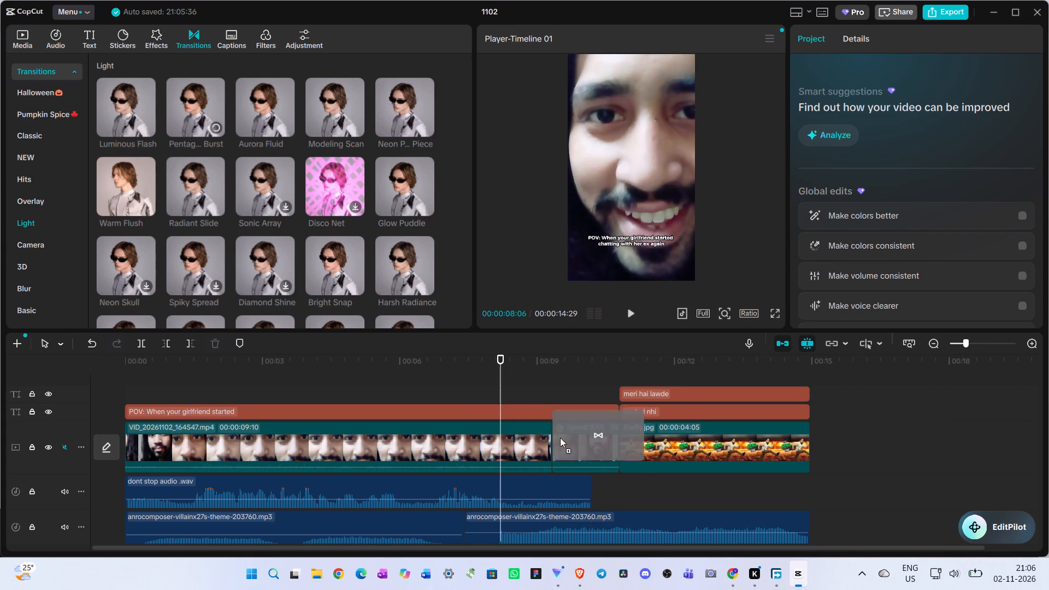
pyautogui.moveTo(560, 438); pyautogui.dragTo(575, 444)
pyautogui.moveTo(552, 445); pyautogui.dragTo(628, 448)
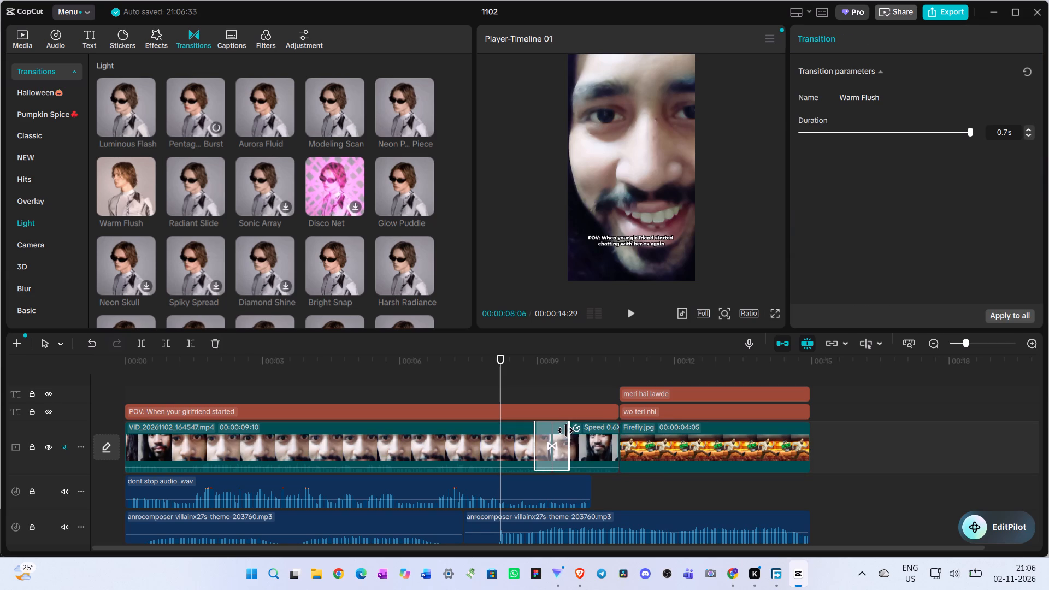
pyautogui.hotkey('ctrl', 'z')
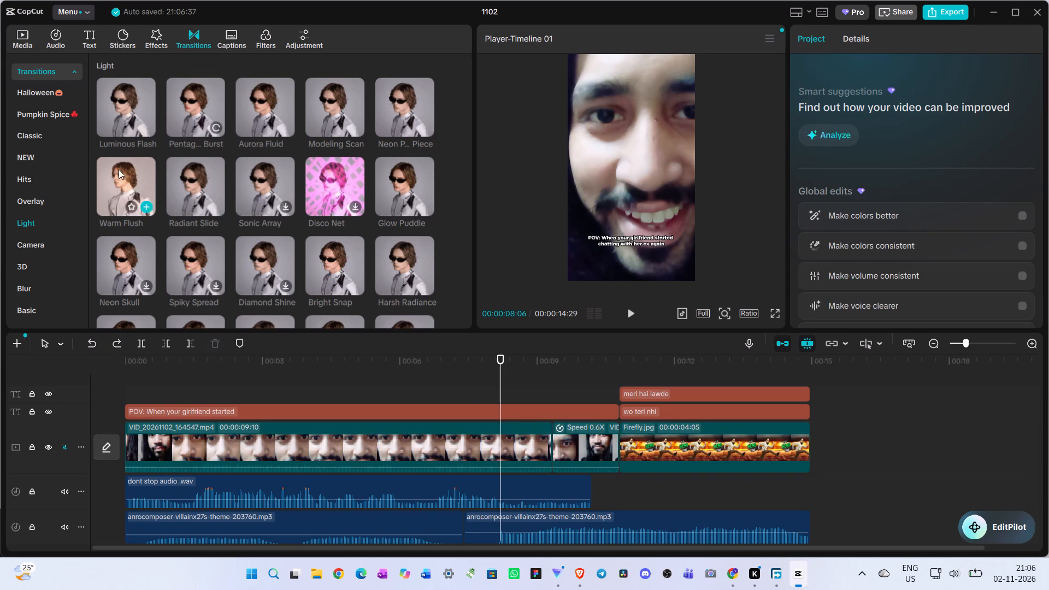
# Add the Warm Flush light transition at the cut into Firefly.jpg and play the timeline across it.
pyautogui.moveTo(119, 182); pyautogui.dragTo(616, 447)
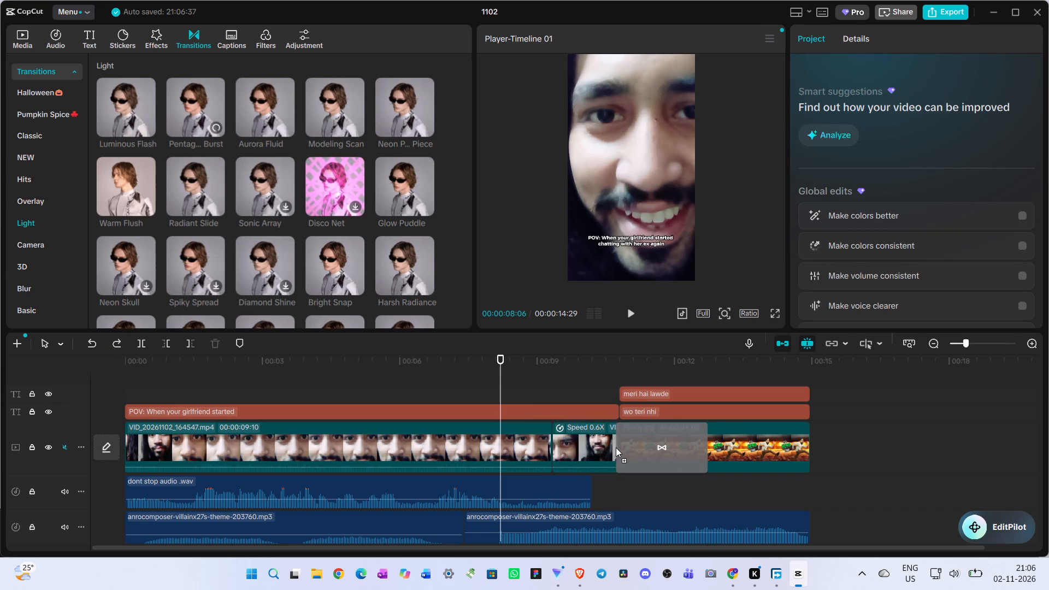
pyautogui.moveTo(616, 447); pyautogui.dragTo(611, 441)
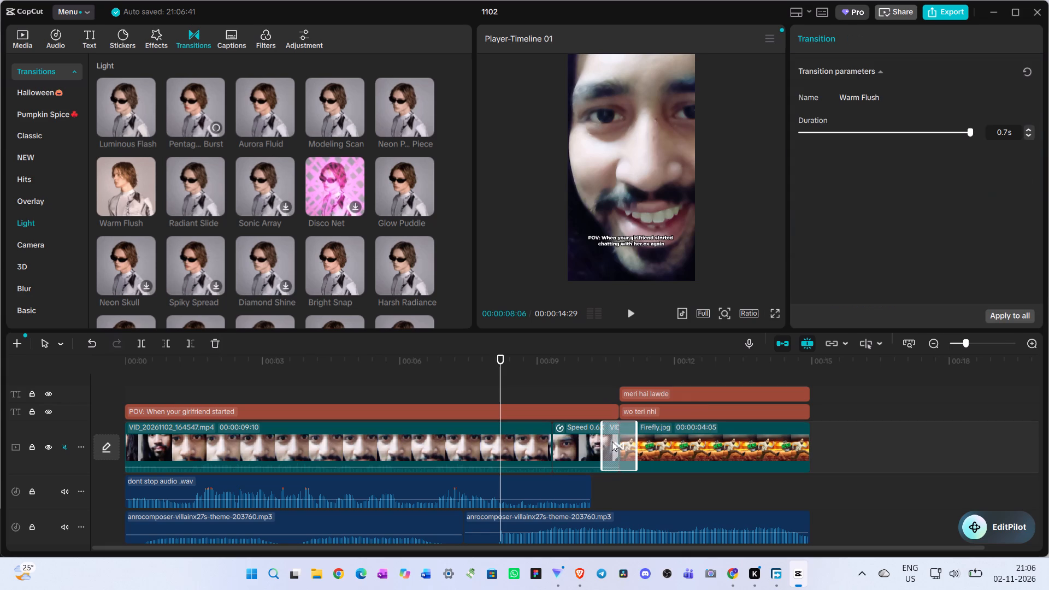
pyautogui.click(591, 376)
pyautogui.moveTo(591, 376); pyautogui.dragTo(538, 369)
pyautogui.press('space')
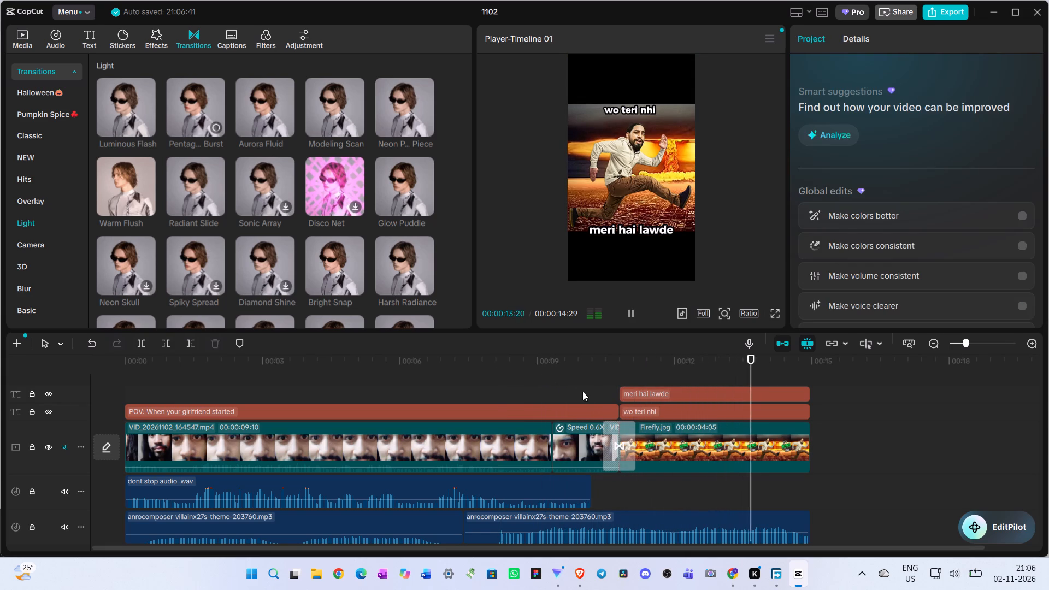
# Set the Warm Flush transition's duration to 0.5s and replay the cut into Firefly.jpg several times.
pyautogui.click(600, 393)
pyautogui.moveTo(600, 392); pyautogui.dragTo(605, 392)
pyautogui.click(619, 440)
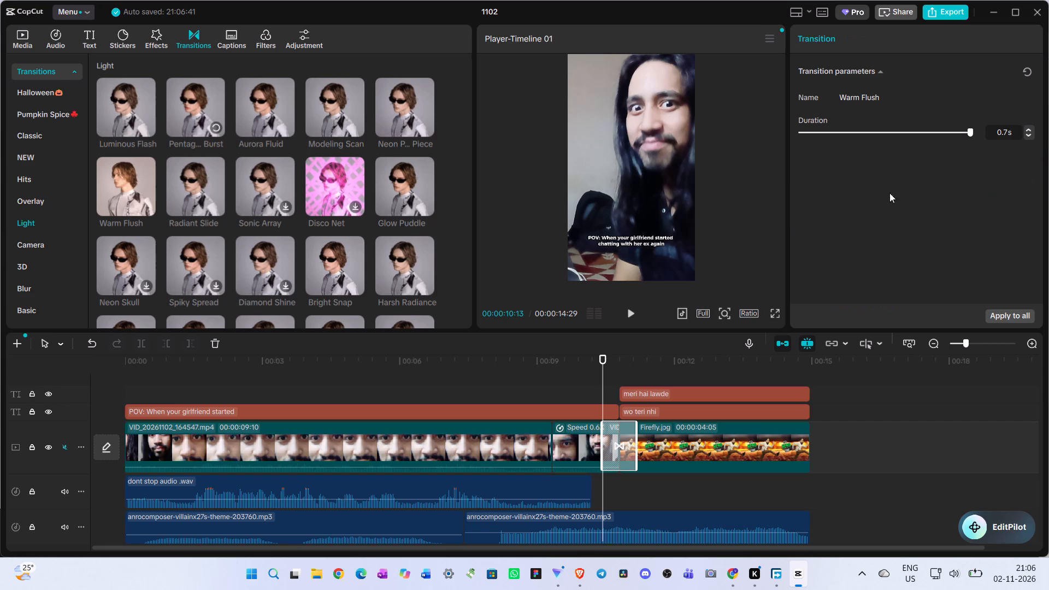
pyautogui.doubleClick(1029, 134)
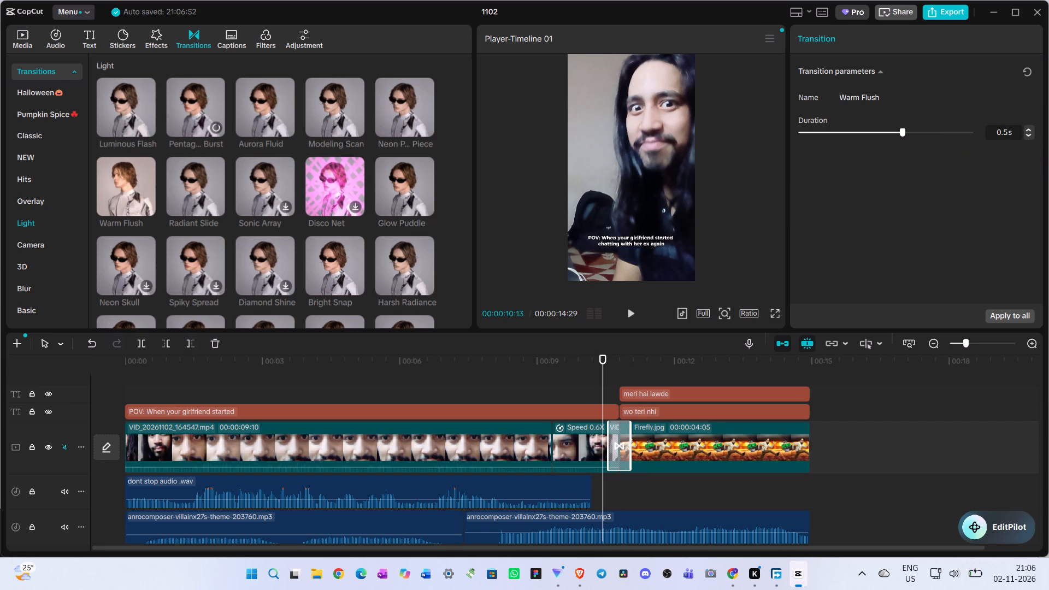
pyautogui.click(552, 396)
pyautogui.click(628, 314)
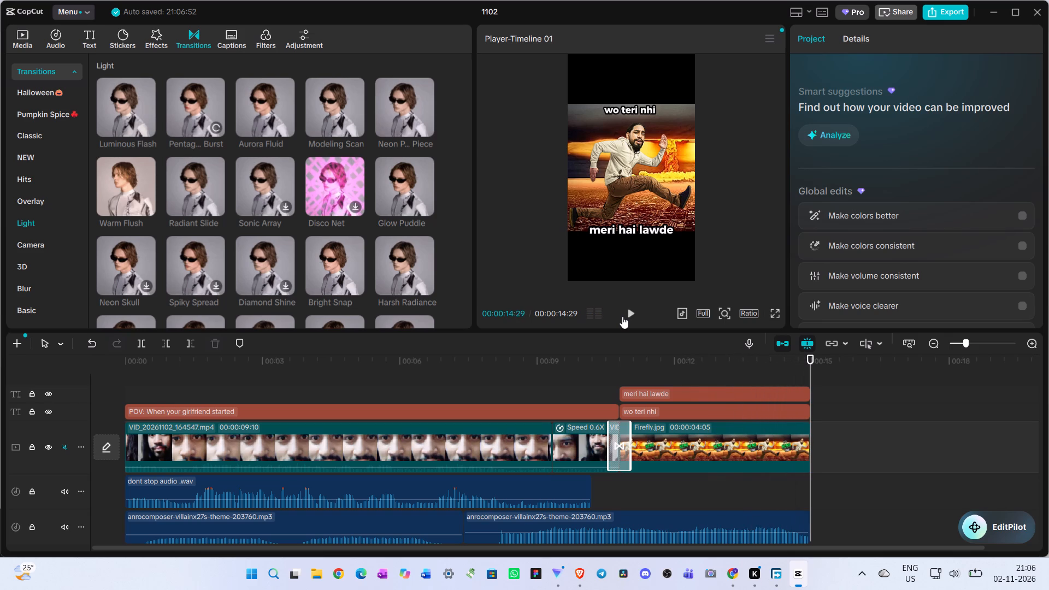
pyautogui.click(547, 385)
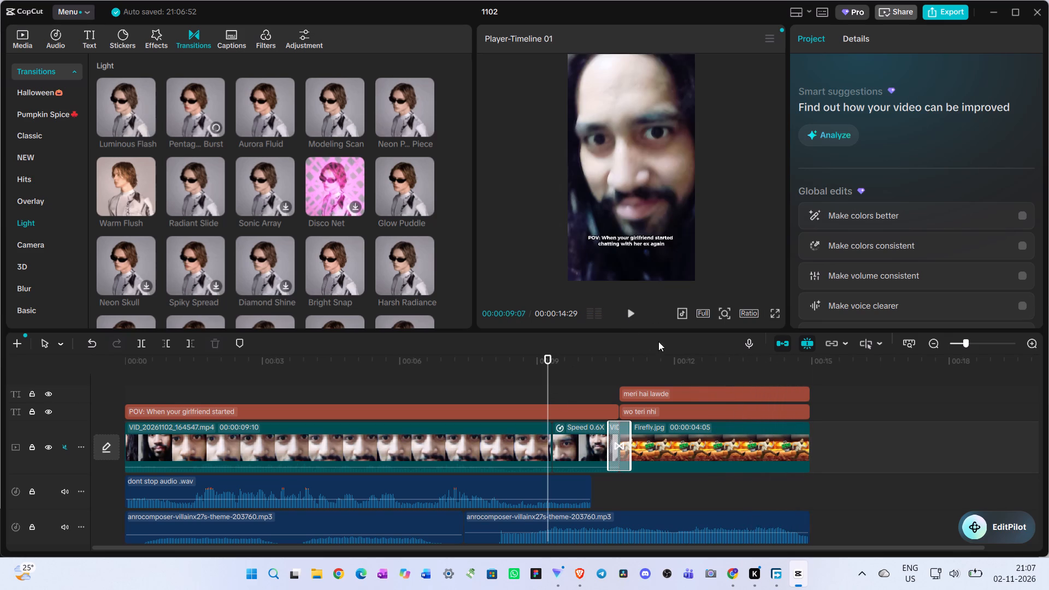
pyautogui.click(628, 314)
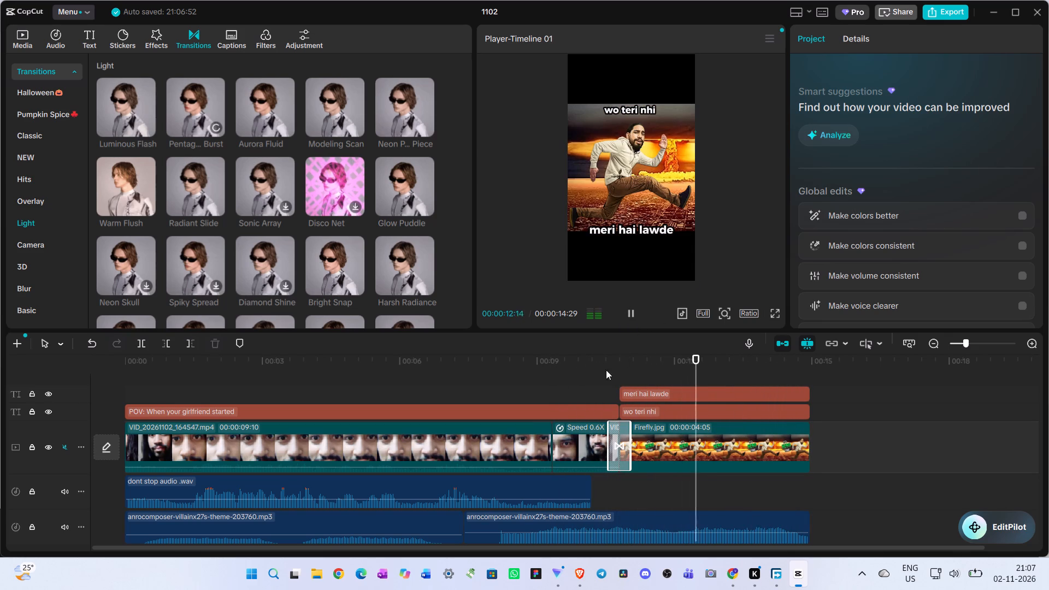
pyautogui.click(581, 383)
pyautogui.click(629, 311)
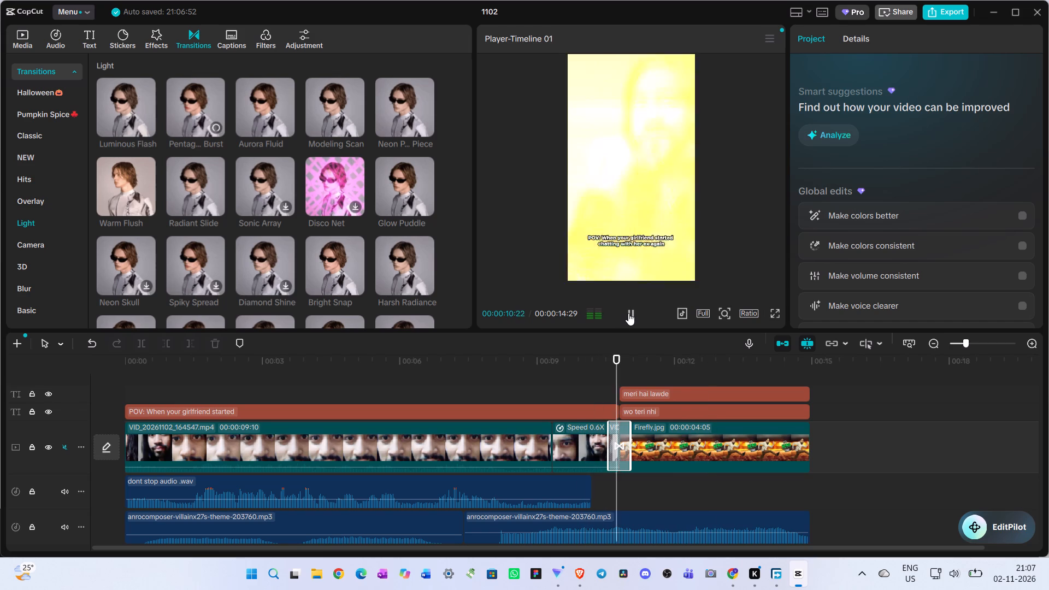
# Lower the Warm Flush duration to 0.2s, raise it by one increment, and replay the cut into Firefly.jpg.
pyautogui.click(609, 385)
pyautogui.click(620, 450)
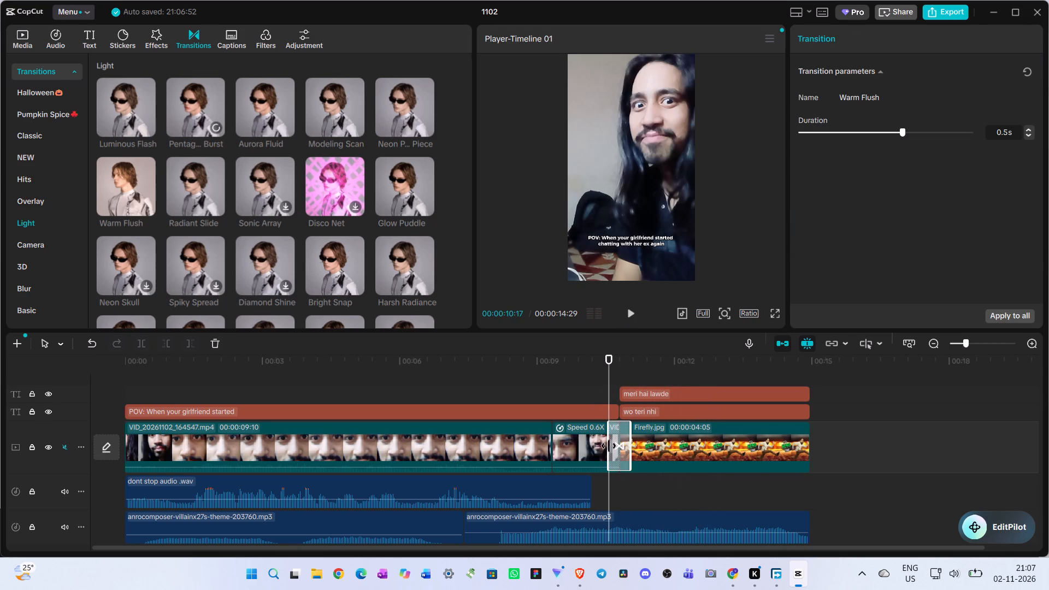
pyautogui.click(1027, 133)
pyautogui.click(1027, 133)
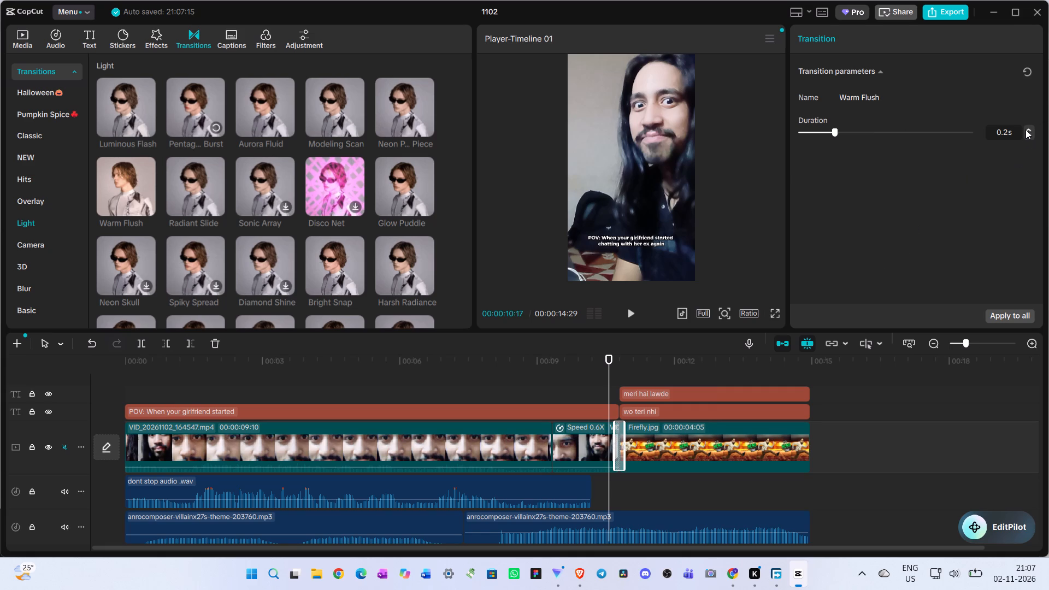
pyautogui.click(1026, 129)
pyautogui.click(584, 378)
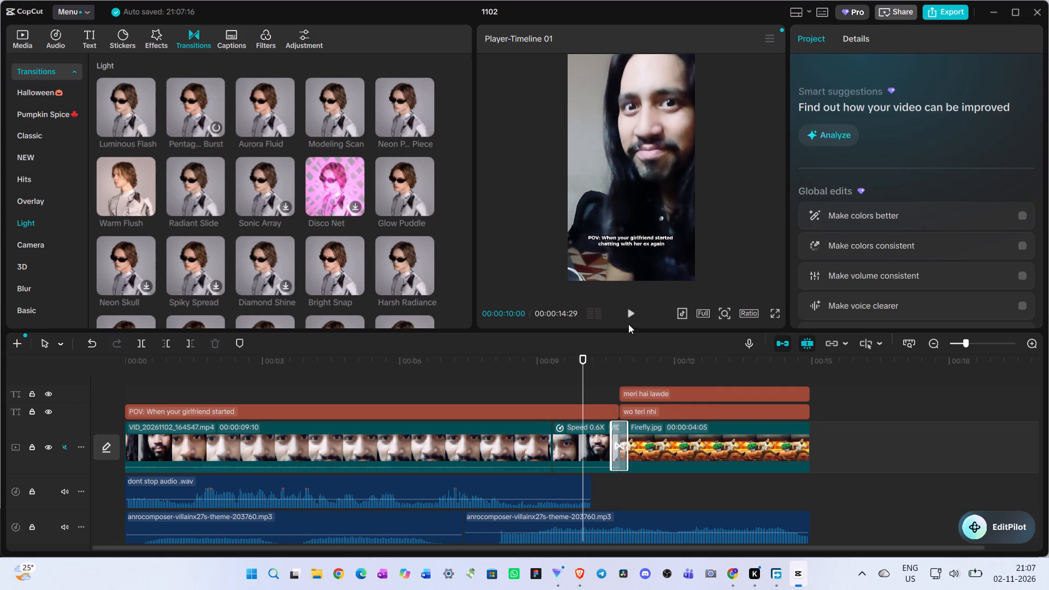
pyautogui.click(627, 319)
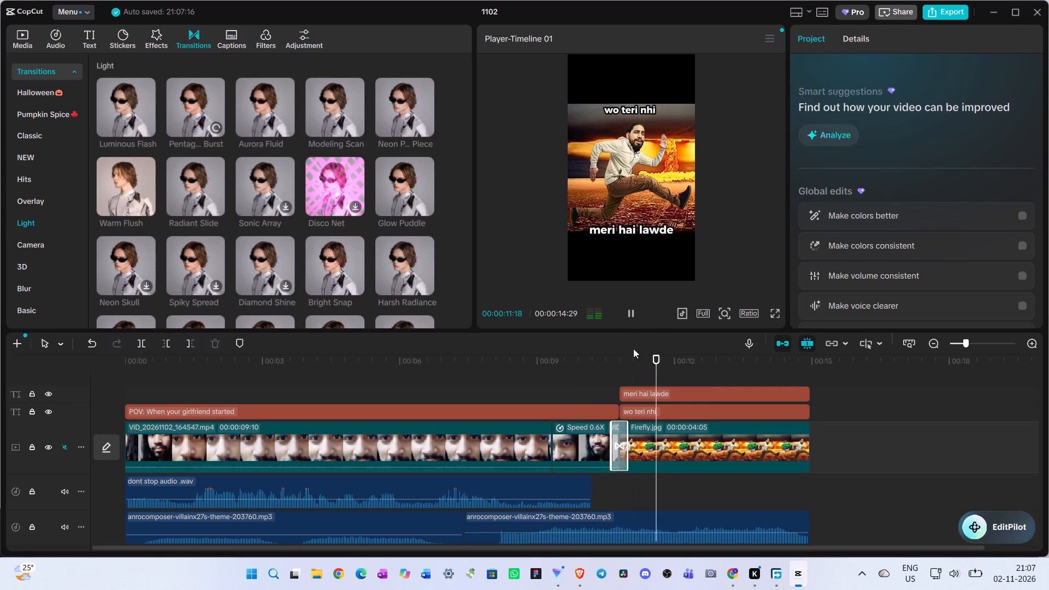
pyautogui.click(597, 380)
pyautogui.click(629, 309)
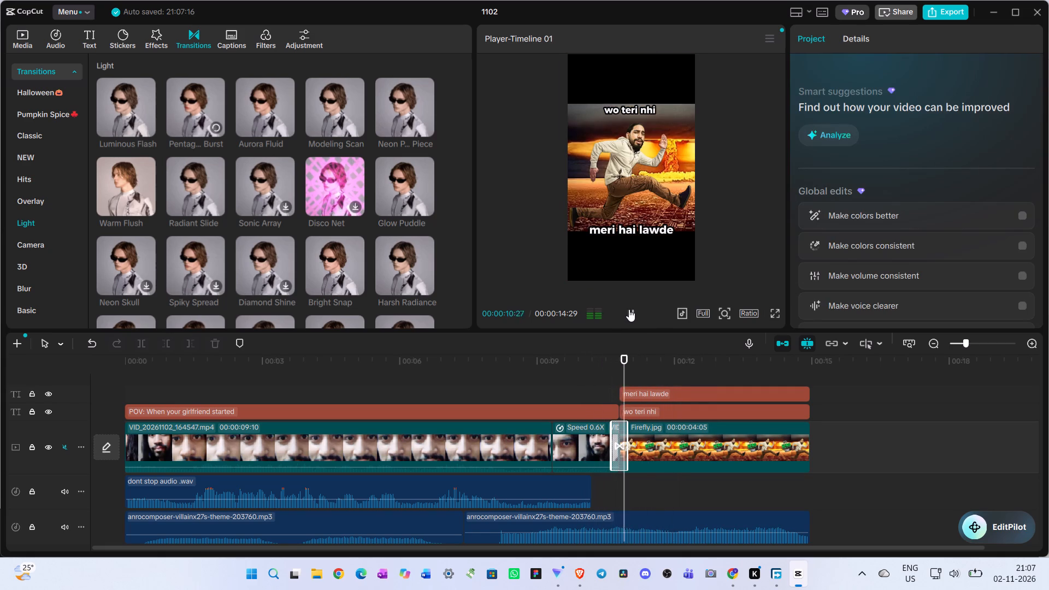
# Play the whole video full screen from the start twice to review the finished edit.
pyautogui.click(786, 508)
pyautogui.moveTo(786, 508); pyautogui.dragTo(0, 439)
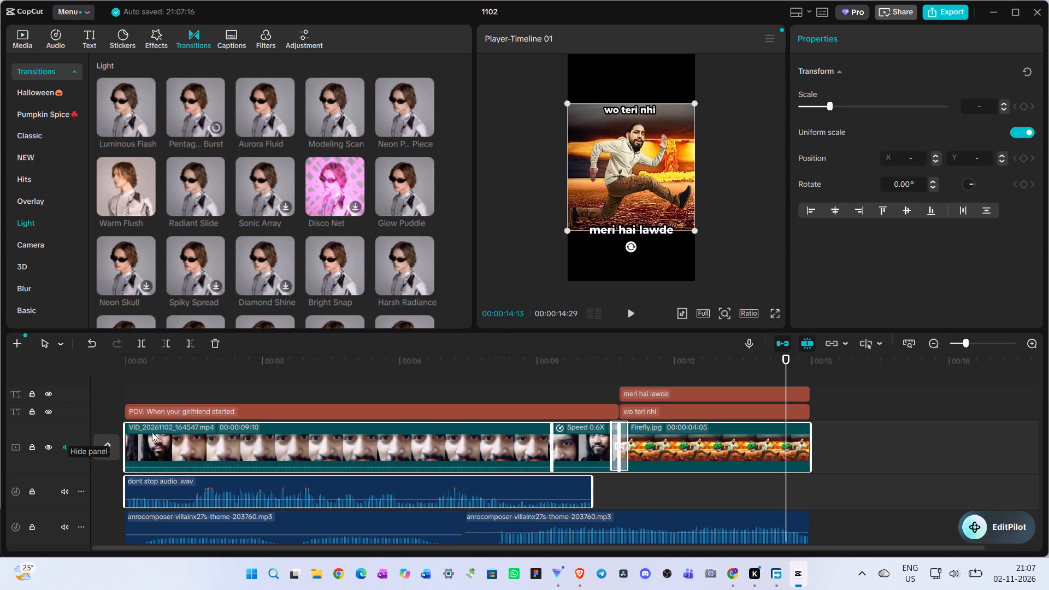
pyautogui.click(750, 493)
pyautogui.moveTo(750, 493); pyautogui.dragTo(0, 306)
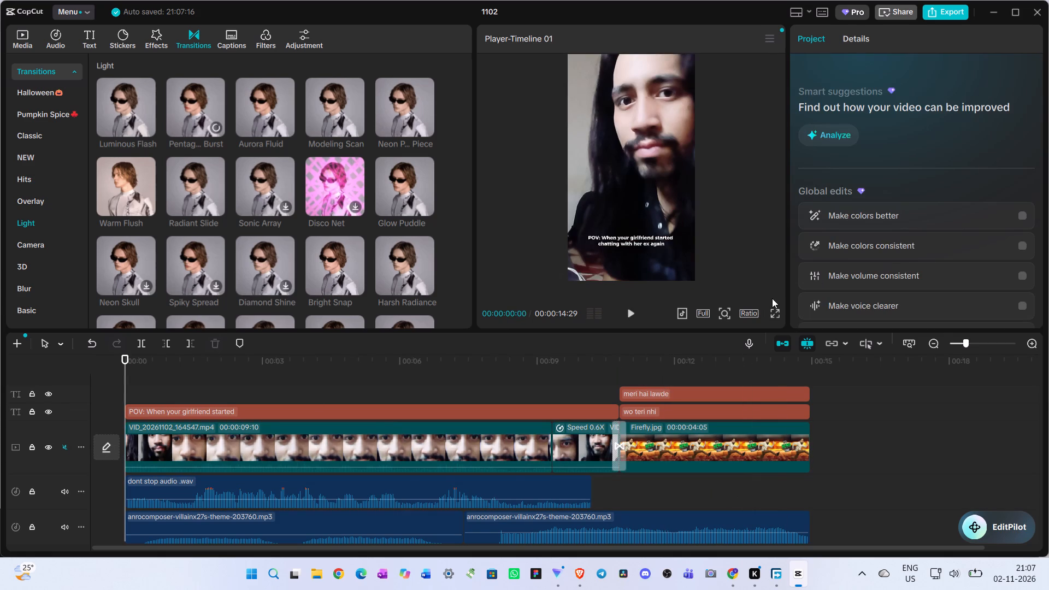
pyautogui.click(779, 315)
pyautogui.press('space')
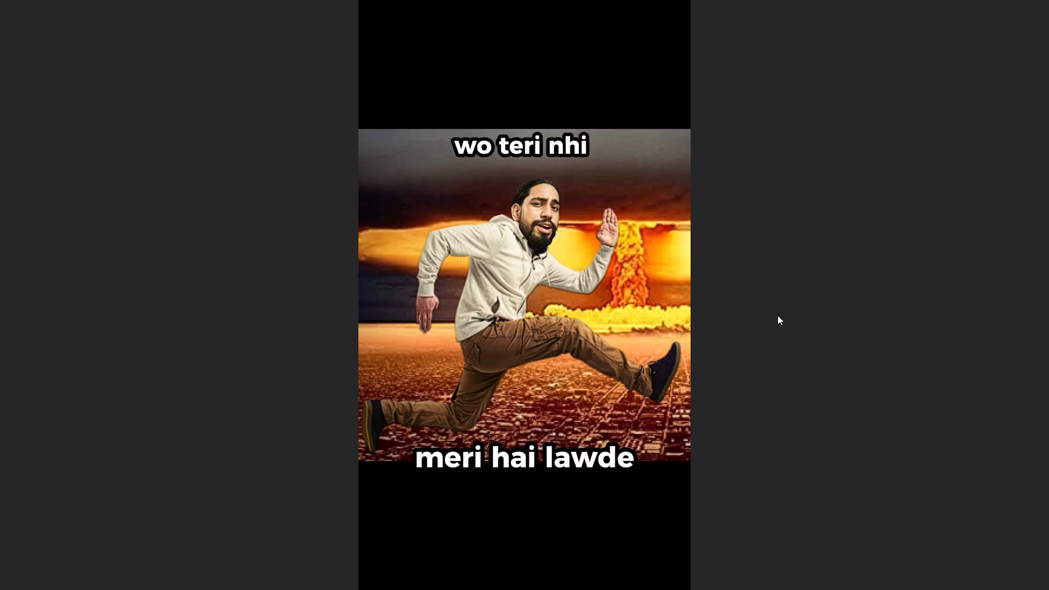
pyautogui.press('Escape')
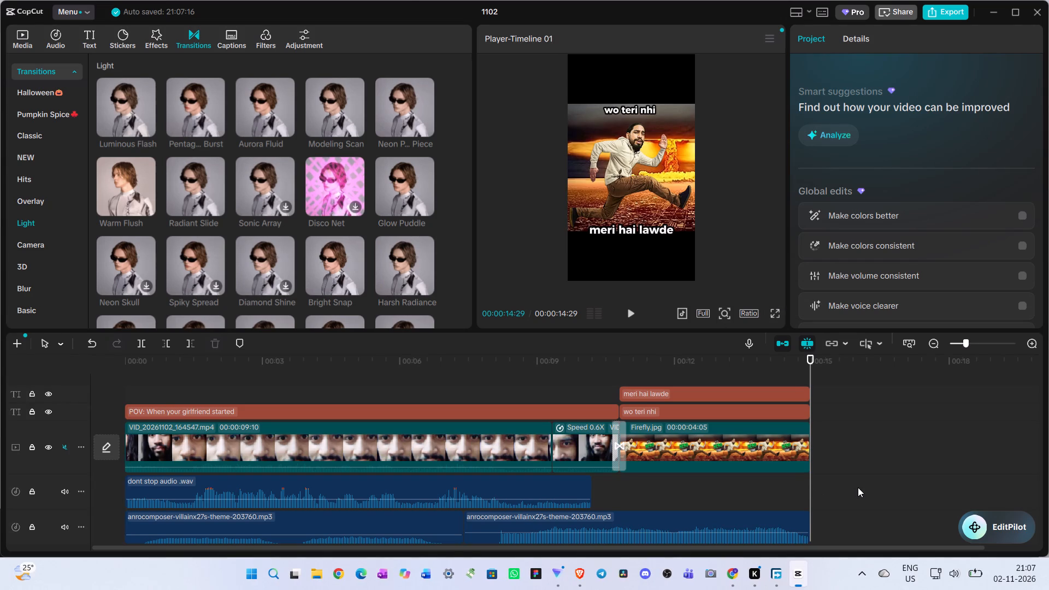
pyautogui.click(858, 487)
pyautogui.moveTo(858, 487); pyautogui.dragTo(850, 489)
pyautogui.moveTo(812, 489); pyautogui.dragTo(0, 467)
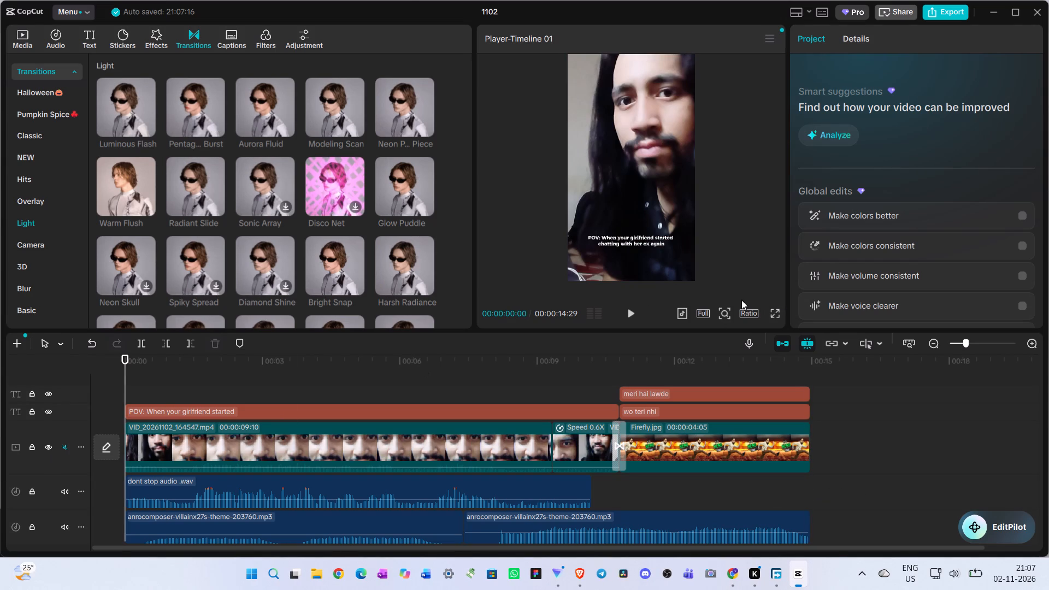
pyautogui.click(776, 310)
pyautogui.press('space')
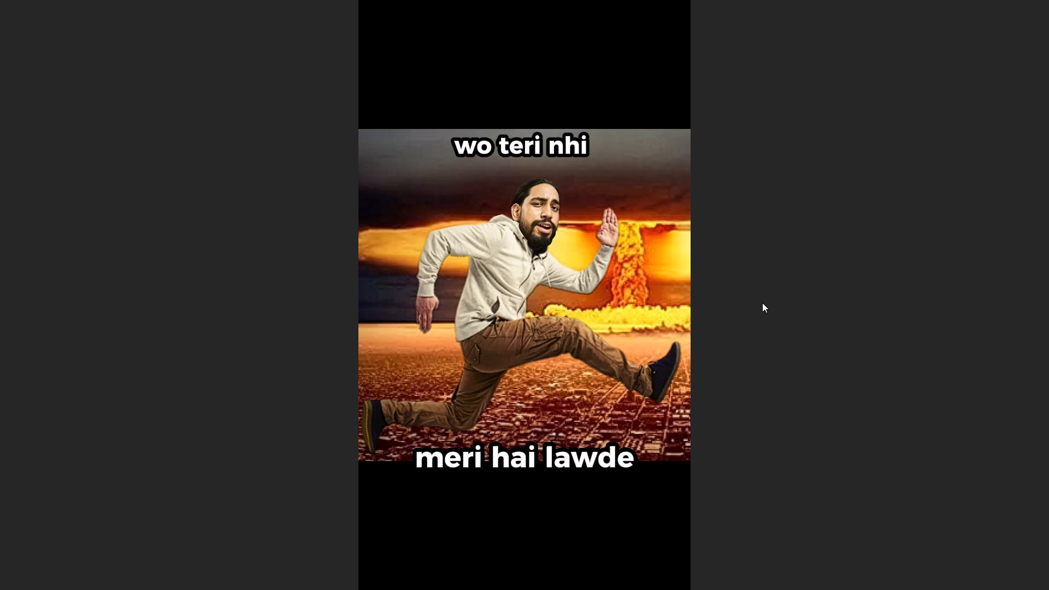
pyautogui.press('Escape')
# Replay and scrub through the opening second of the selfie clip to check its picture and sound.
pyautogui.click(461, 386)
pyautogui.moveTo(461, 386); pyautogui.dragTo(0, 381)
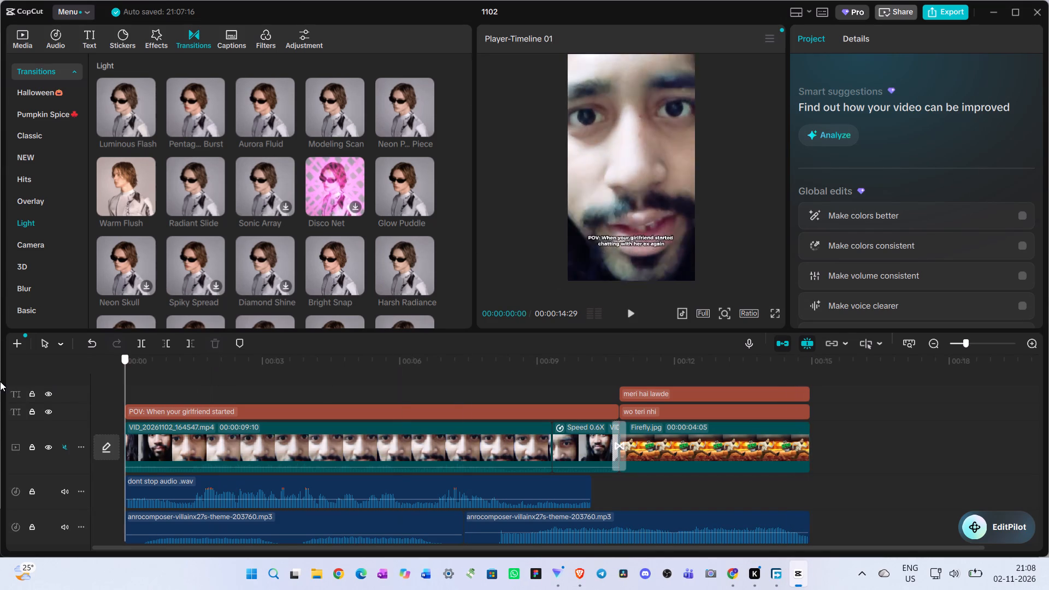
pyautogui.moveTo(0, 381); pyautogui.dragTo(0, 370)
pyautogui.press('space')
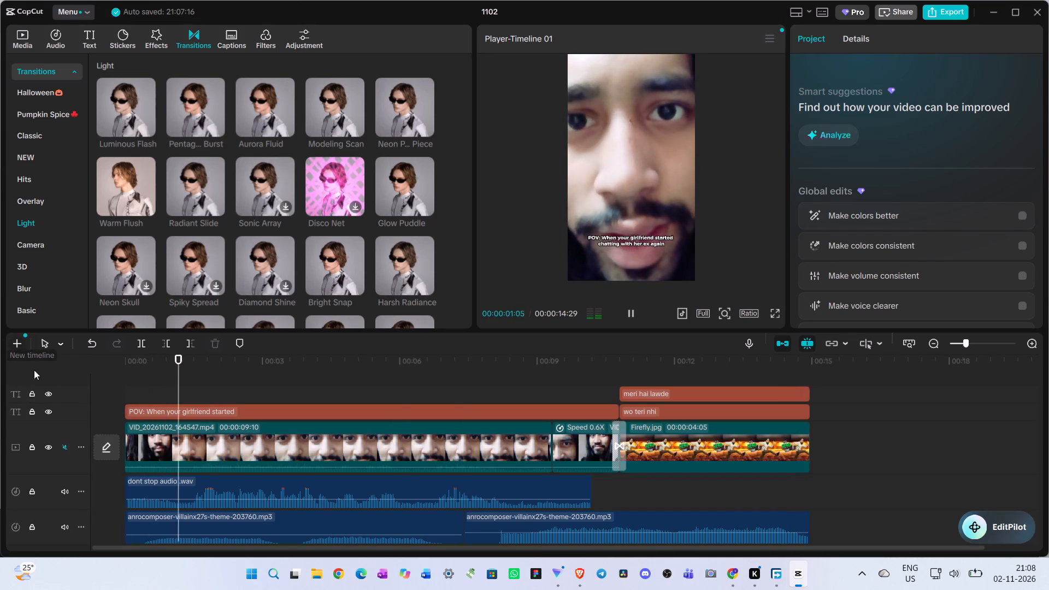
pyautogui.scroll(-4, 372, 458)
pyautogui.click(179, 520)
pyautogui.moveTo(178, 521); pyautogui.dragTo(108, 527)
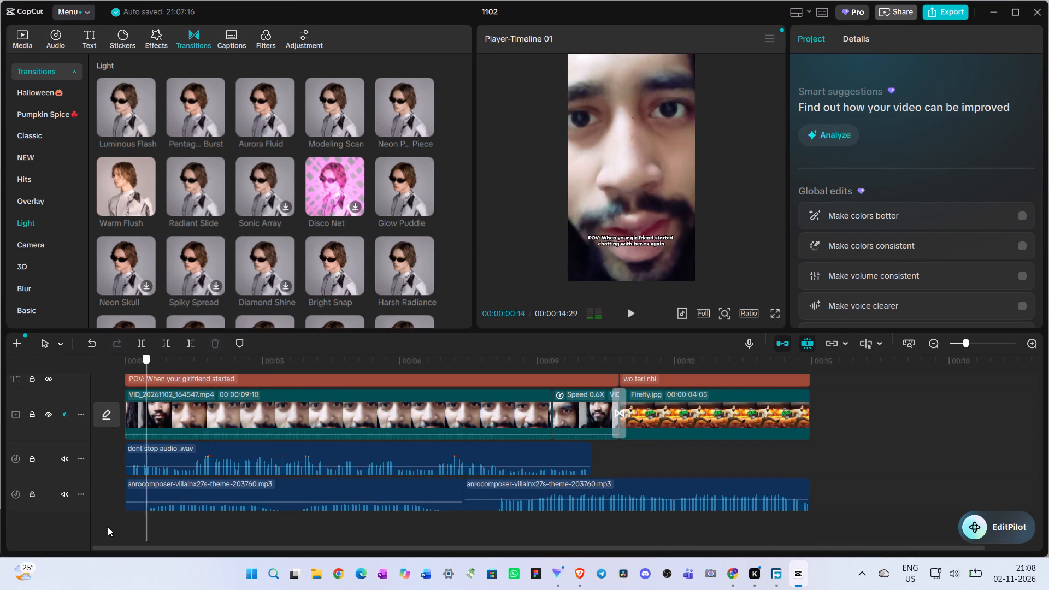
pyautogui.moveTo(108, 527); pyautogui.dragTo(29, 514)
pyautogui.doubleClick(631, 313)
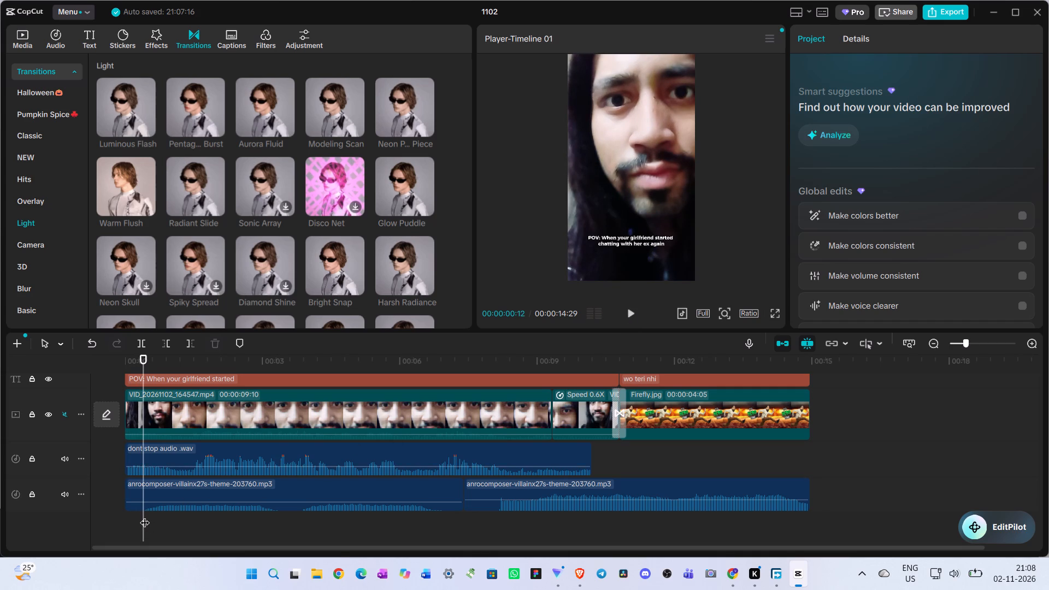
pyautogui.moveTo(145, 516); pyautogui.dragTo(148, 515)
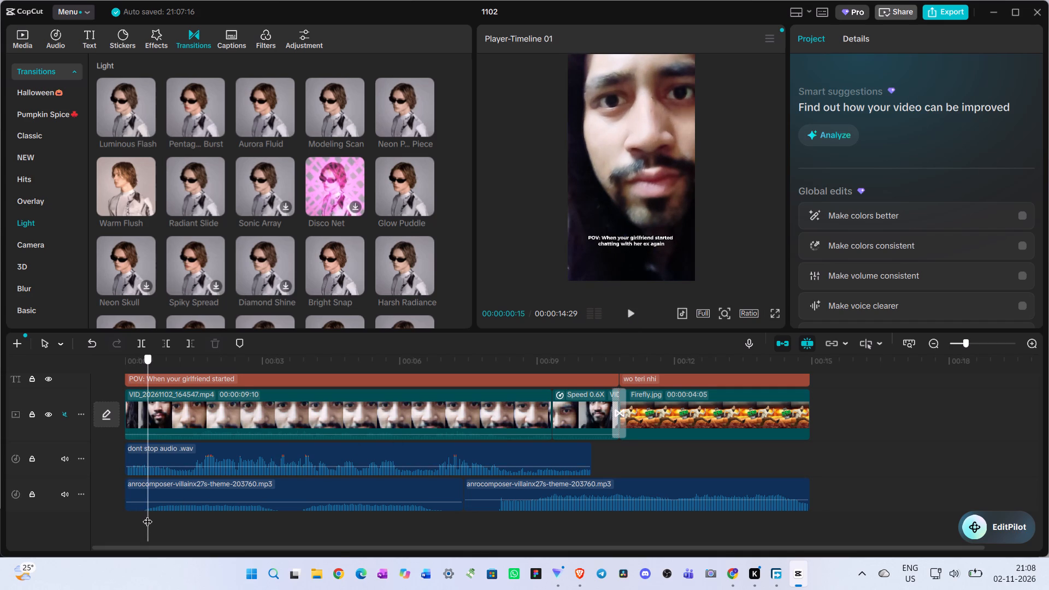
pyautogui.moveTo(148, 515); pyautogui.dragTo(162, 513)
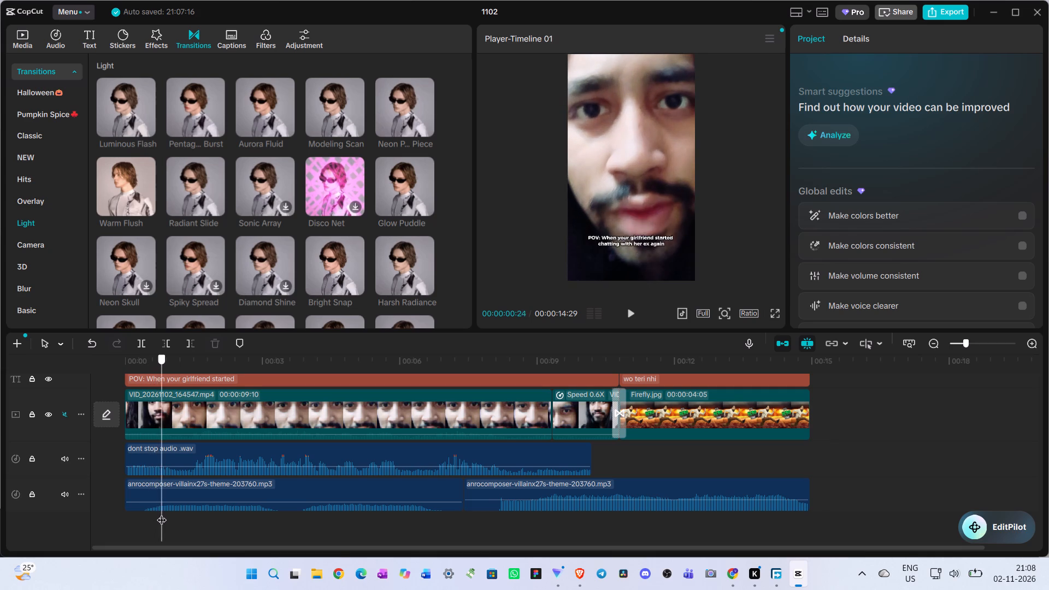
pyautogui.moveTo(162, 513); pyautogui.dragTo(90, 505)
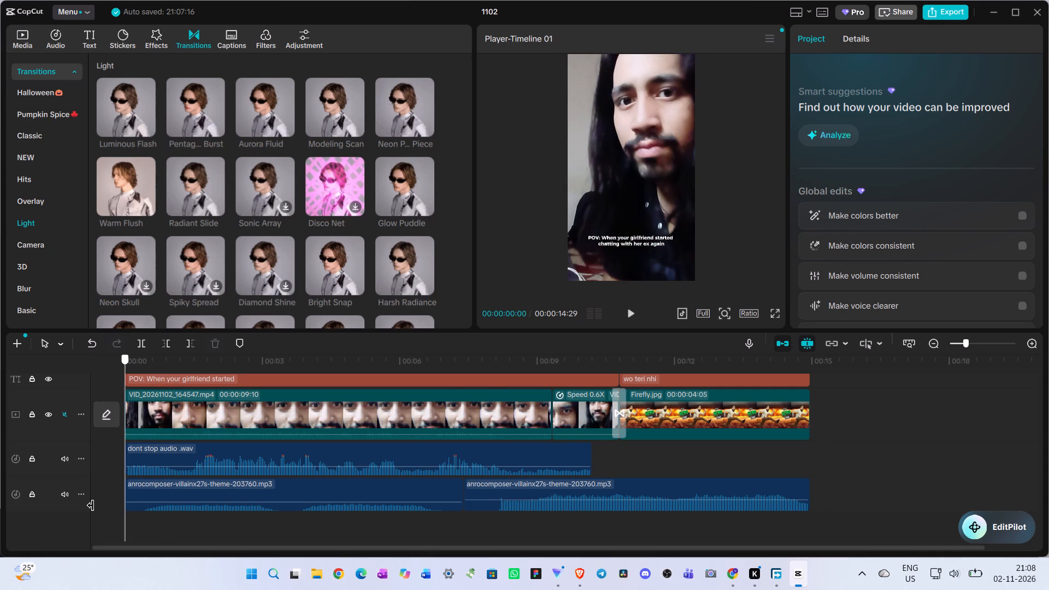
pyautogui.moveTo(90, 505); pyautogui.dragTo(90, 505)
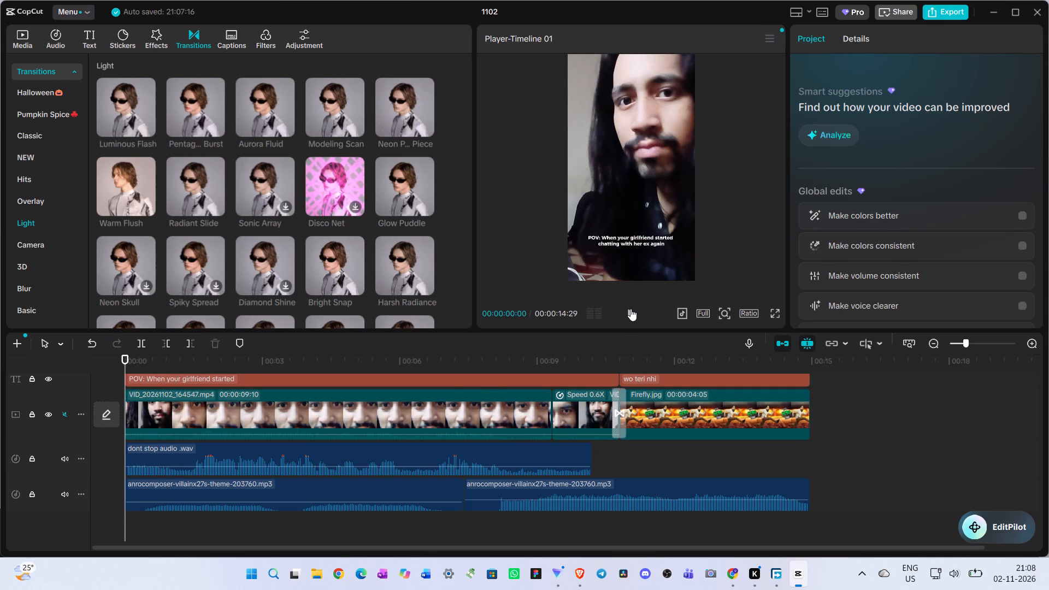
# Play the timeline from the start, restart it partway, and watch it through to the end.
pyautogui.click(630, 309)
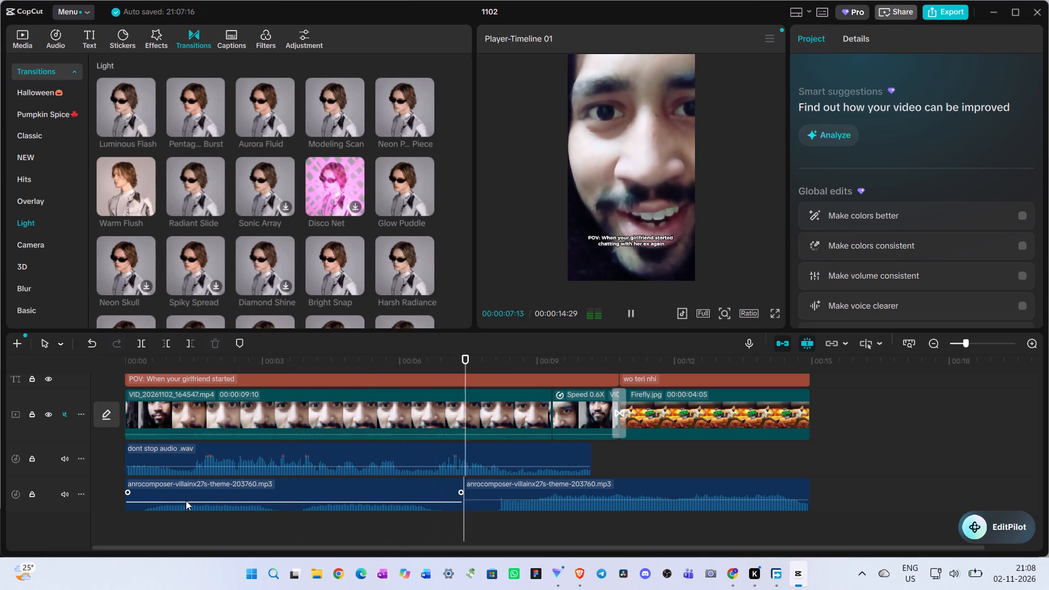
pyautogui.click(438, 533)
pyautogui.moveTo(438, 533); pyautogui.dragTo(0, 465)
pyautogui.click(630, 320)
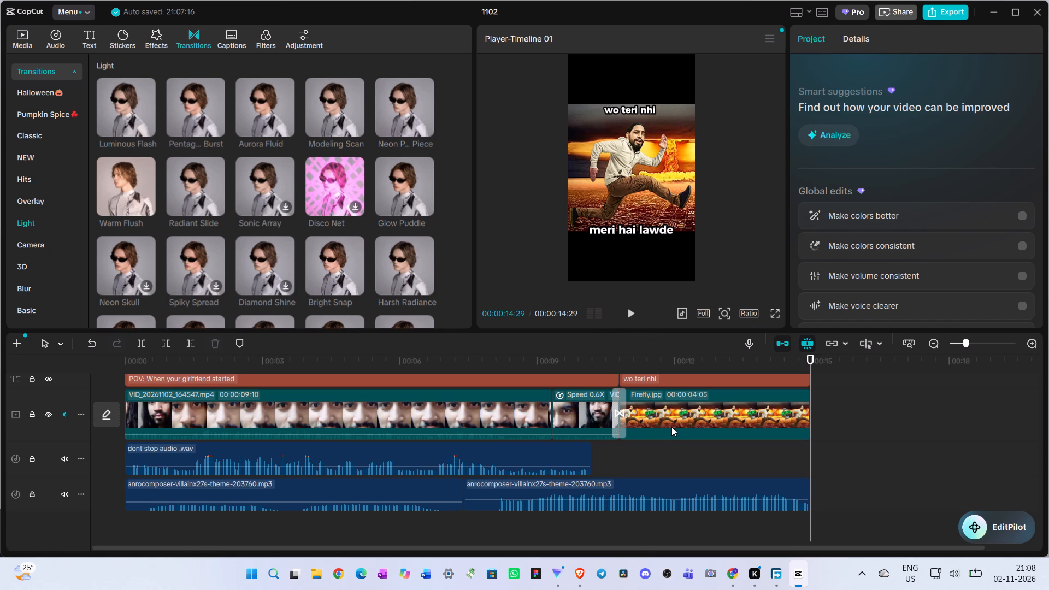
# Scrub through the Firefly.jpg ending and back across its Warm Flush transition to examine the cut.
pyautogui.click(638, 449)
pyautogui.moveTo(638, 449); pyautogui.dragTo(678, 461)
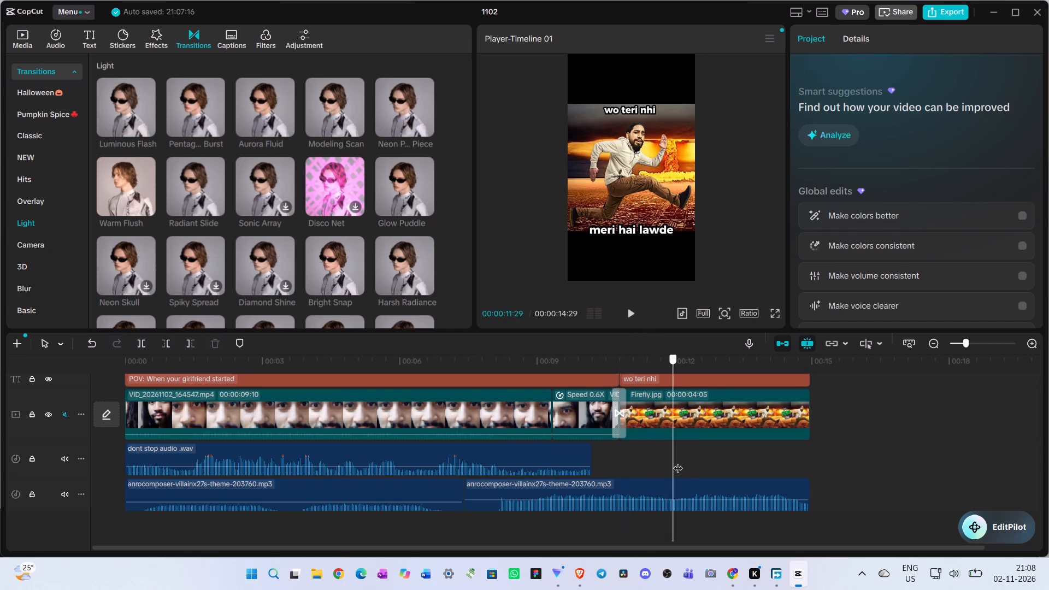
pyautogui.moveTo(678, 461); pyautogui.dragTo(690, 463)
pyautogui.click(744, 404)
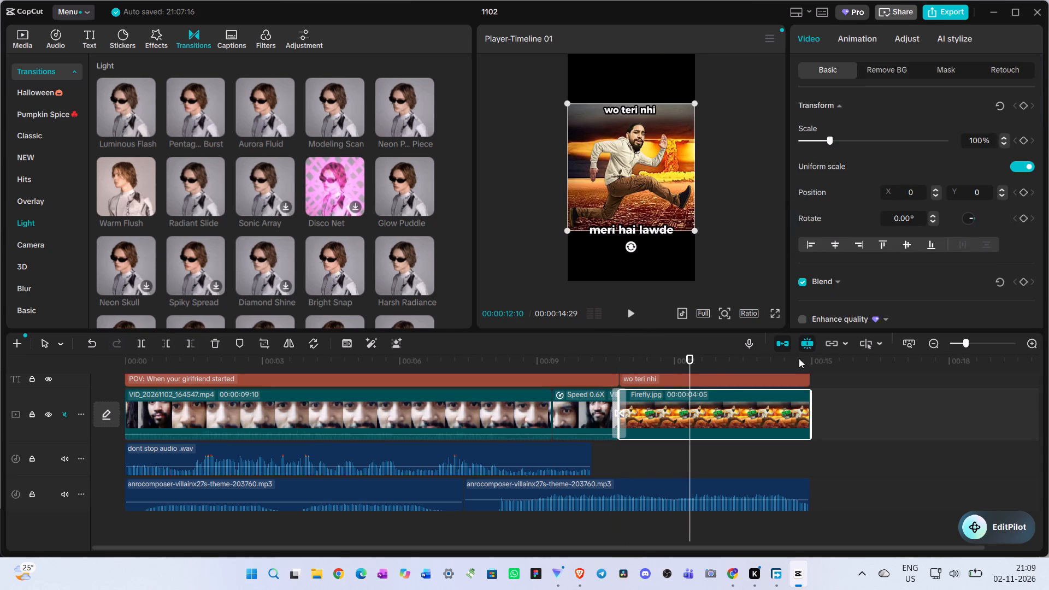
pyautogui.click(798, 363)
pyautogui.moveTo(798, 363); pyautogui.dragTo(694, 352)
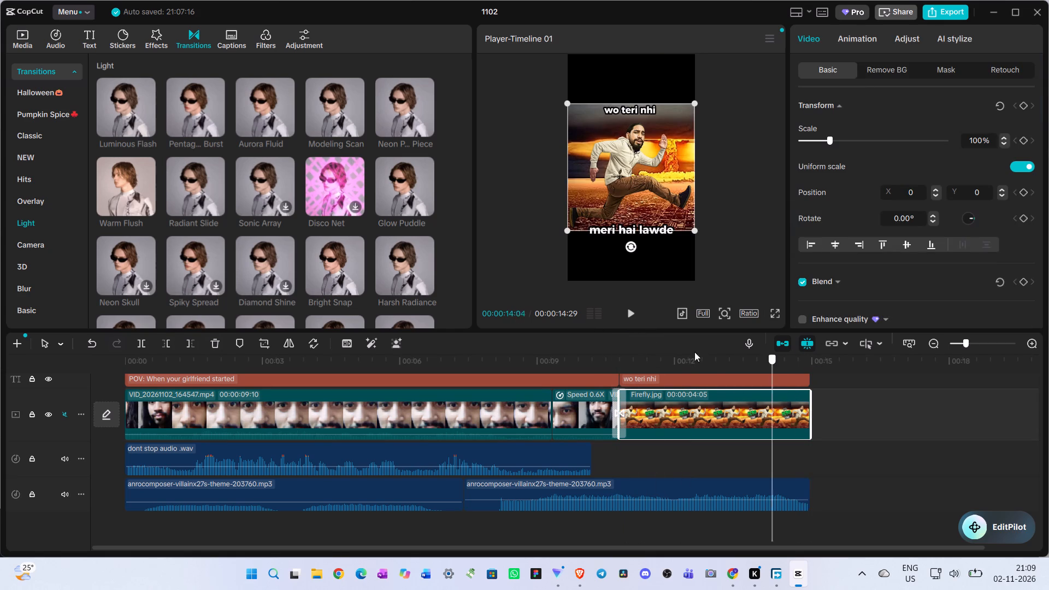
pyautogui.moveTo(694, 352); pyautogui.dragTo(620, 359)
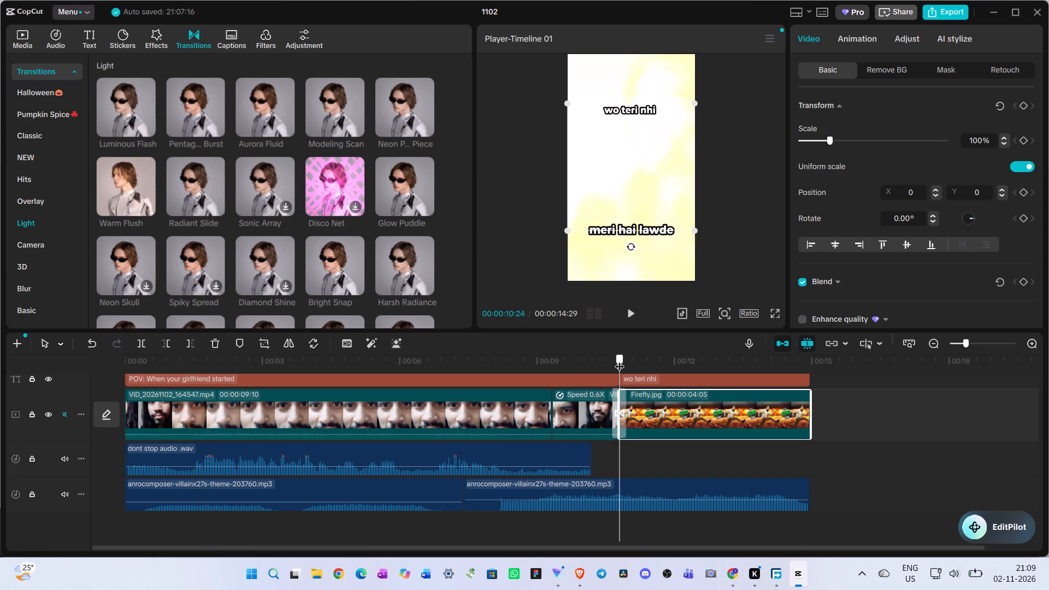
pyautogui.moveTo(620, 359); pyautogui.dragTo(623, 361)
pyautogui.moveTo(623, 361); pyautogui.dragTo(559, 359)
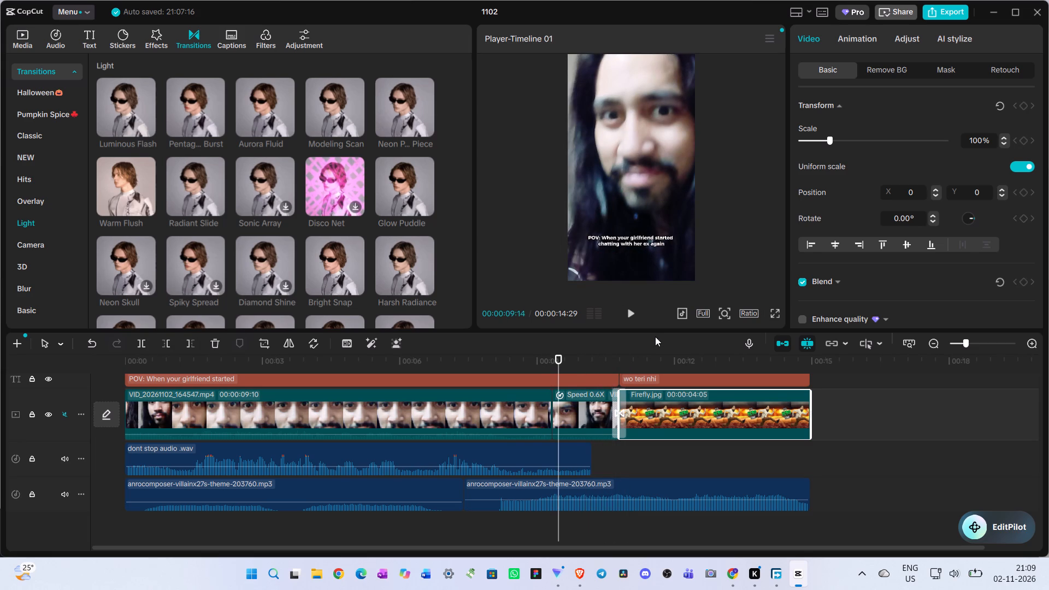
# Play the whole video full screen from the start once more as a final check.
pyautogui.click(755, 459)
pyautogui.moveTo(755, 459); pyautogui.dragTo(0, 234)
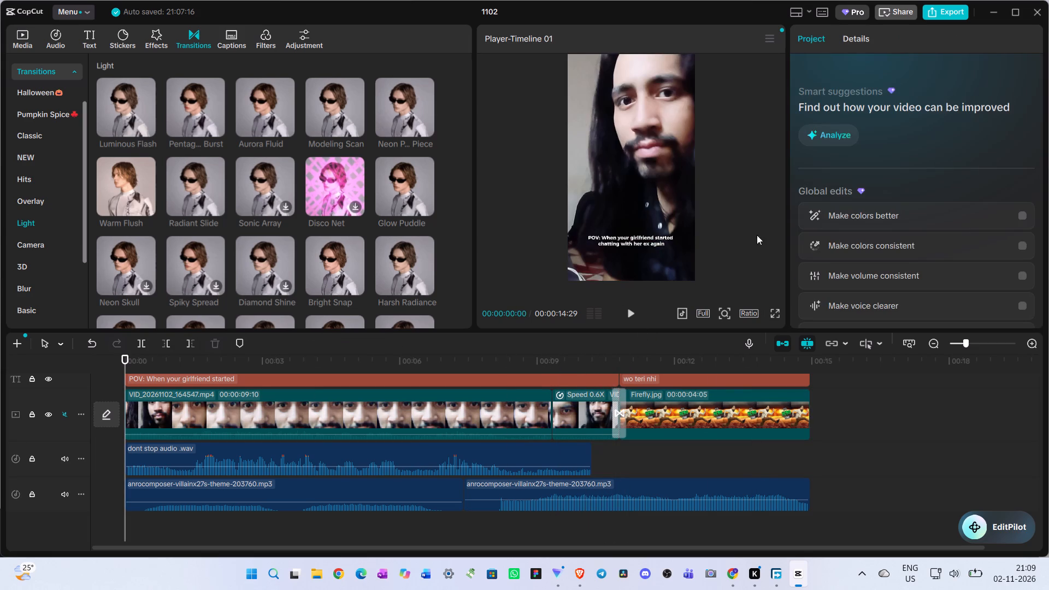
pyautogui.click(770, 314)
pyautogui.press('space')
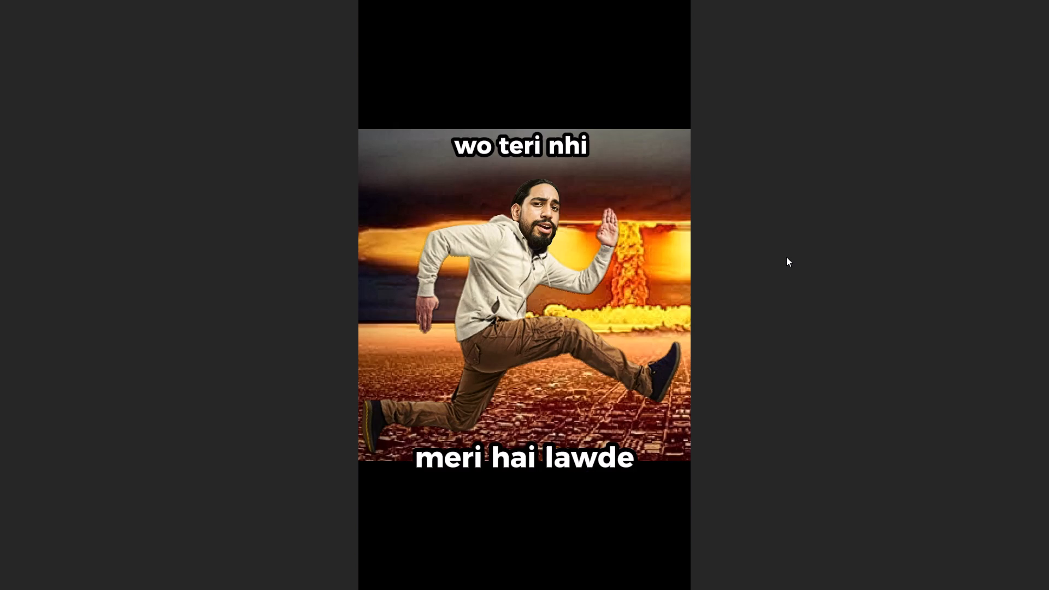
pyautogui.press('Escape')
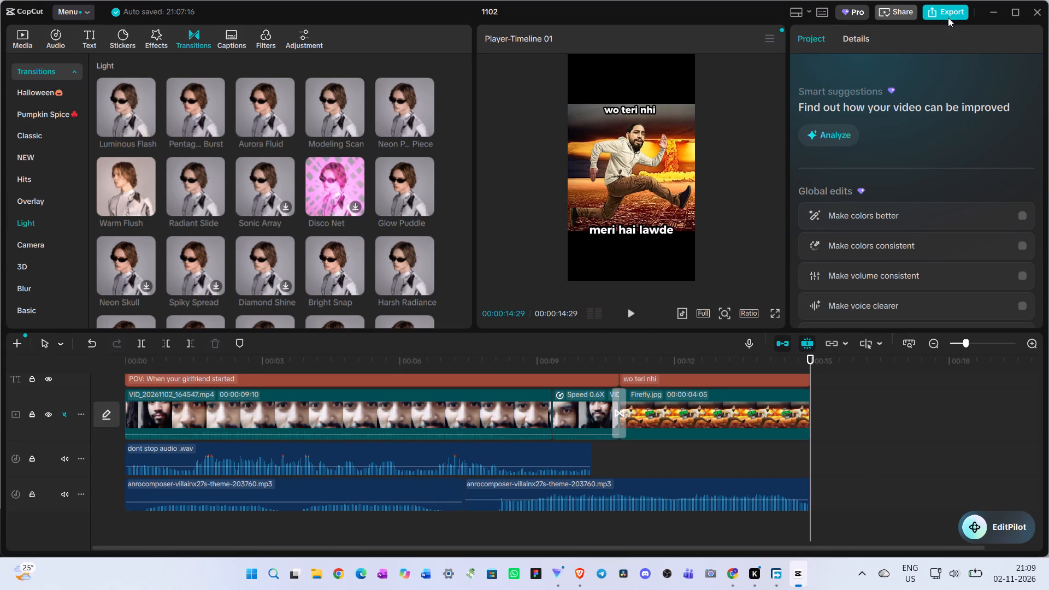
# Open the export settings and name the exported file "mine yt upload".
pyautogui.keyDown('ctrl'); pyautogui.scroll(-6, 883, 416); pyautogui.keyUp('ctrl')
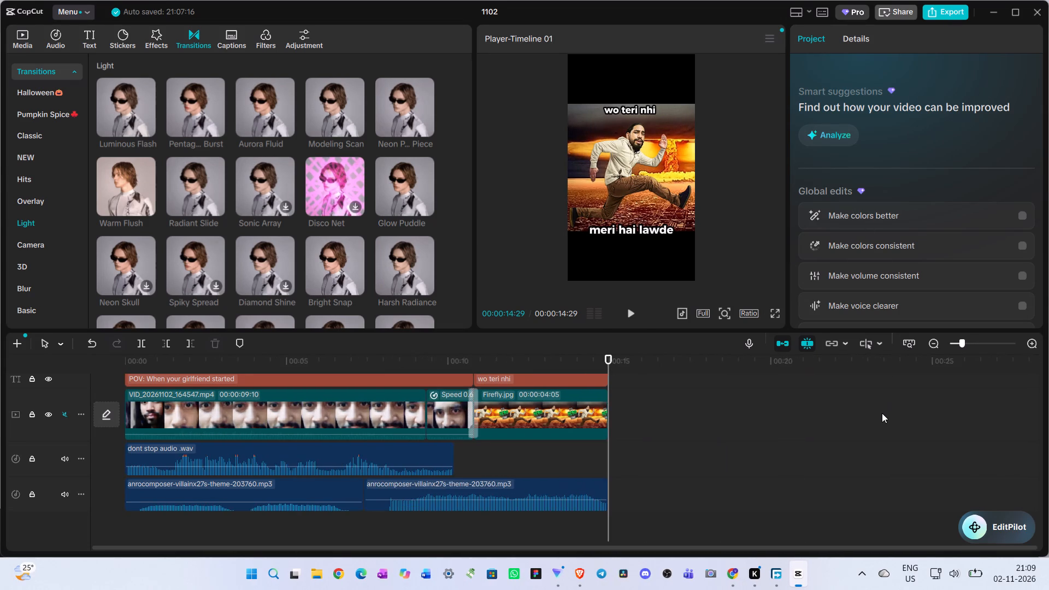
pyautogui.keyDown('ctrl'); pyautogui.scroll(-3, 882, 413); pyautogui.keyUp('ctrl')
pyautogui.click(950, 13)
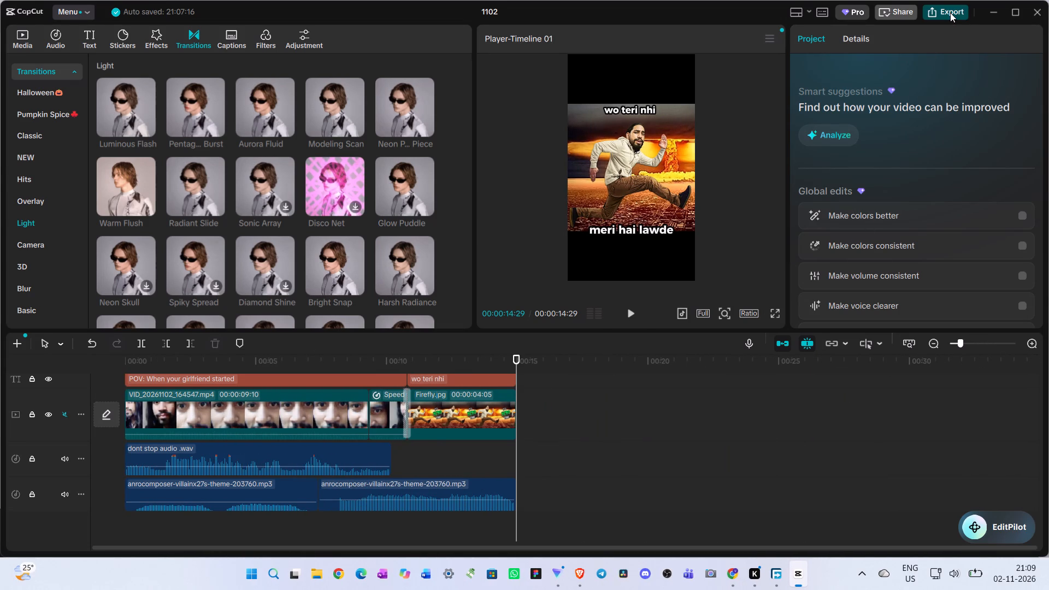
pyautogui.moveTo(676, 119); pyautogui.dragTo(615, 128)
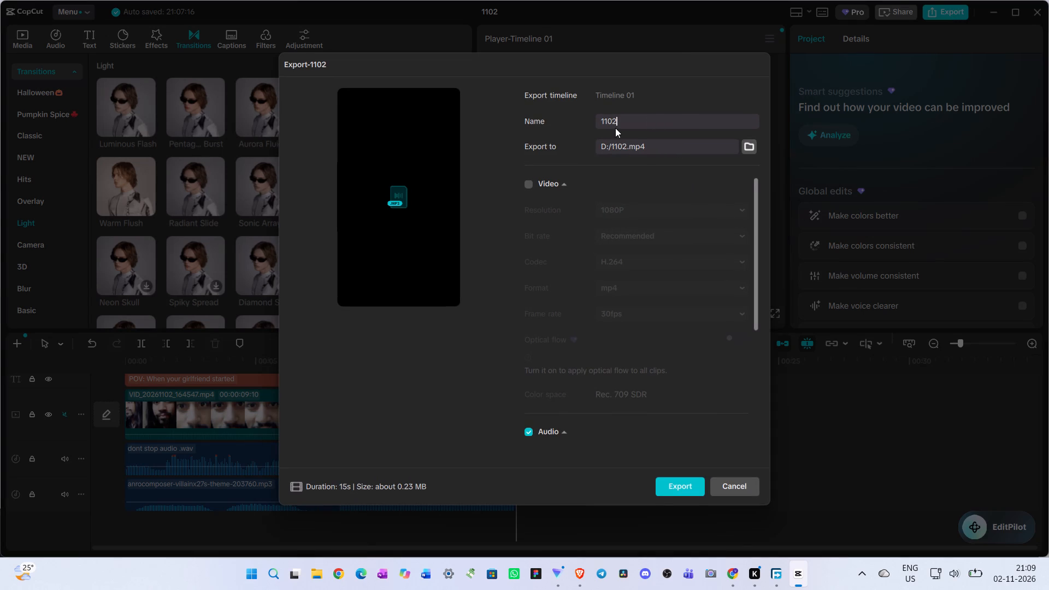
pyautogui.moveTo(615, 128); pyautogui.dragTo(593, 132)
pyautogui.press('BackSpace')
pyautogui.write('mine')
pyautogui.press('space')
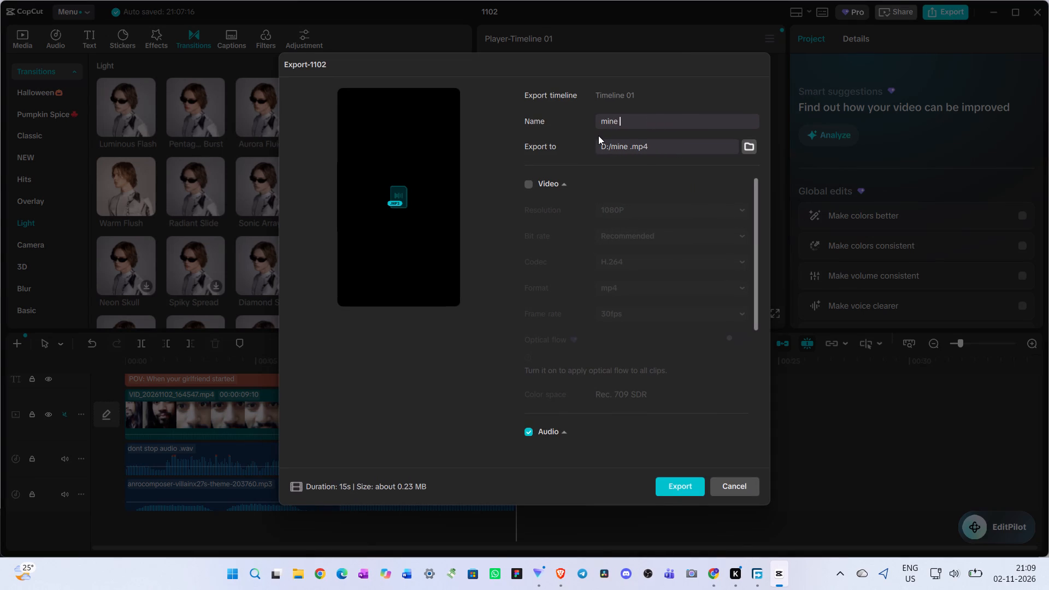
pyautogui.press('BackSpace')
pyautogui.press('space')
pyautogui.write('yt')
pyautogui.press('space')
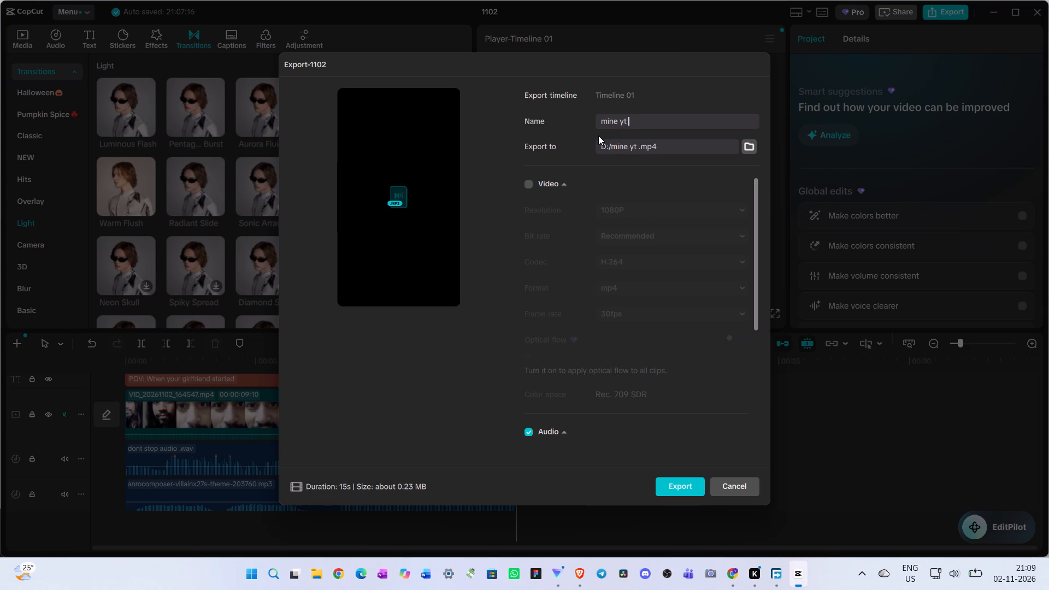
pyautogui.write('sh')
pyautogui.press('BackSpace')
pyautogui.press('BackSpace')
pyautogui.write('upload')
pyautogui.press('space')
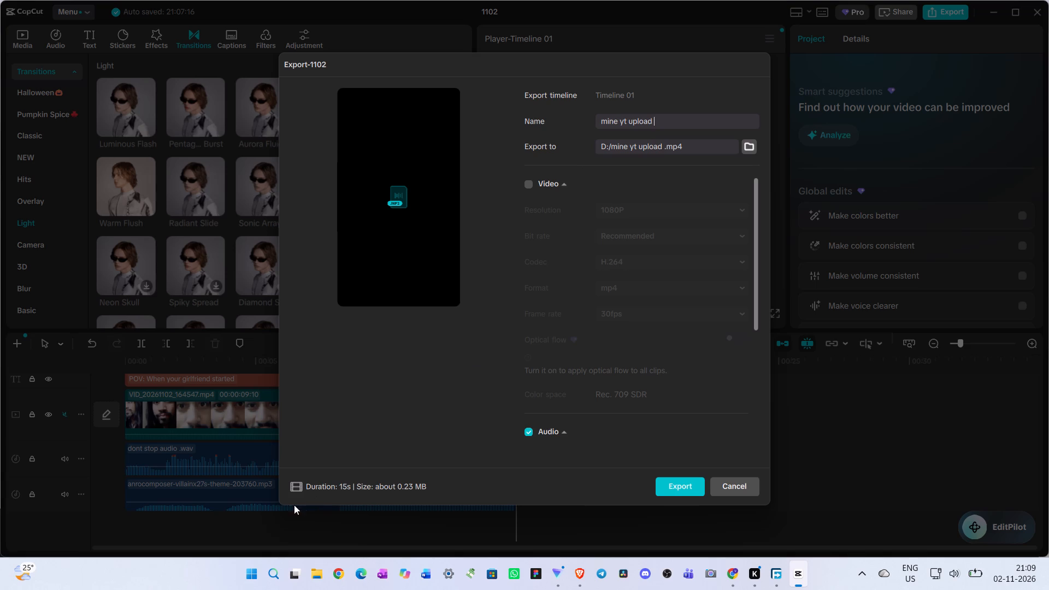
# Include video and exclude audio in the export settings, and start the export.
pyautogui.click(528, 184)
pyautogui.click(527, 434)
pyautogui.click(694, 493)
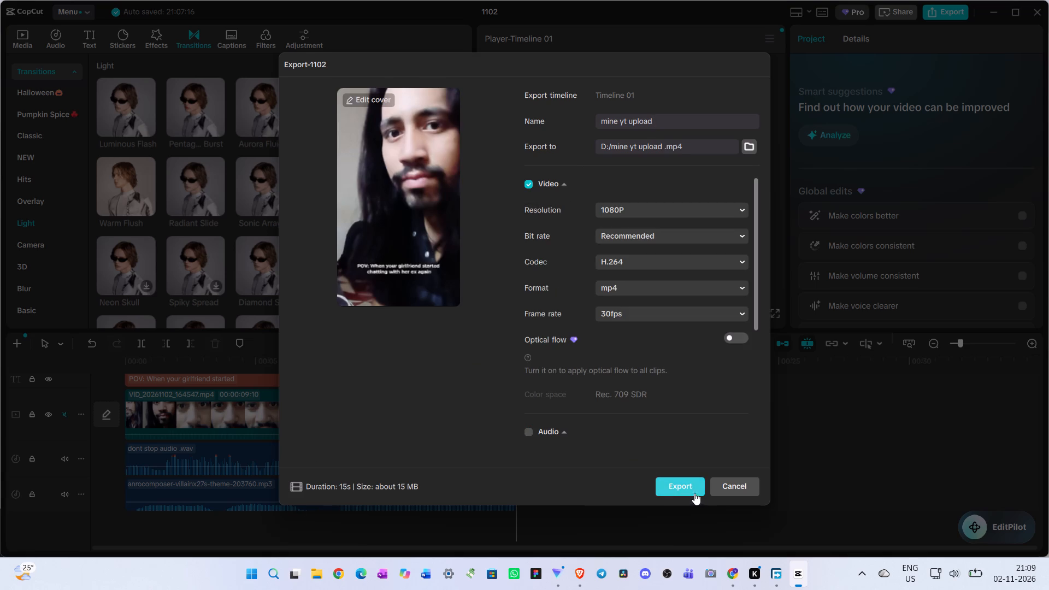